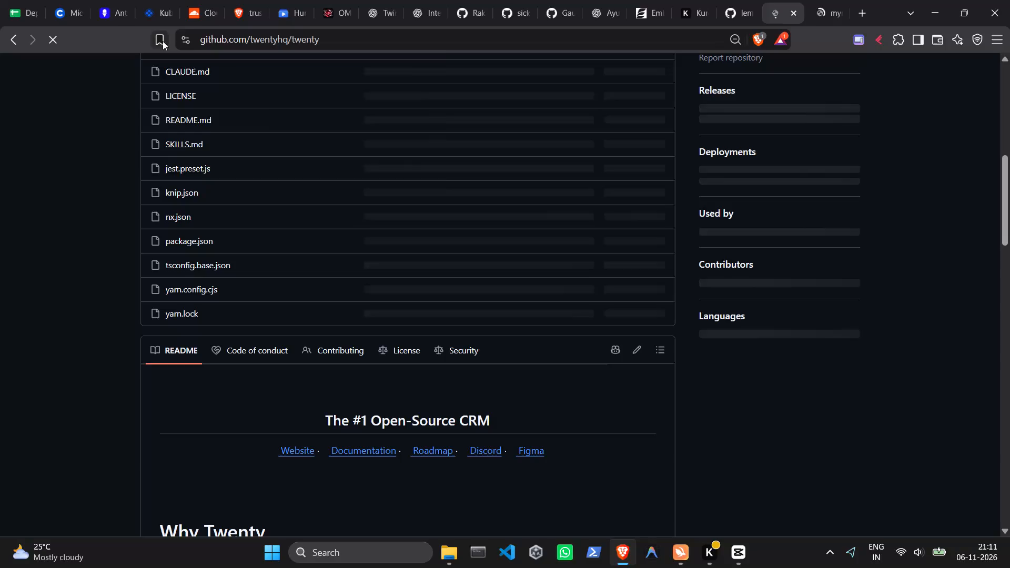
Bookmark the twentyhq/twenty GitHub repository page.
{"action": "left_click", "coordinate": [361, 170]}
{"action": "left_click", "coordinate": [867, 0]}
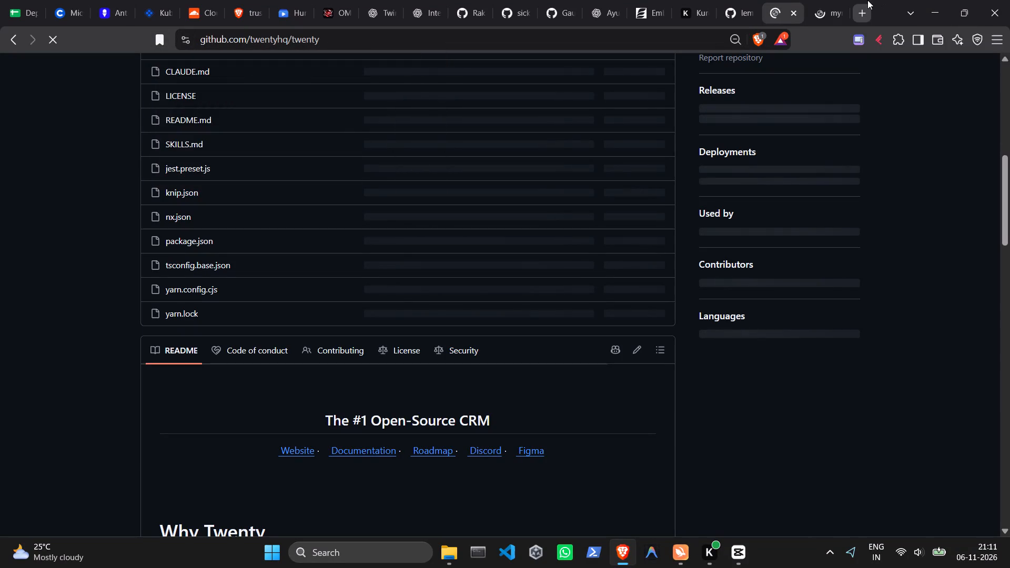
Switch to CapCut and browse the NEW category of video effects for one that suits the C0130.MP4 clip.
{"action": "left_click", "coordinate": [738, 542]}
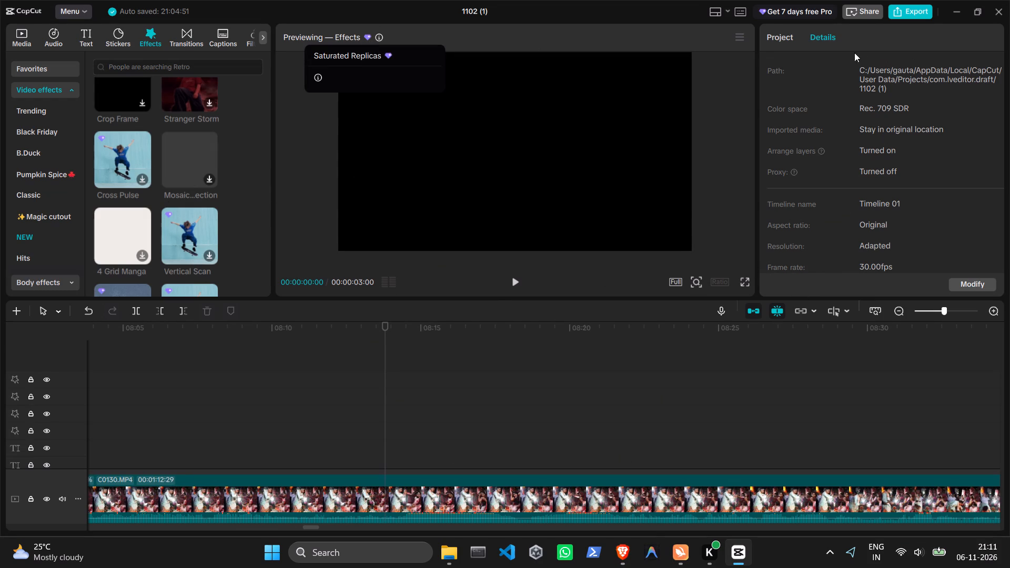
{"action": "left_click", "coordinate": [655, 504]}
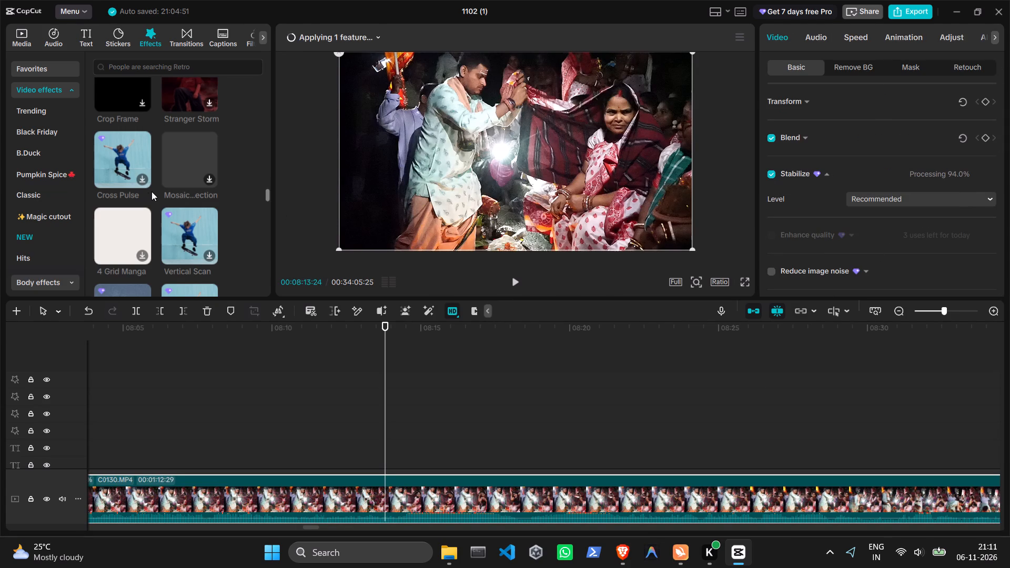
{"action": "scroll", "coordinate": [148, 191], "scroll_direction": "down", "scroll_amount": 2}
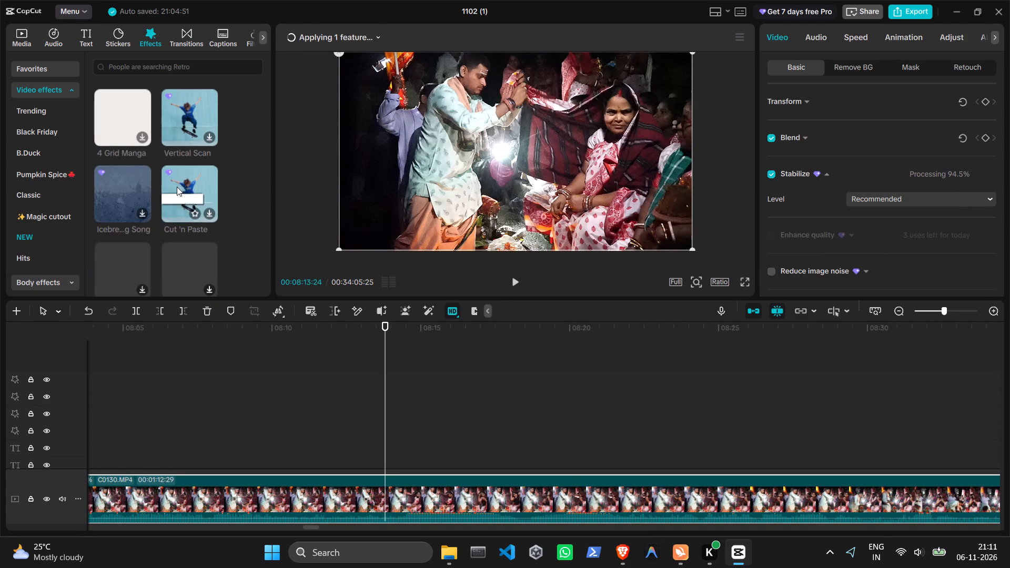
{"action": "scroll", "coordinate": [164, 187], "scroll_direction": "down", "scroll_amount": 1}
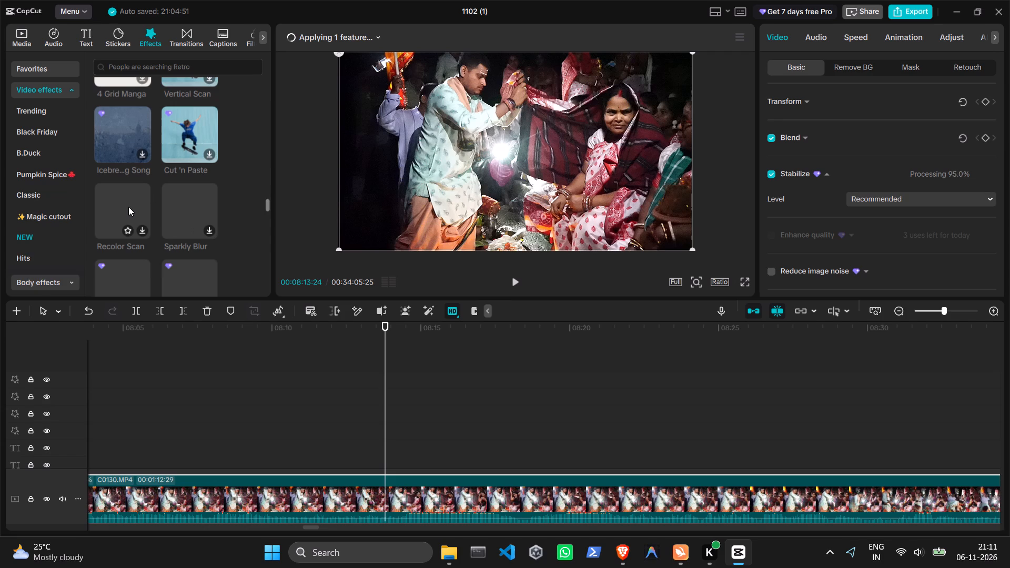
{"action": "scroll", "coordinate": [170, 207], "scroll_direction": "down", "scroll_amount": 2}
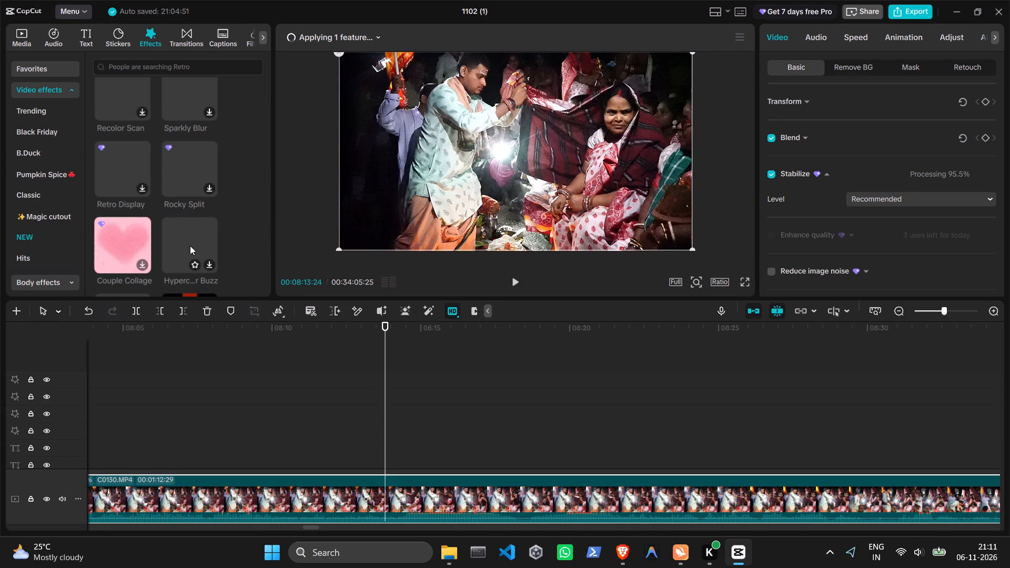
{"action": "scroll", "coordinate": [185, 244], "scroll_direction": "down", "scroll_amount": 2}
{"action": "scroll", "coordinate": [118, 209], "scroll_direction": "down", "scroll_amount": 2}
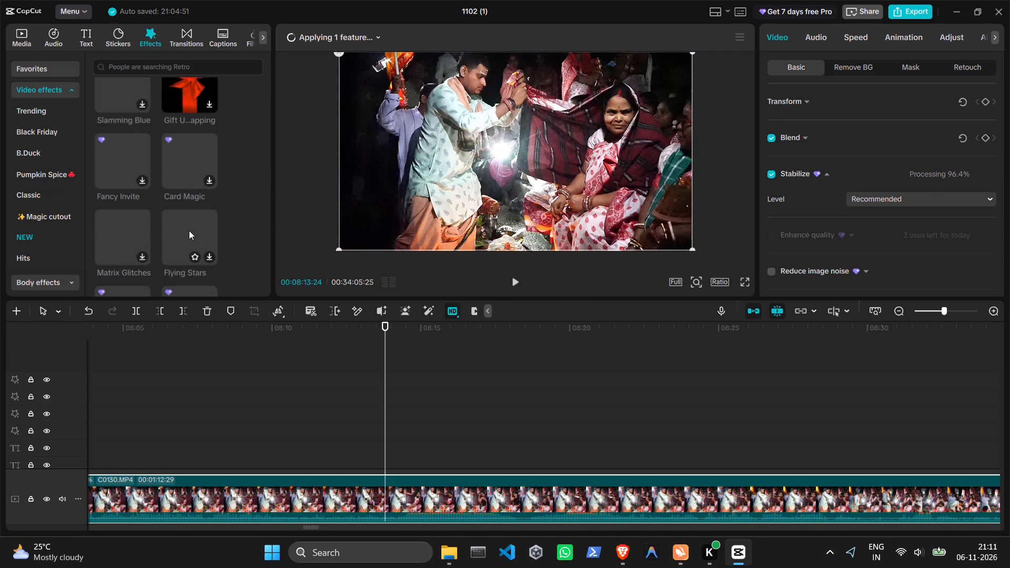
{"action": "scroll", "coordinate": [189, 231], "scroll_direction": "down", "scroll_amount": 2}
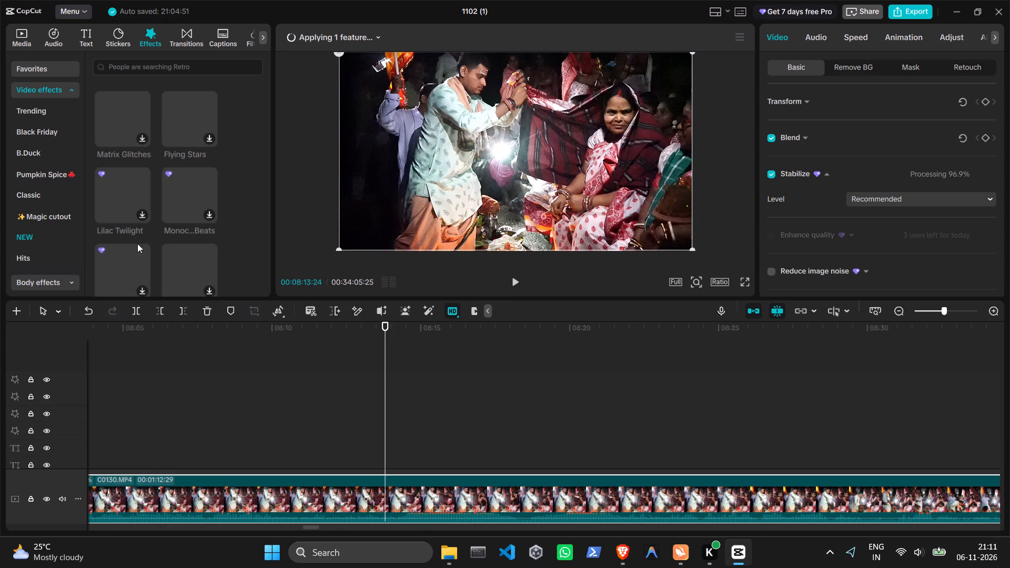
Add the Slash Reveal effect from the Hits video effects to the timeline at 00:08:13:24.
{"action": "left_click", "coordinate": [38, 255]}
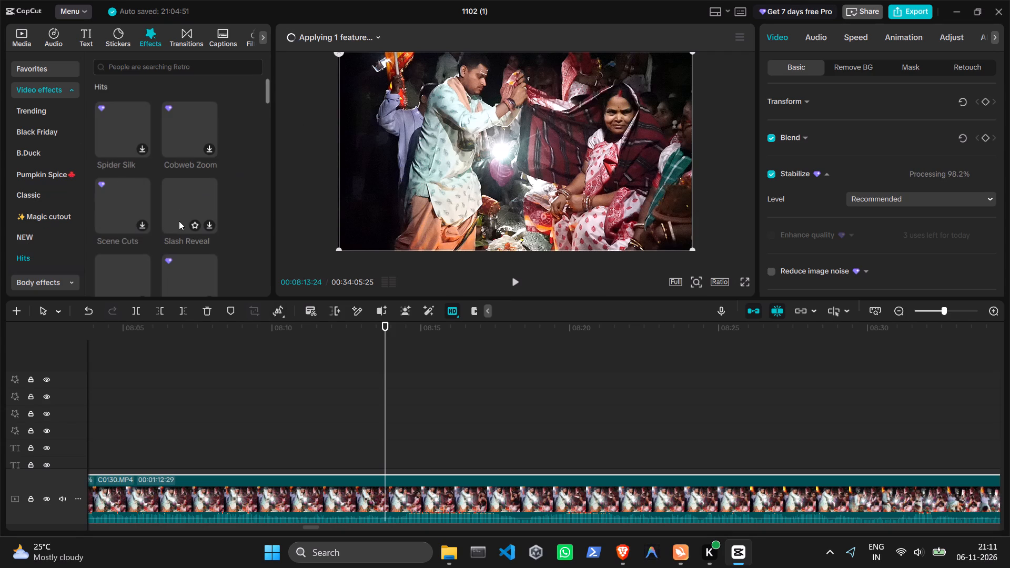
{"action": "left_click", "coordinate": [196, 199]}
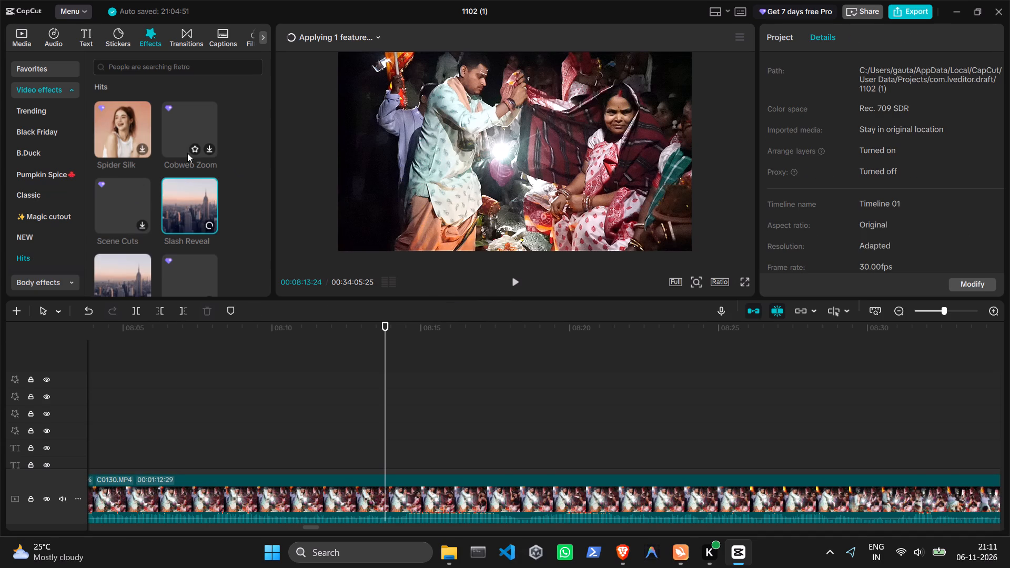
{"action": "scroll", "coordinate": [133, 121], "scroll_direction": "down", "scroll_amount": 1}
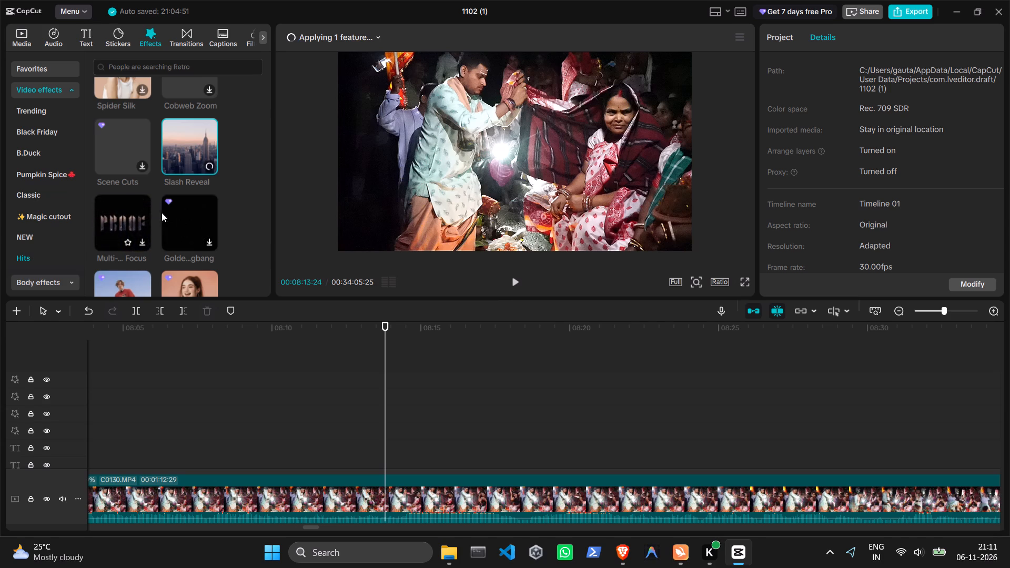
{"action": "scroll", "coordinate": [184, 214], "scroll_direction": "down", "scroll_amount": 2}
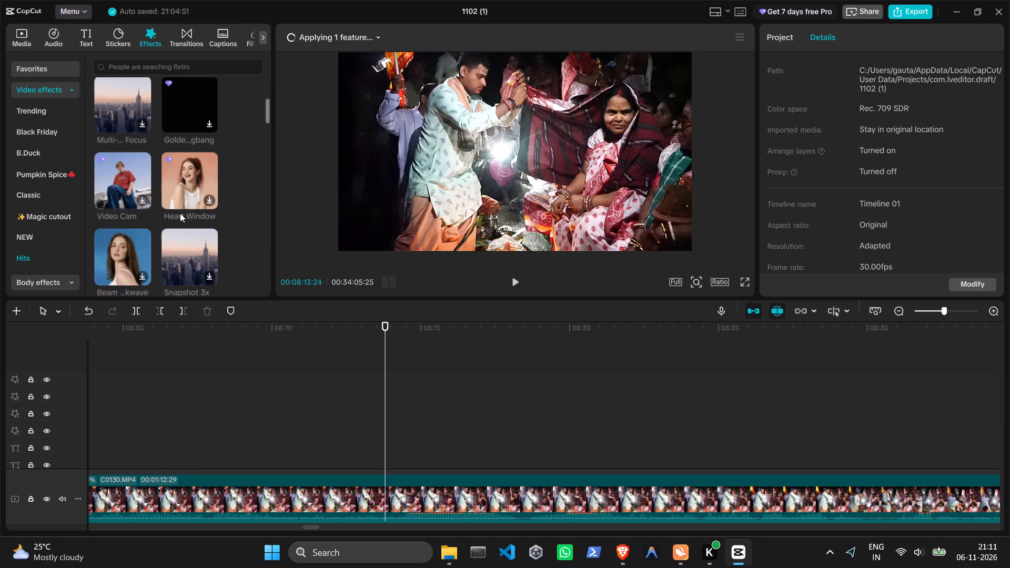
{"action": "scroll", "coordinate": [198, 157], "scroll_direction": "up", "scroll_amount": 1}
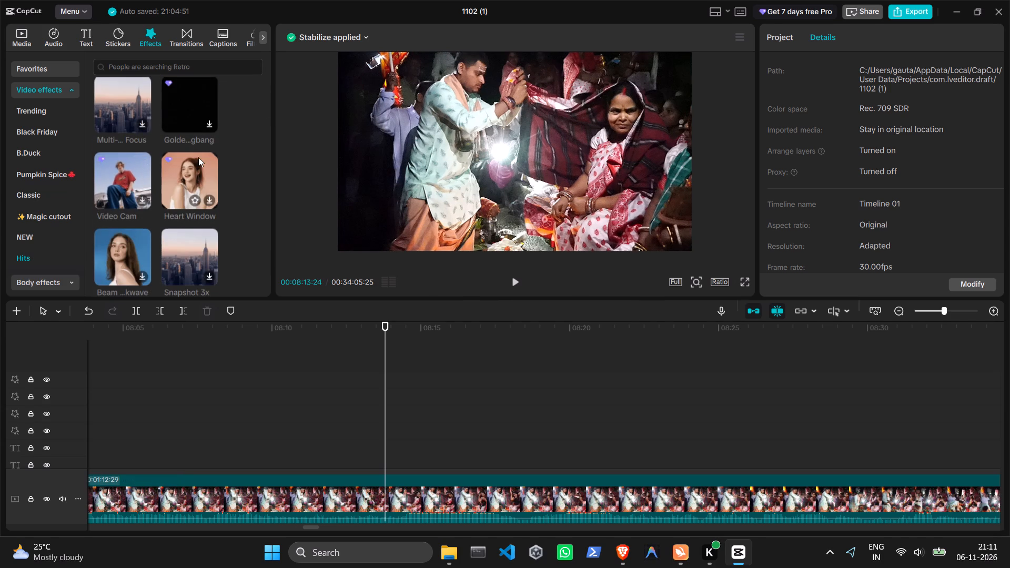
{"action": "scroll", "coordinate": [198, 157], "scroll_direction": "up", "scroll_amount": 1}
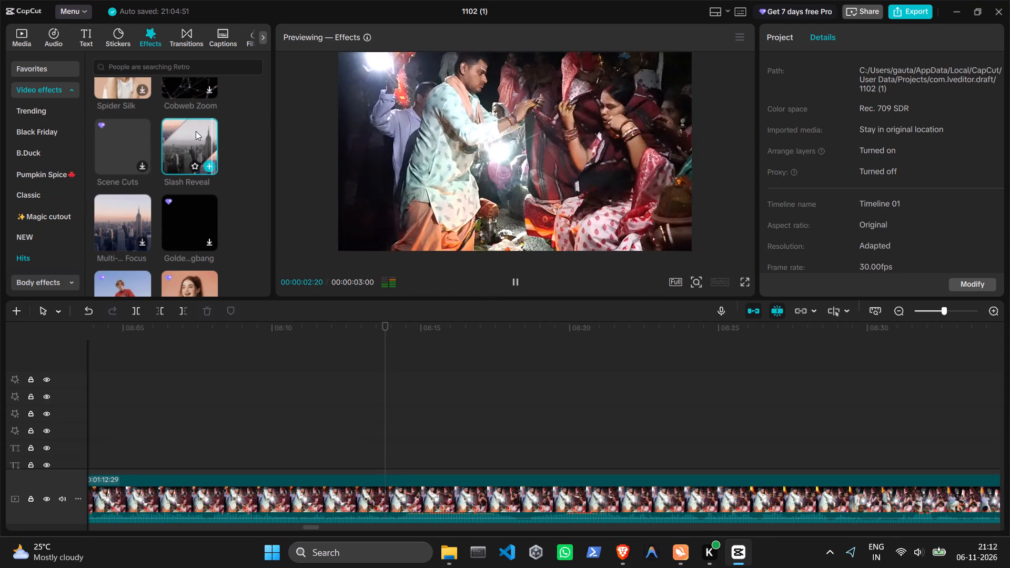
{"action": "left_click", "coordinate": [212, 167]}
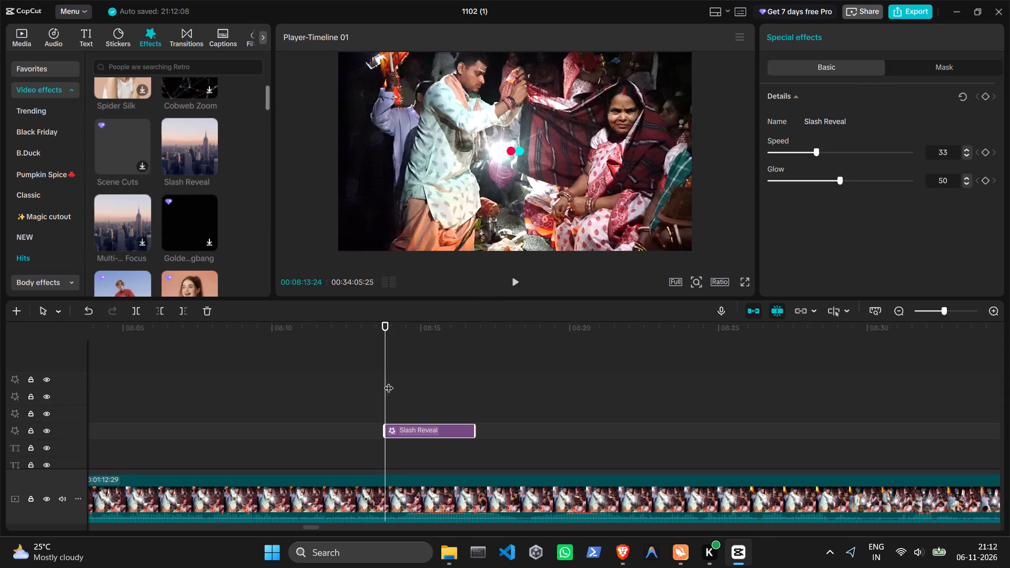
Preview the Slash Reveal effect by playing the timeline from 00:08:12:17 past the effect's end.
{"action": "left_click_drag", "start_coordinate": [381, 381], "coordinate": [349, 389]}
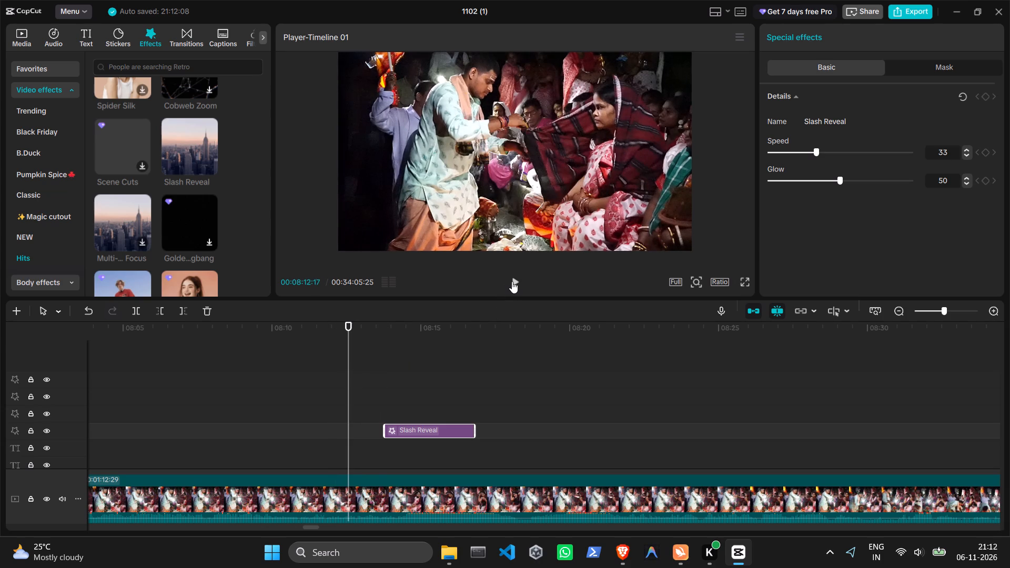
{"action": "left_click", "coordinate": [513, 281]}
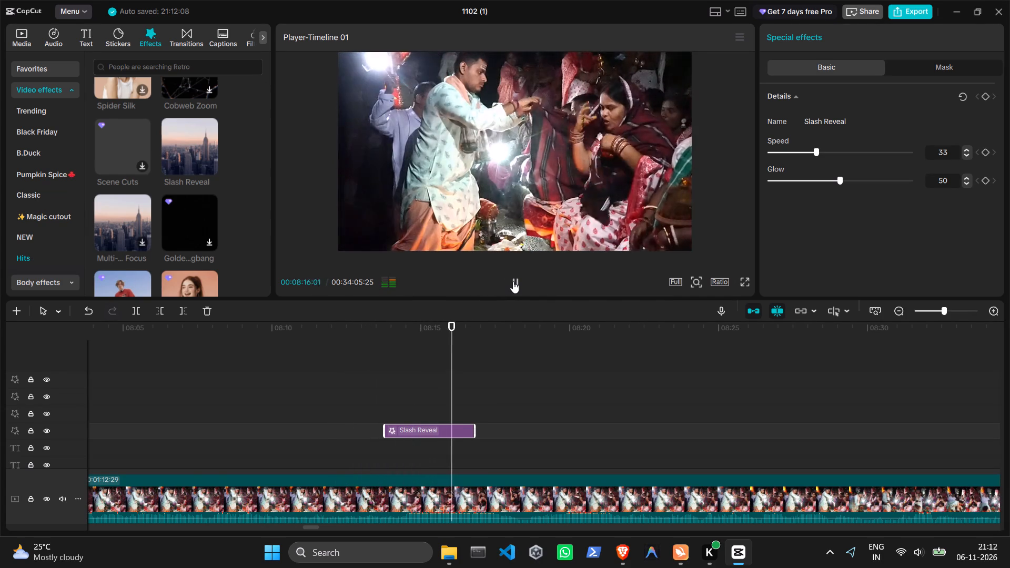
{"action": "left_click", "coordinate": [513, 281]}
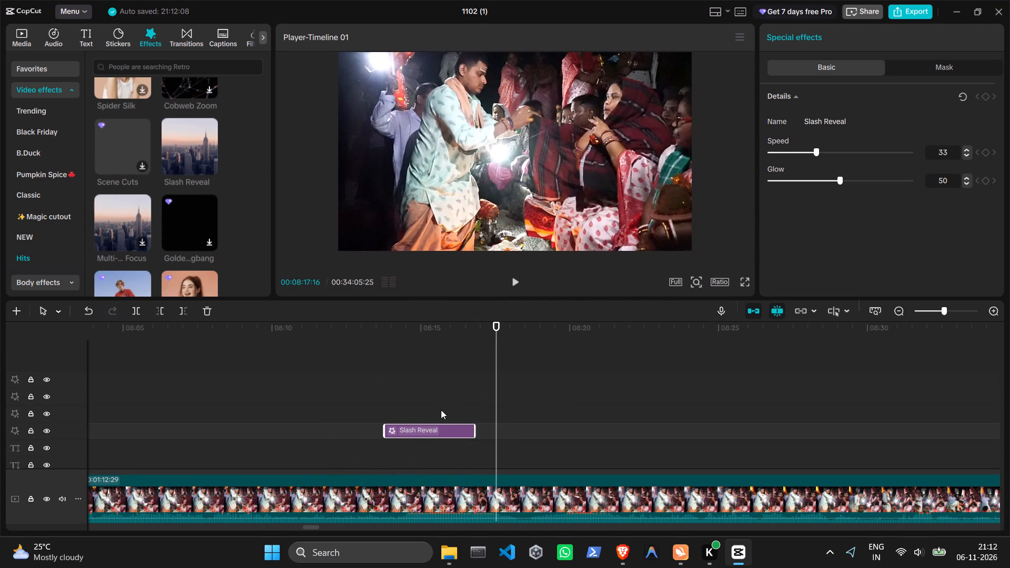
Move the Slash Reveal effect later on the timeline, starting at about 08:15.
{"action": "left_click_drag", "start_coordinate": [430, 428], "coordinate": [463, 428]}
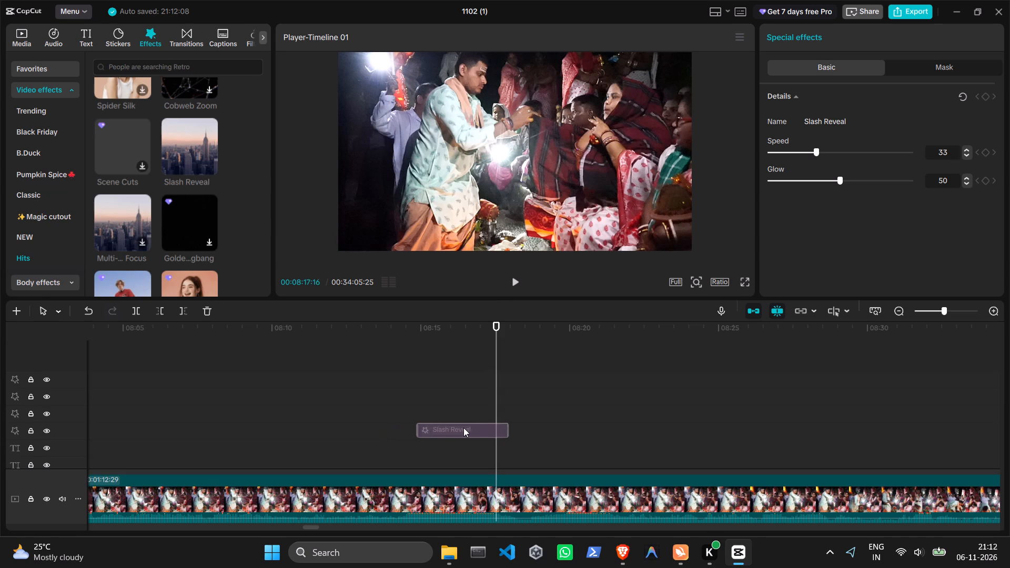
{"action": "left_click_drag", "start_coordinate": [463, 428], "coordinate": [464, 428]}
Play the footage from just before the moved Slash Reveal effect through about 00:08:33 to review it.
{"action": "left_click", "coordinate": [398, 402]}
{"action": "left_click", "coordinate": [513, 282]}
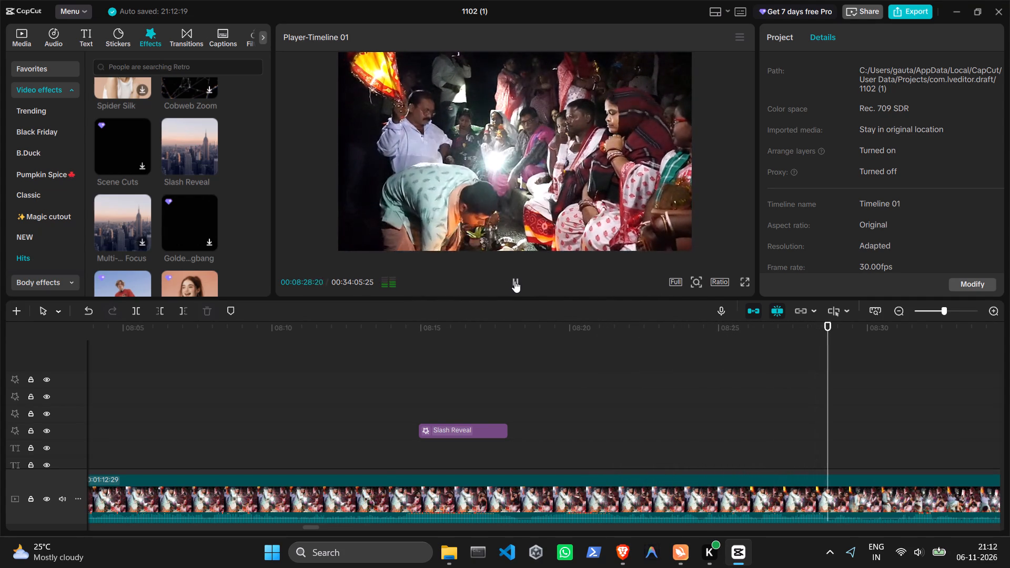
{"action": "left_click", "coordinate": [514, 281]}
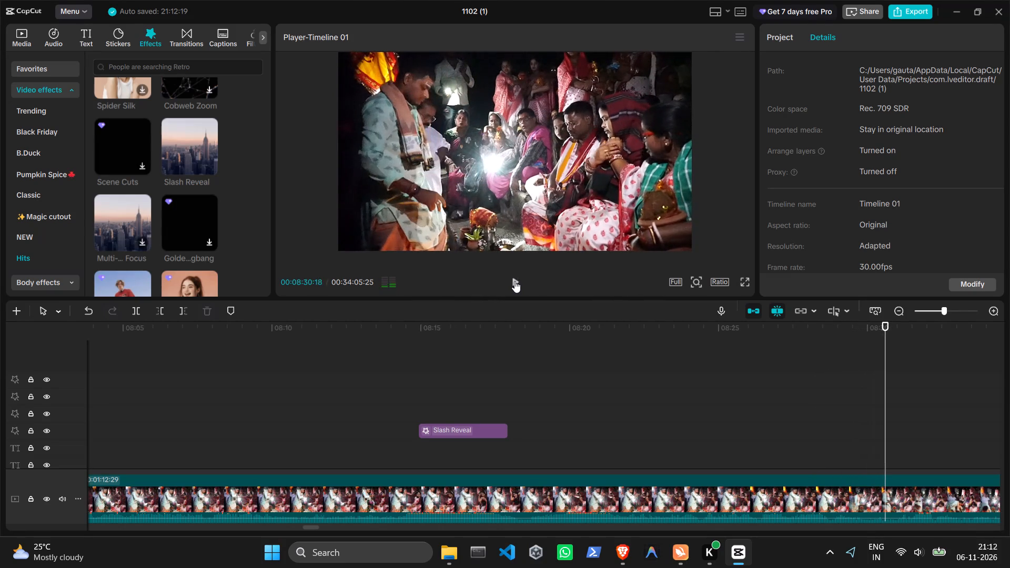
{"action": "left_click", "coordinate": [514, 281]}
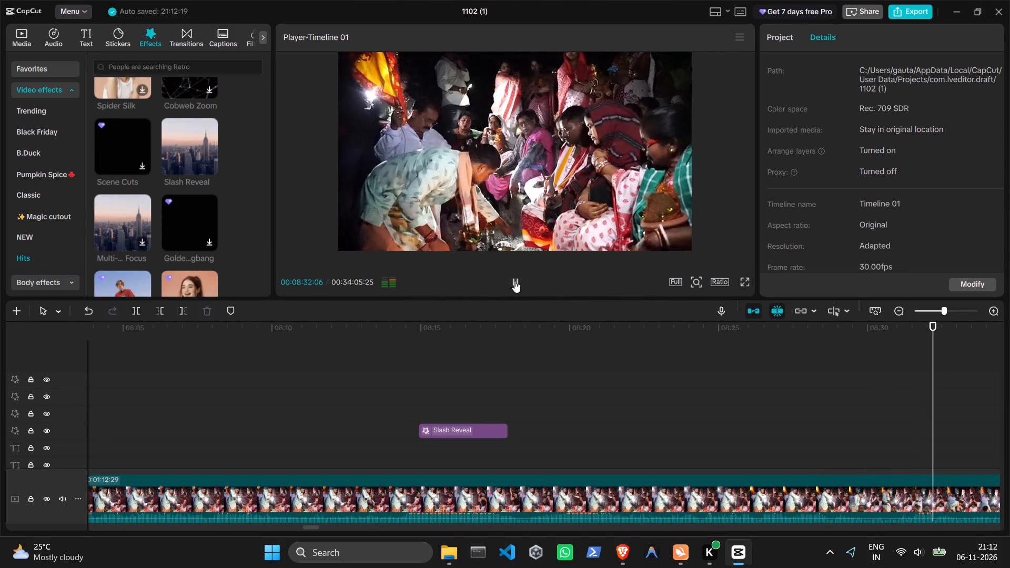
{"action": "left_click", "coordinate": [514, 281]}
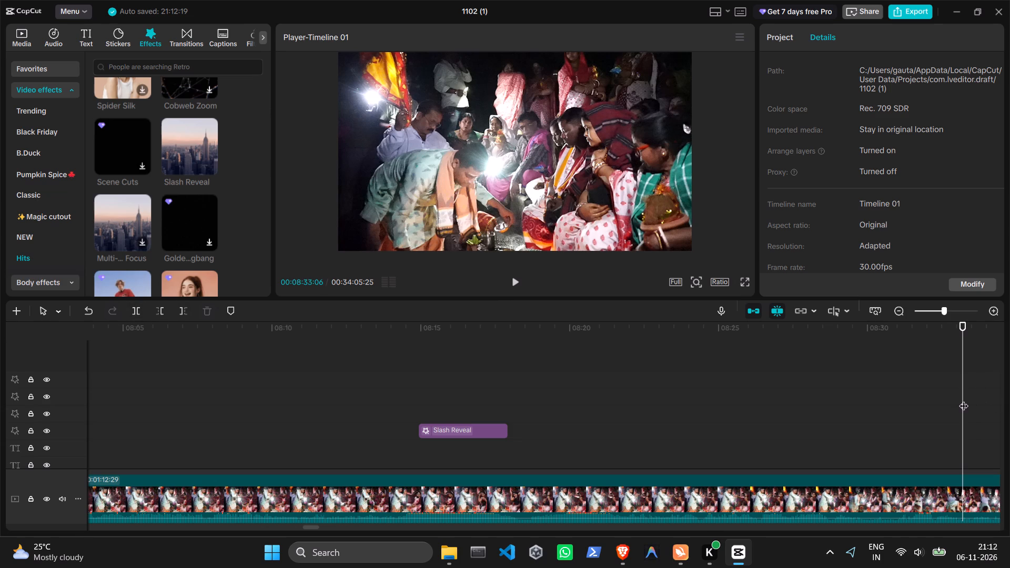
Split the C0130.MP4 clip at 00:08:28:04.
{"action": "left_click_drag", "start_coordinate": [964, 399], "coordinate": [812, 415]}
{"action": "left_click", "coordinate": [137, 305]}
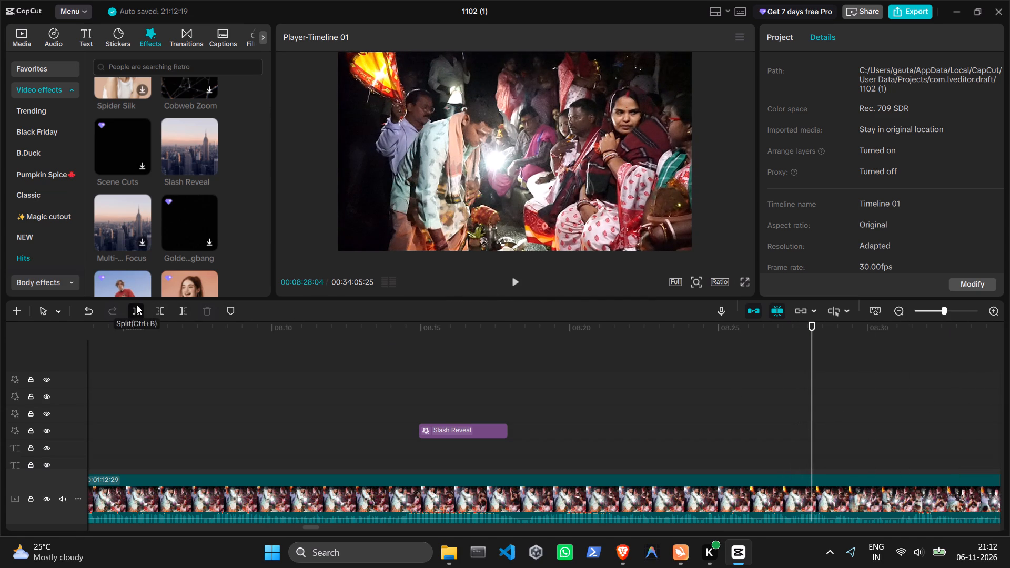
Split the C0130.MP4 clip again at 00:08:41:06 and delete the segment between the two cuts.
{"action": "left_click", "coordinate": [866, 483]}
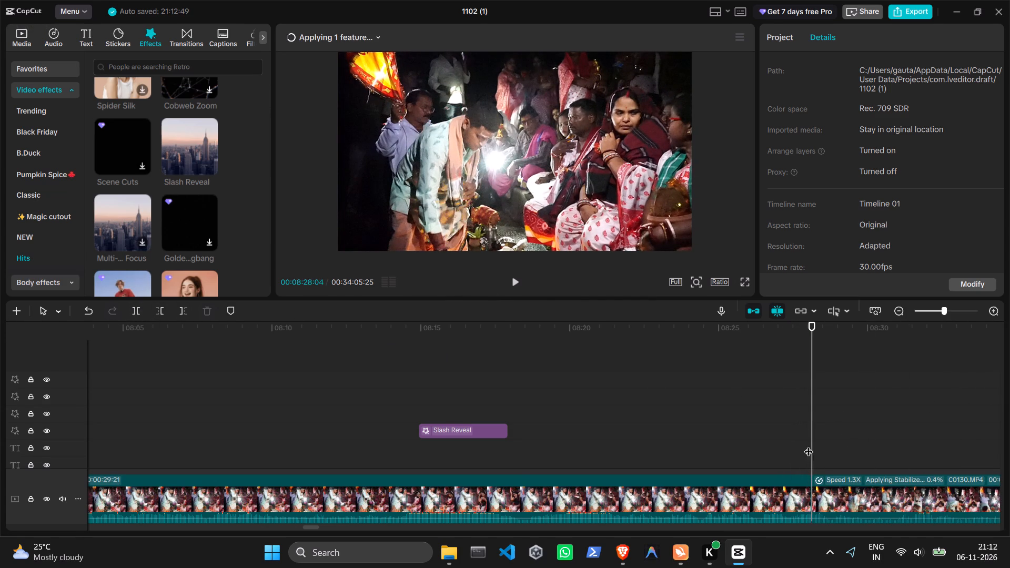
{"action": "left_click", "coordinate": [861, 474]}
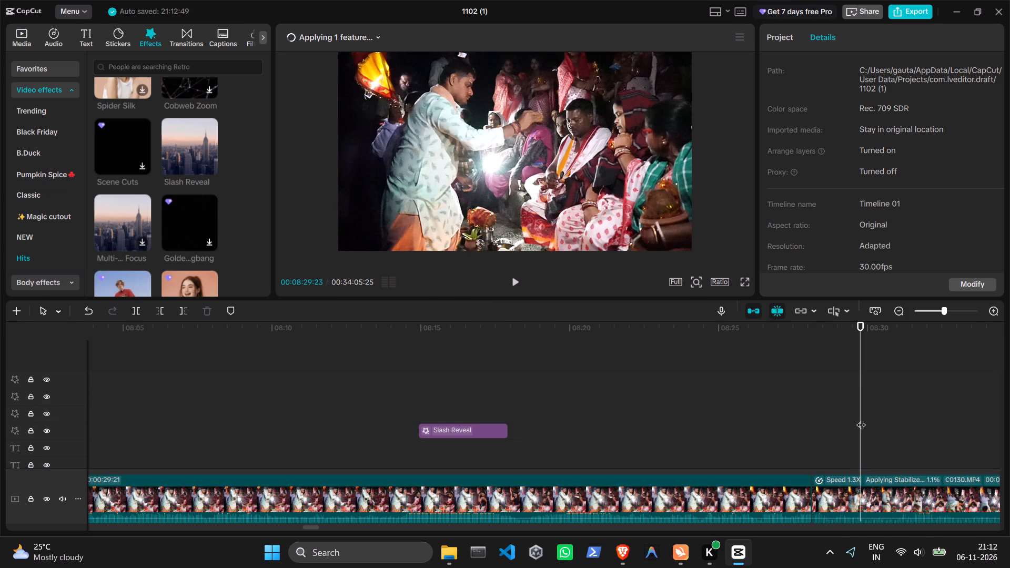
{"action": "left_click_drag", "start_coordinate": [861, 418], "coordinate": [1009, 418]}
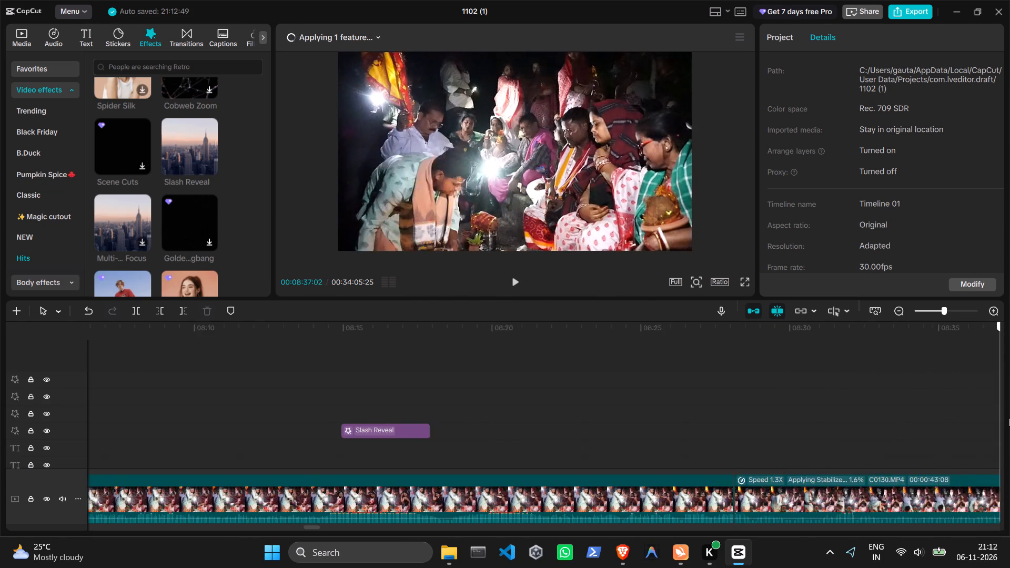
{"action": "left_click_drag", "start_coordinate": [1009, 418], "coordinate": [581, 443]}
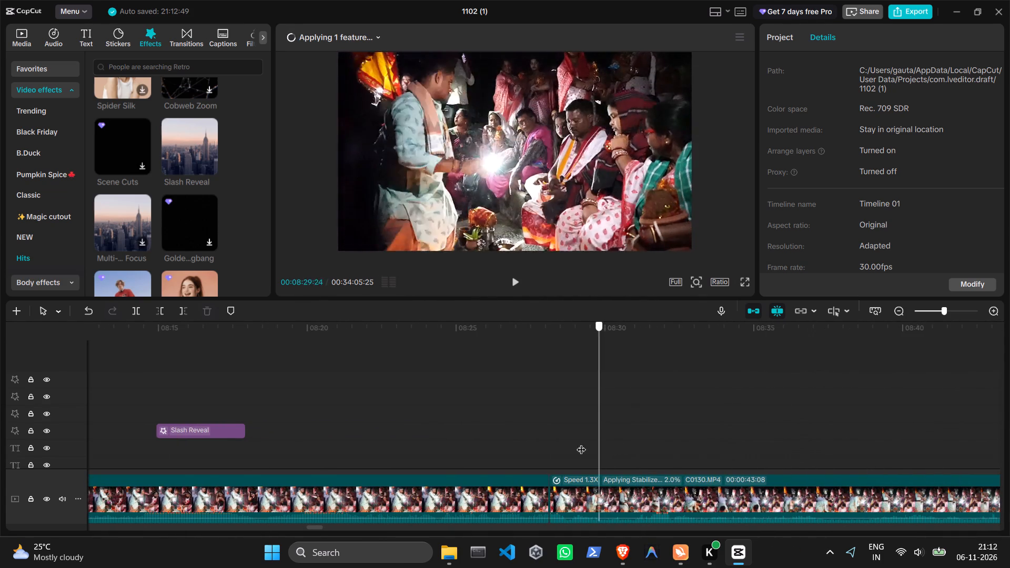
{"action": "left_click_drag", "start_coordinate": [581, 443], "coordinate": [811, 425]}
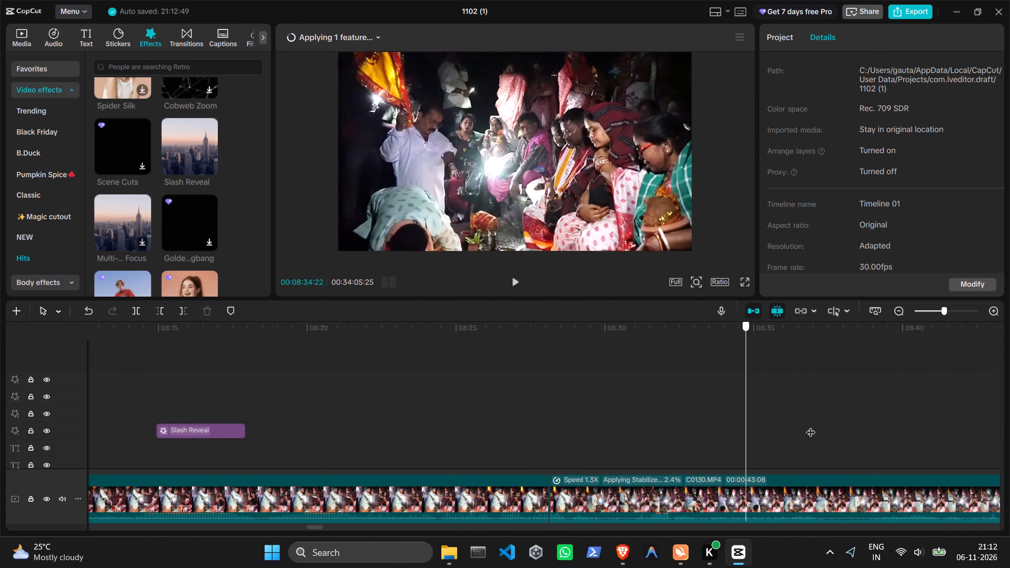
{"action": "left_click_drag", "start_coordinate": [811, 425], "coordinate": [992, 421]}
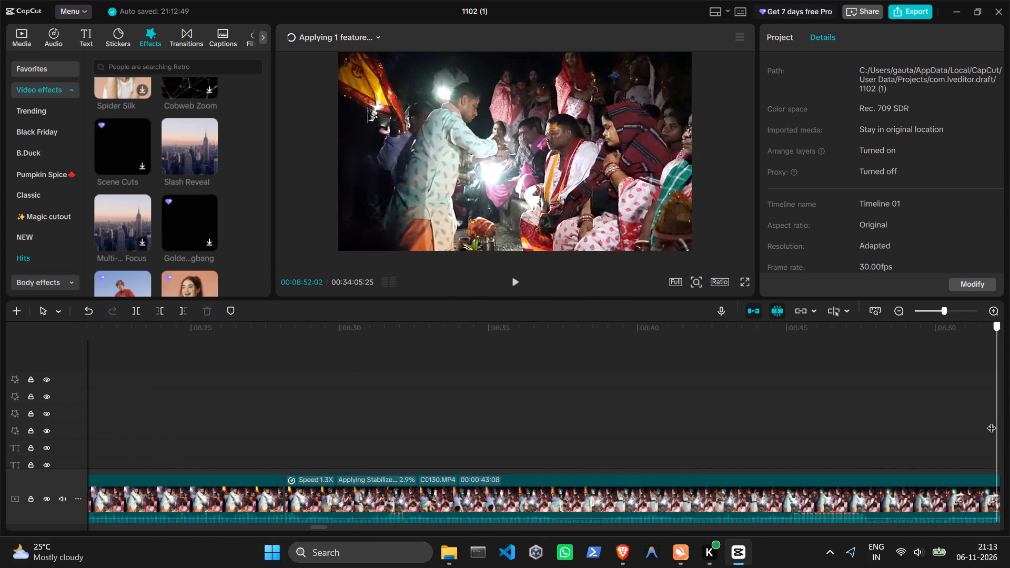
{"action": "left_click_drag", "start_coordinate": [992, 421], "coordinate": [615, 439]}
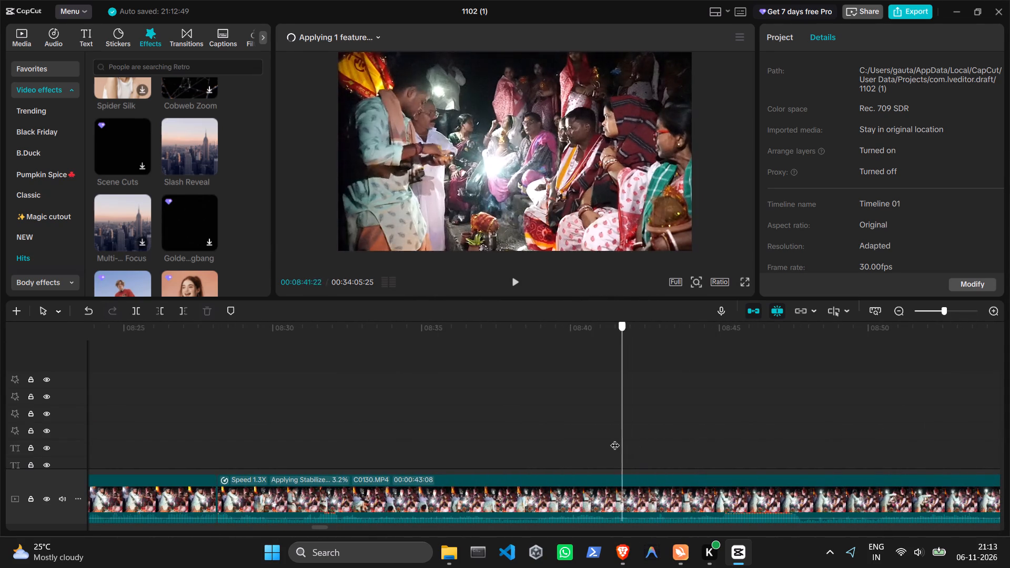
{"action": "left_click_drag", "start_coordinate": [615, 439], "coordinate": [607, 439]}
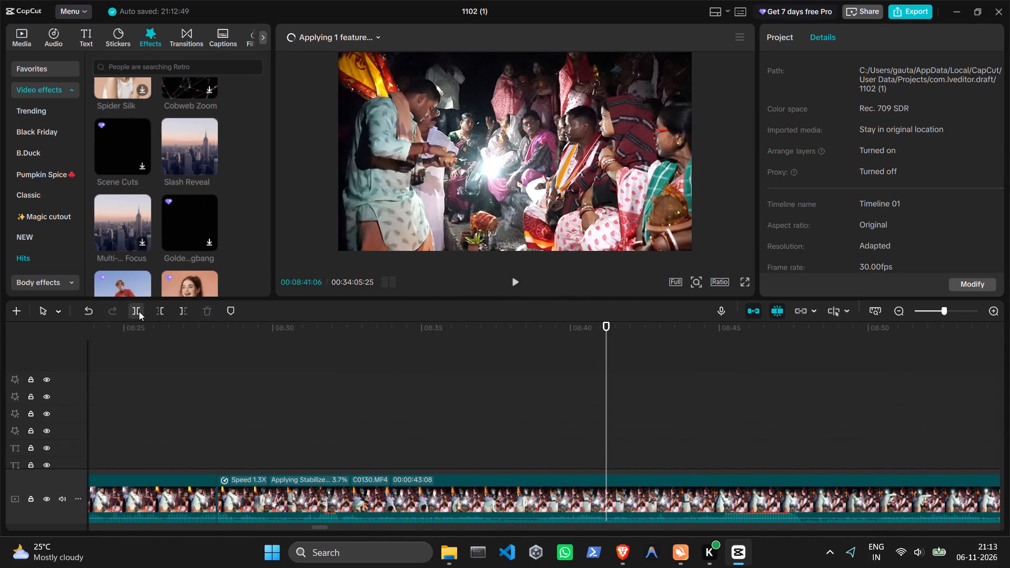
{"action": "left_click", "coordinate": [139, 311]}
{"action": "left_click", "coordinate": [369, 494]}
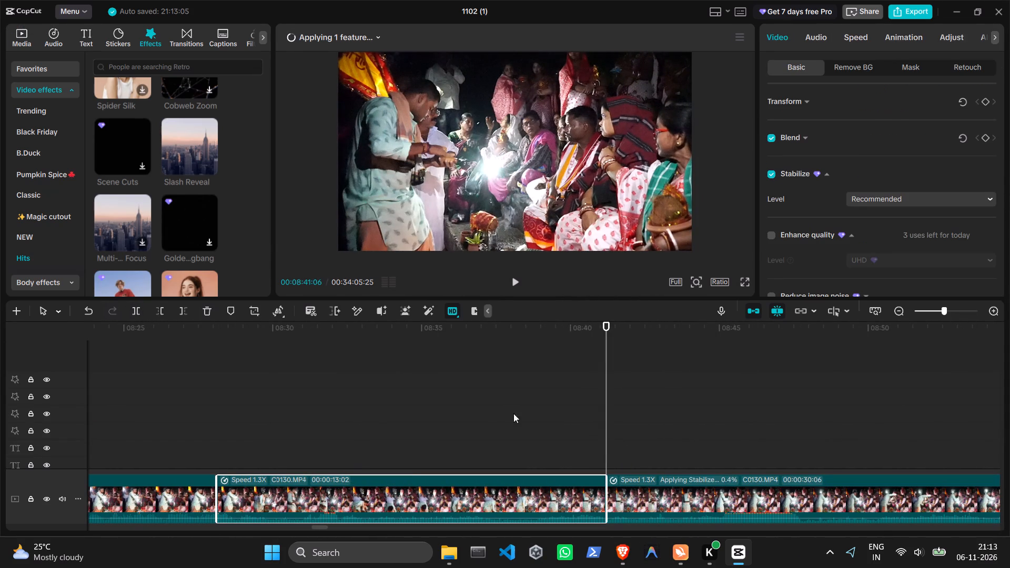
{"action": "left_click", "coordinate": [210, 310]}
Play the footage from around the Slash Reveal effect through about 00:08:27:29 to review the lead-up to the cut.
{"action": "left_click", "coordinate": [190, 408]}
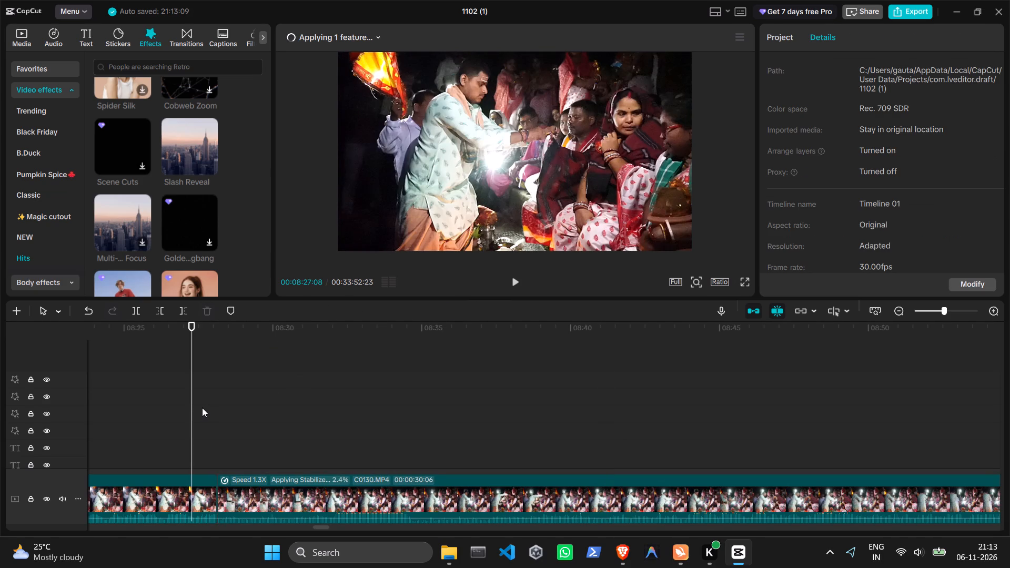
{"action": "left_click_drag", "start_coordinate": [193, 408], "coordinate": [104, 421]}
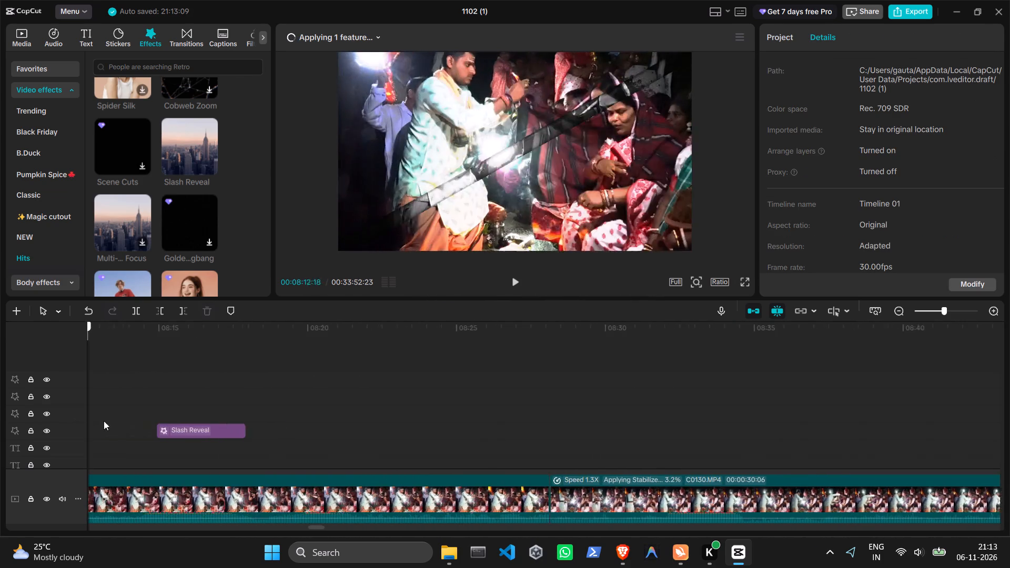
{"action": "left_click_drag", "start_coordinate": [104, 421], "coordinate": [211, 423]}
{"action": "left_click", "coordinate": [510, 279]}
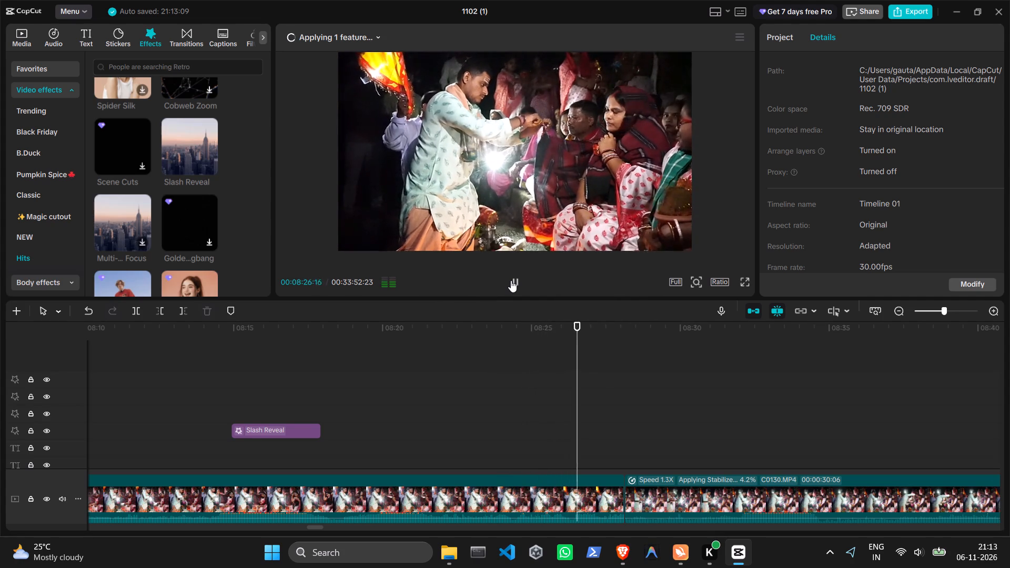
{"action": "left_click", "coordinate": [511, 280]}
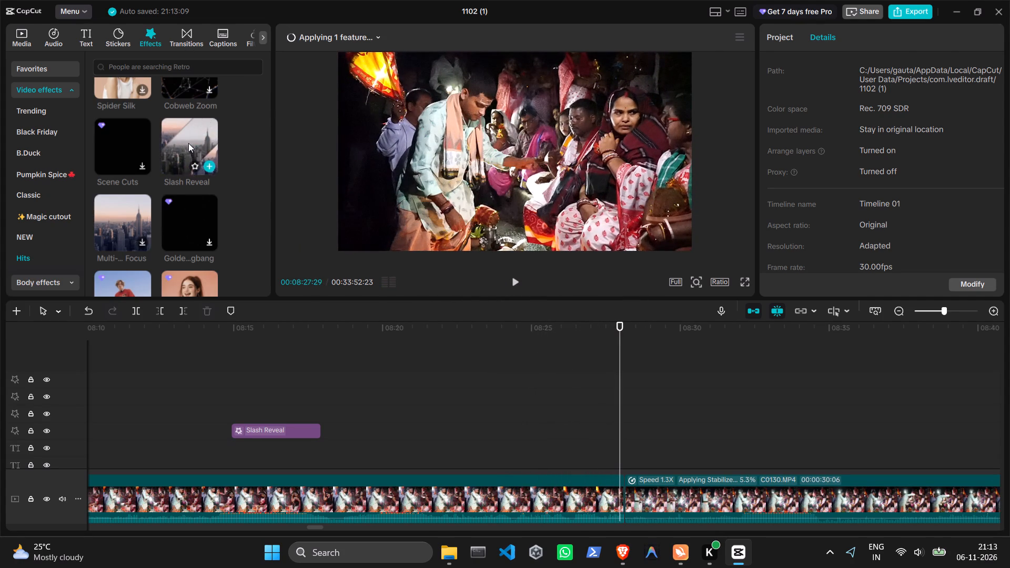
Browse the Hits video effects beyond Slash Reveal as far as Snapshot 3x.
{"action": "scroll", "coordinate": [188, 143], "scroll_direction": "down", "scroll_amount": 1}
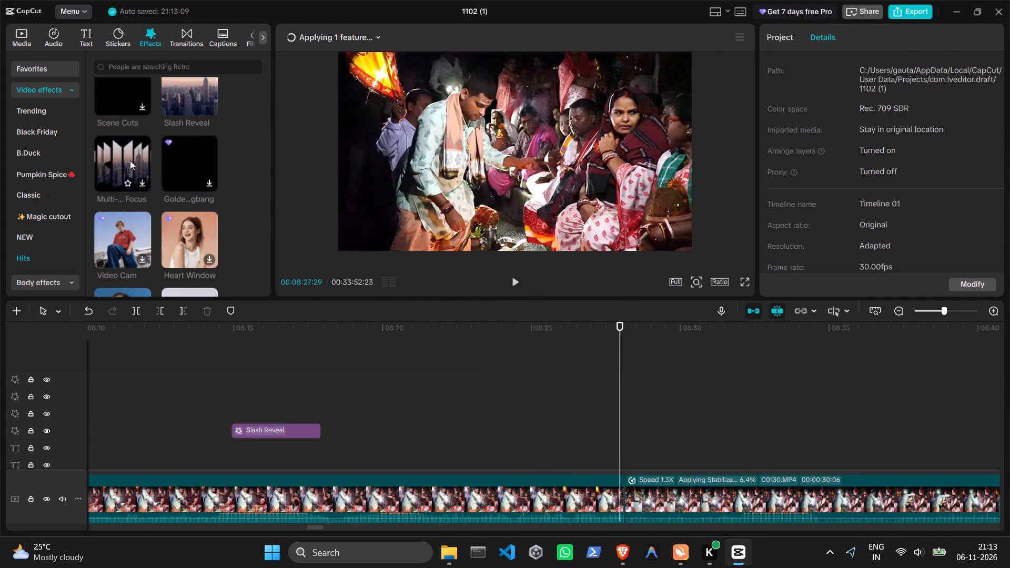
{"action": "scroll", "coordinate": [125, 228], "scroll_direction": "down", "scroll_amount": 1}
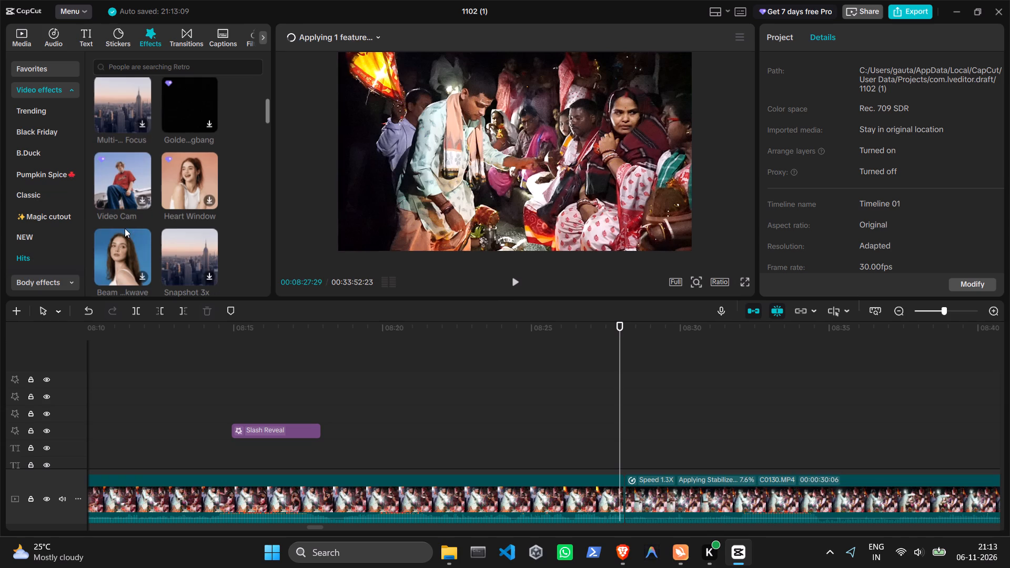
{"action": "scroll", "coordinate": [183, 174], "scroll_direction": "down", "scroll_amount": 1}
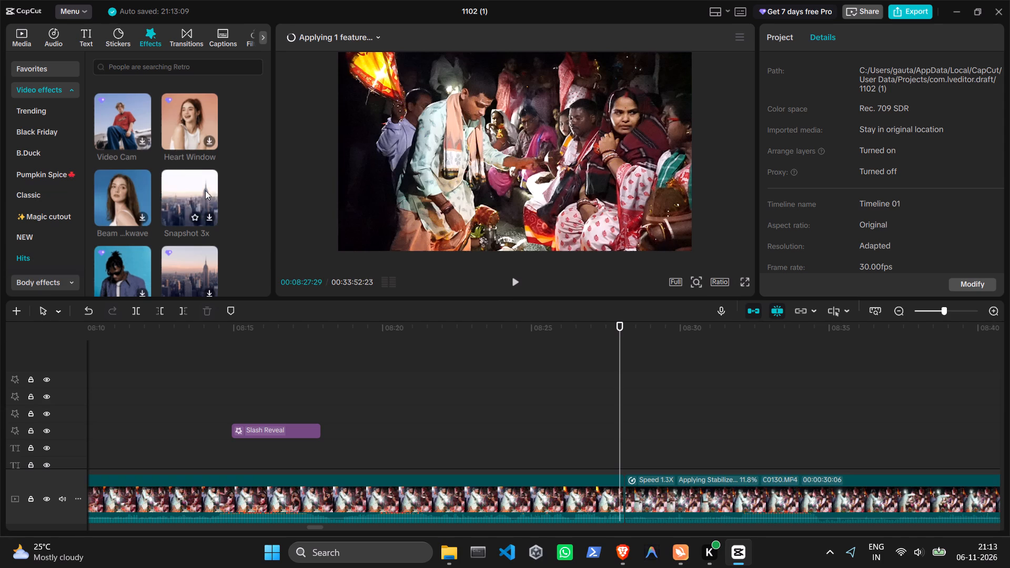
Split the C0130.MP4 clip at 00:08:32:17 and delete the segment between the earlier cut at 00:08:28:04 and this split.
{"action": "left_click_drag", "start_coordinate": [619, 393], "coordinate": [622, 394]}
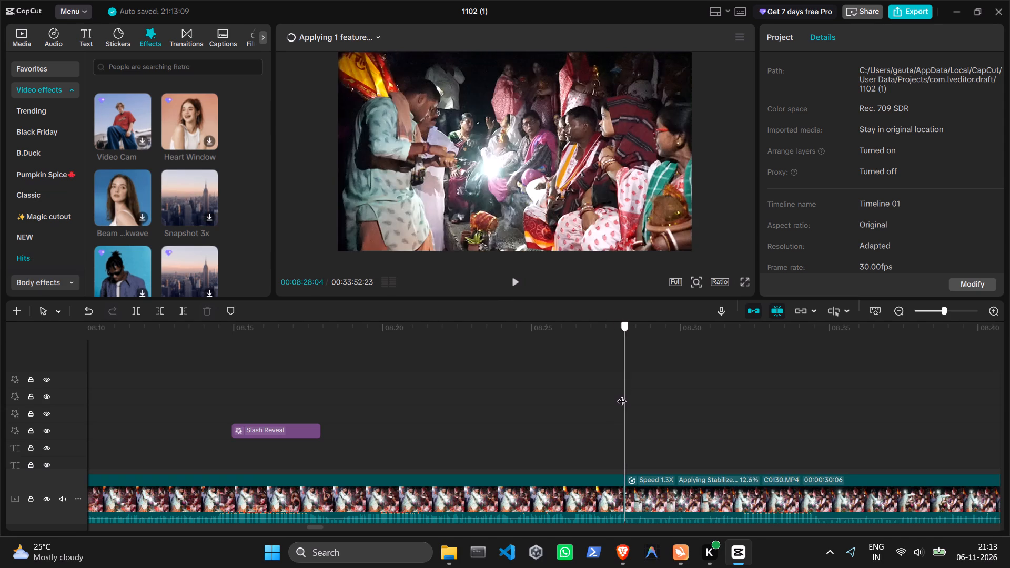
{"action": "left_click_drag", "start_coordinate": [622, 394], "coordinate": [703, 402]}
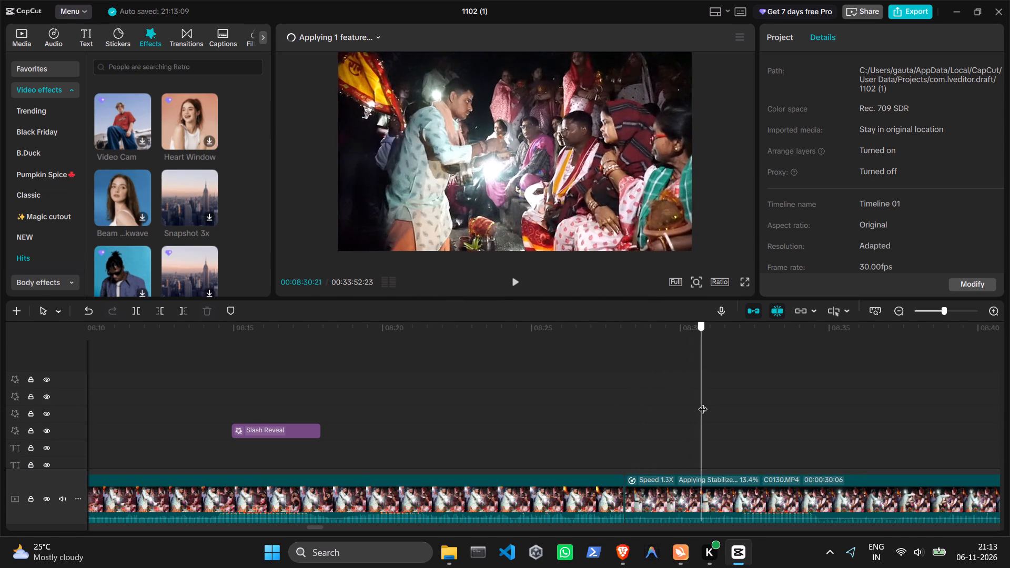
{"action": "left_click_drag", "start_coordinate": [703, 402], "coordinate": [764, 403]}
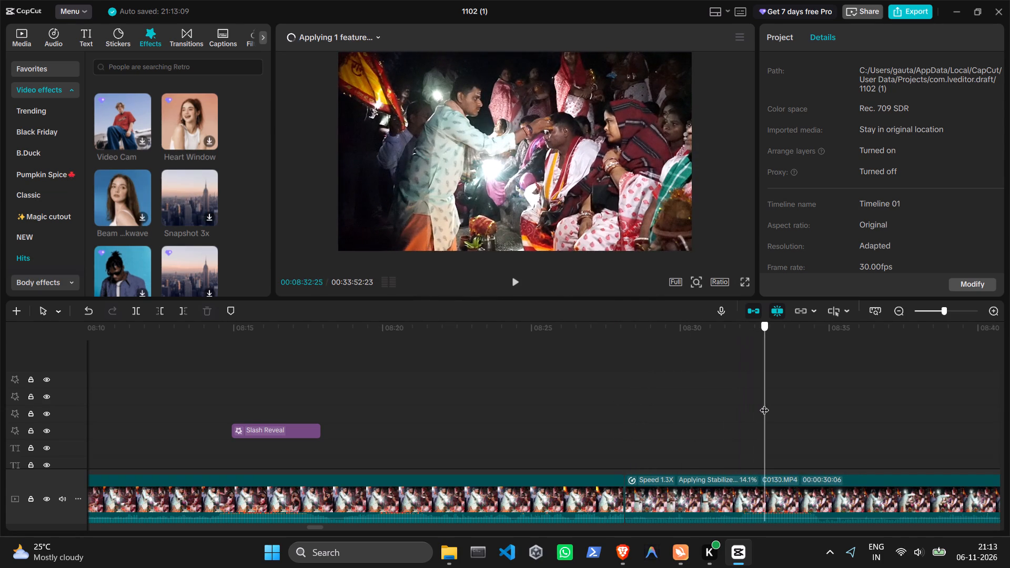
{"action": "left_click_drag", "start_coordinate": [764, 403], "coordinate": [756, 405]}
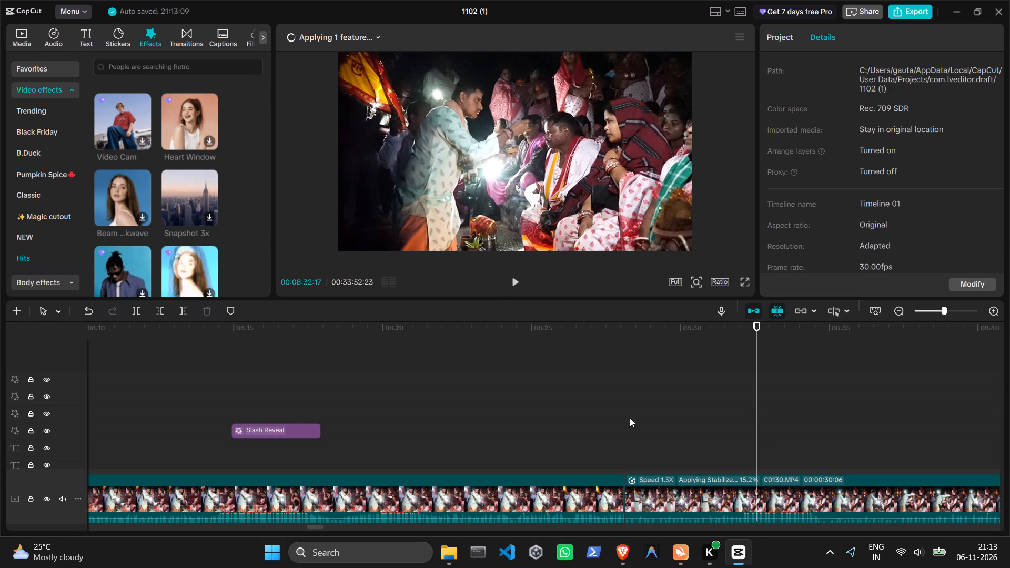
{"action": "left_click", "coordinate": [139, 307]}
{"action": "left_click", "coordinate": [730, 502]}
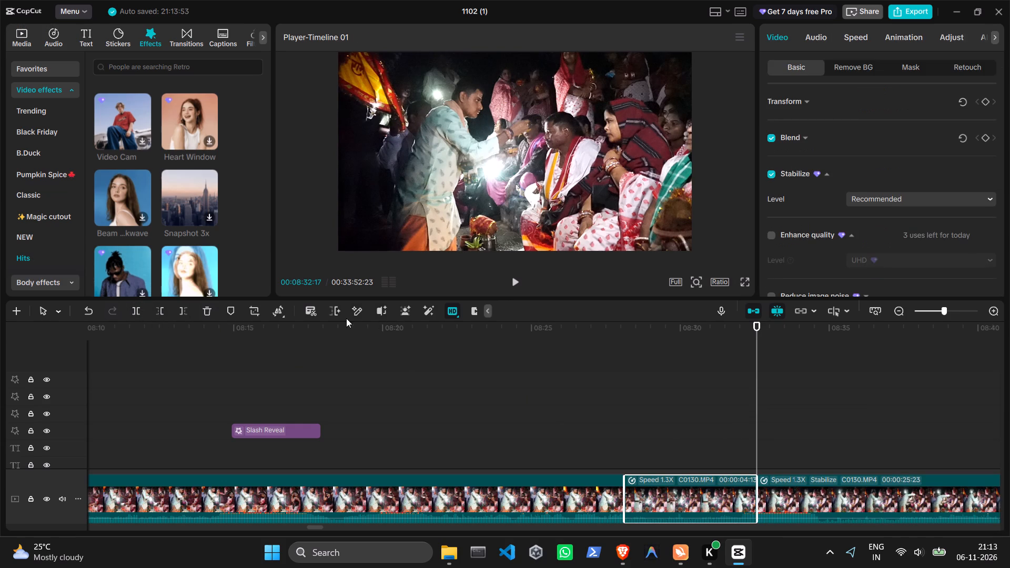
{"action": "left_click", "coordinate": [205, 311]}
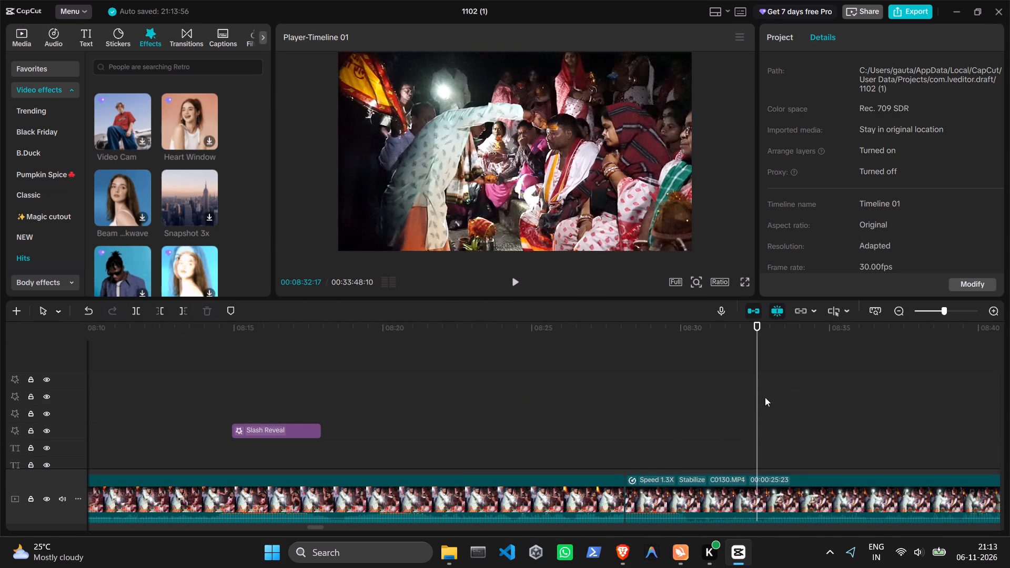
Place the playhead at 00:08:27:20, just before the cut, and download the Snapshot 3x video effect.
{"action": "left_click_drag", "start_coordinate": [757, 398], "coordinate": [602, 425]}
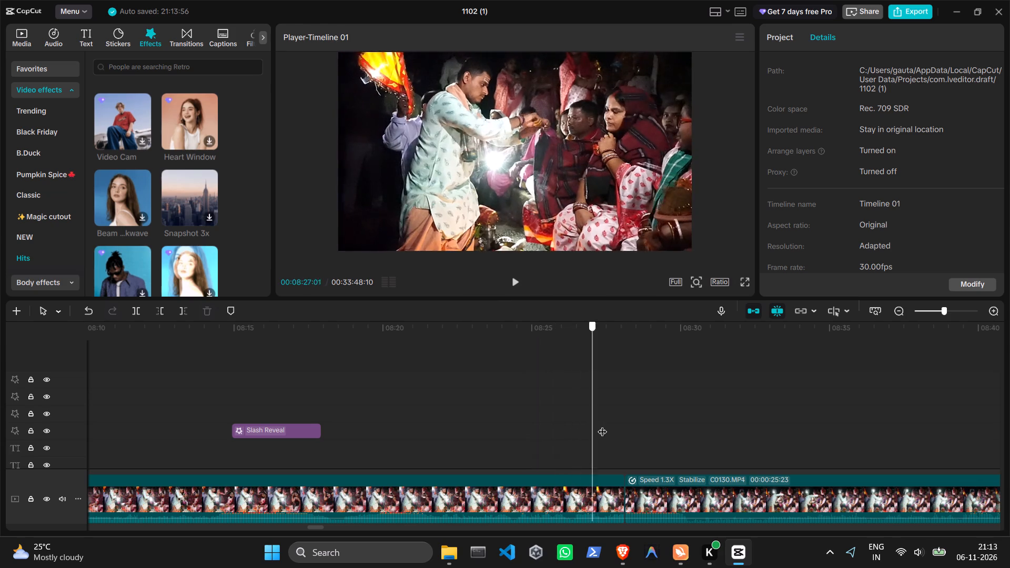
{"action": "left_click_drag", "start_coordinate": [602, 425], "coordinate": [611, 425]}
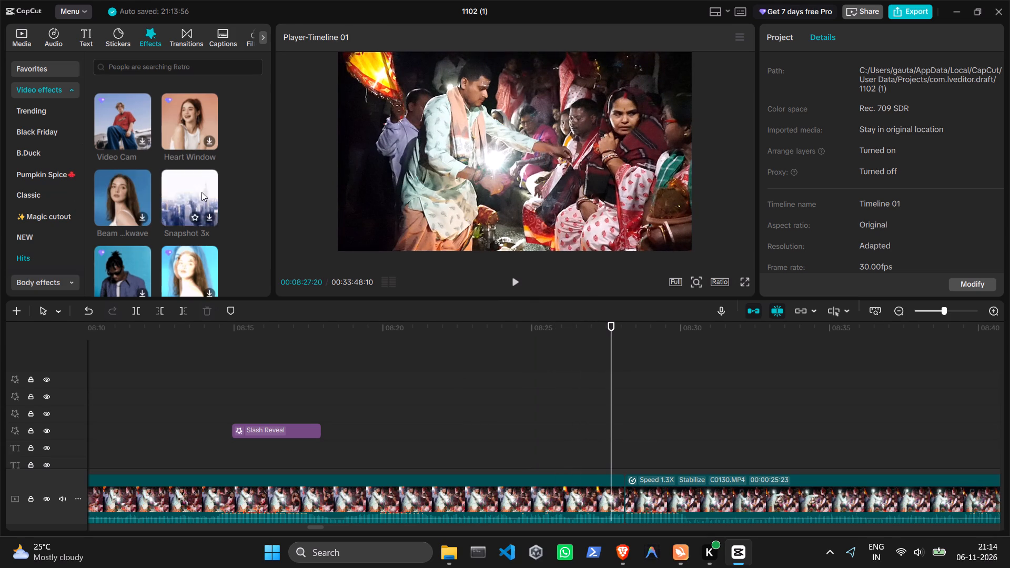
{"action": "left_click", "coordinate": [210, 215]}
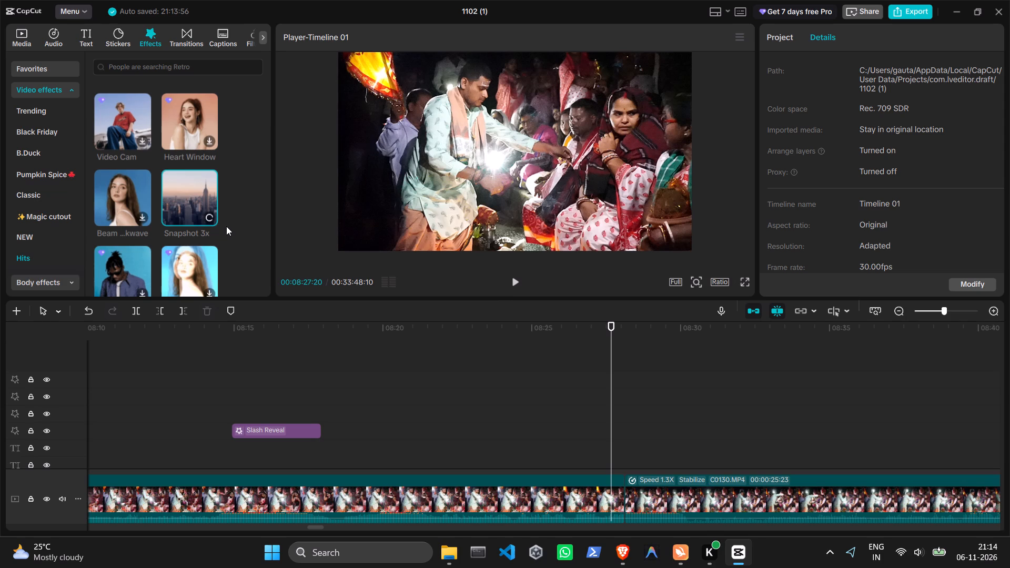
Check the Stabilize settings of the C0130.MP4 clip following the cut and collapse them.
{"action": "left_click", "coordinate": [777, 475]}
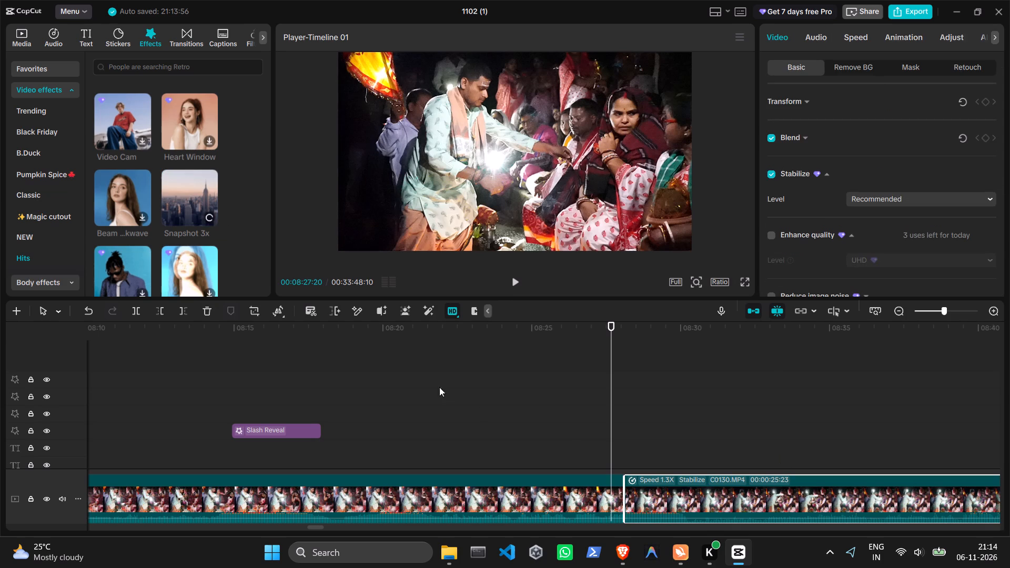
{"action": "left_click", "coordinate": [830, 175]}
{"action": "left_click", "coordinate": [855, 205]}
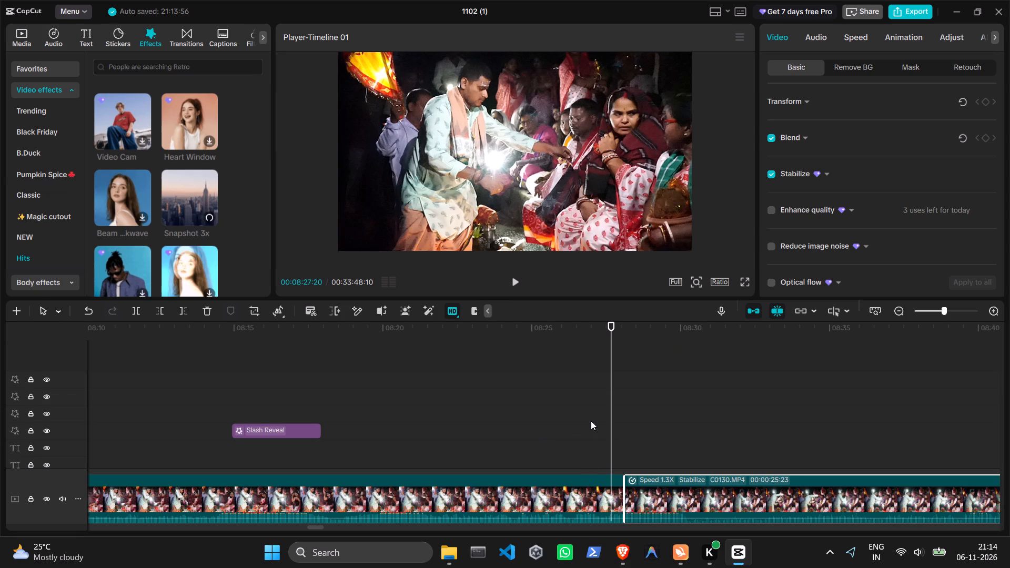
{"action": "left_click", "coordinate": [548, 492]}
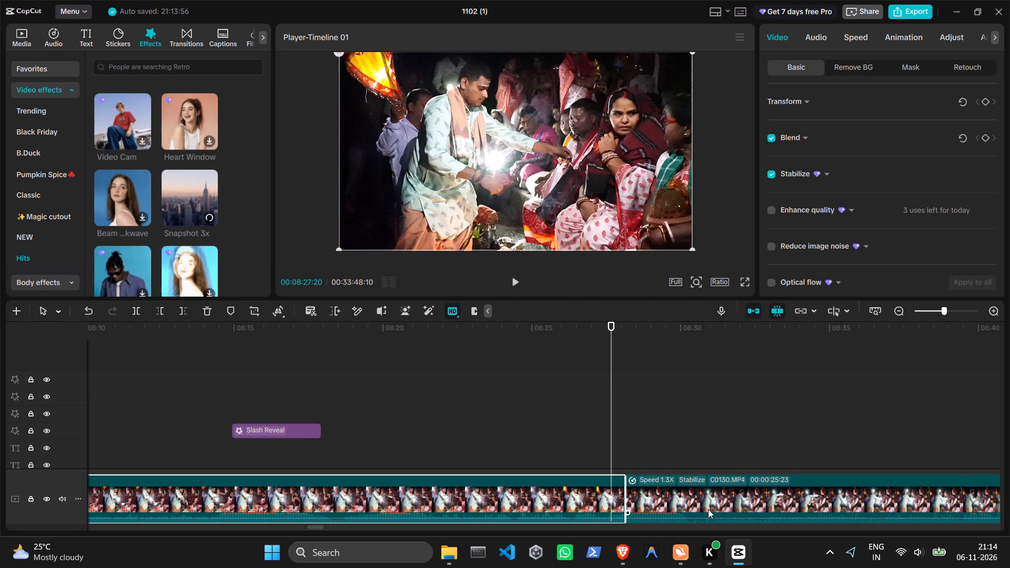
{"action": "left_click", "coordinate": [708, 510]}
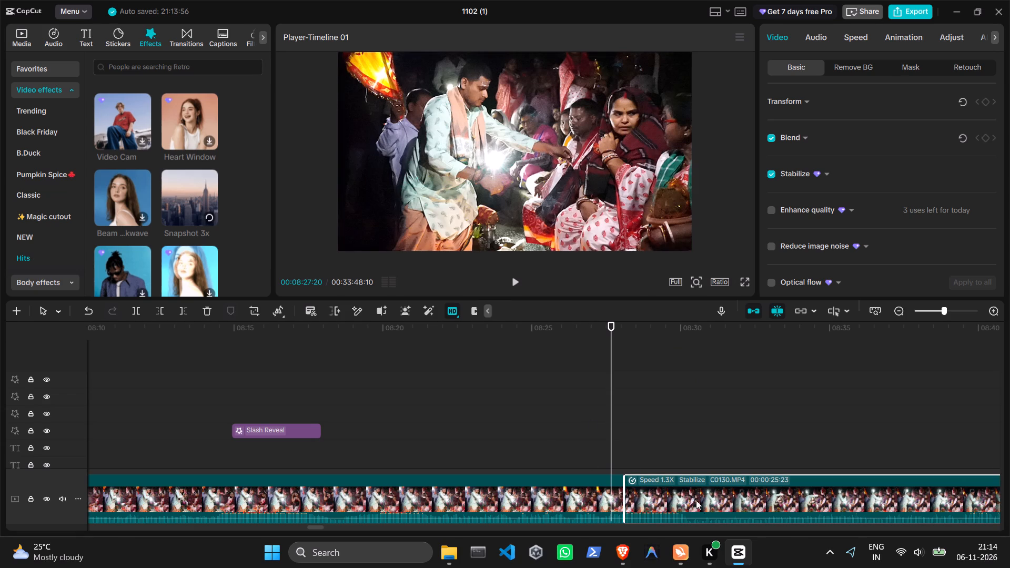
Select the Snapshot 3x effect again for use near the cut.
{"action": "left_click", "coordinate": [178, 175]}
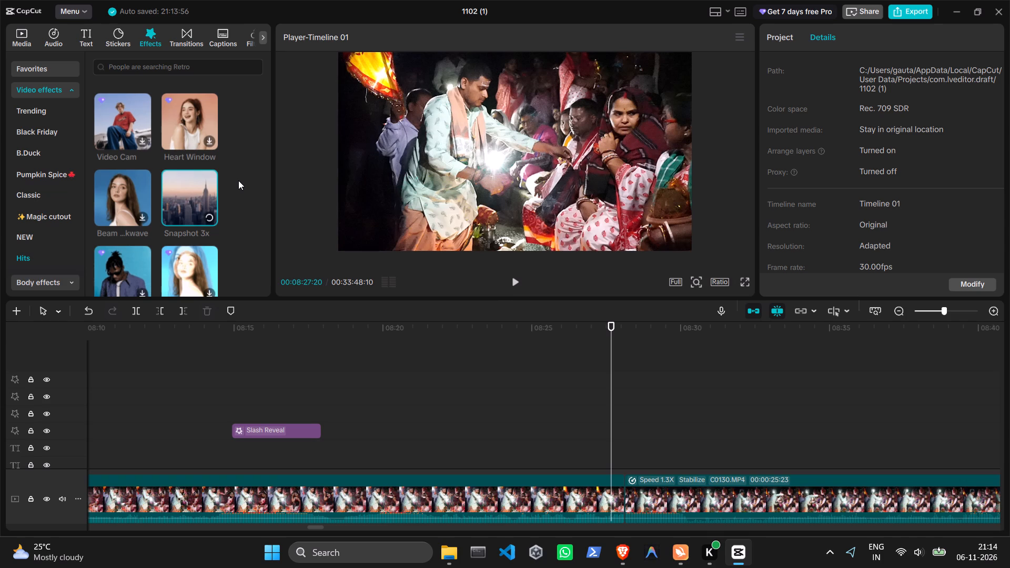
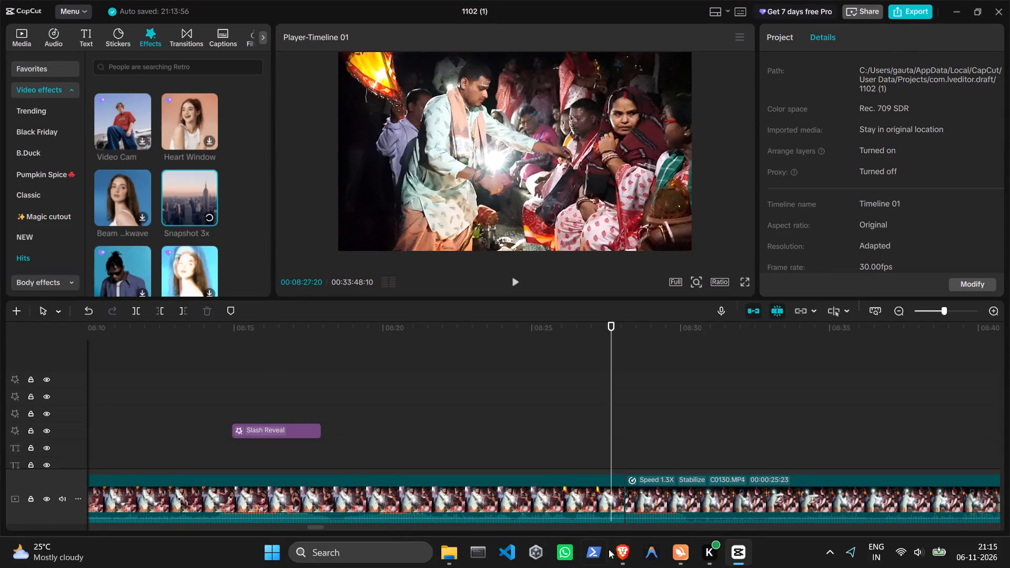
Switch to the Brave browser and search the web for security-audit-skill.
{"action": "left_click", "coordinate": [624, 553]}
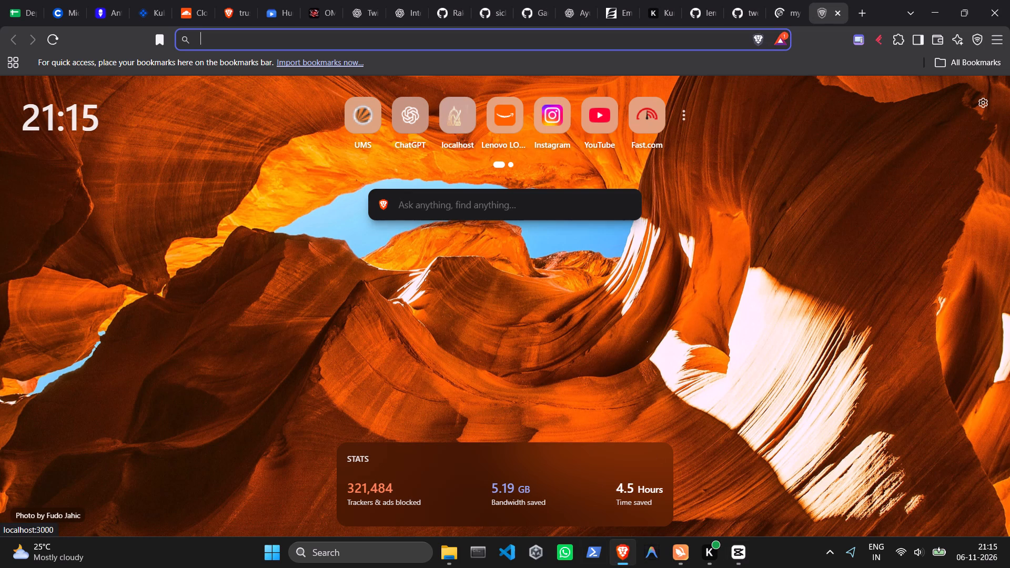
{"action": "type", "text": "security"}
{"action": "key", "text": "space"}
{"action": "key", "text": "BackSpace"}
{"action": "key", "text": "minus"}
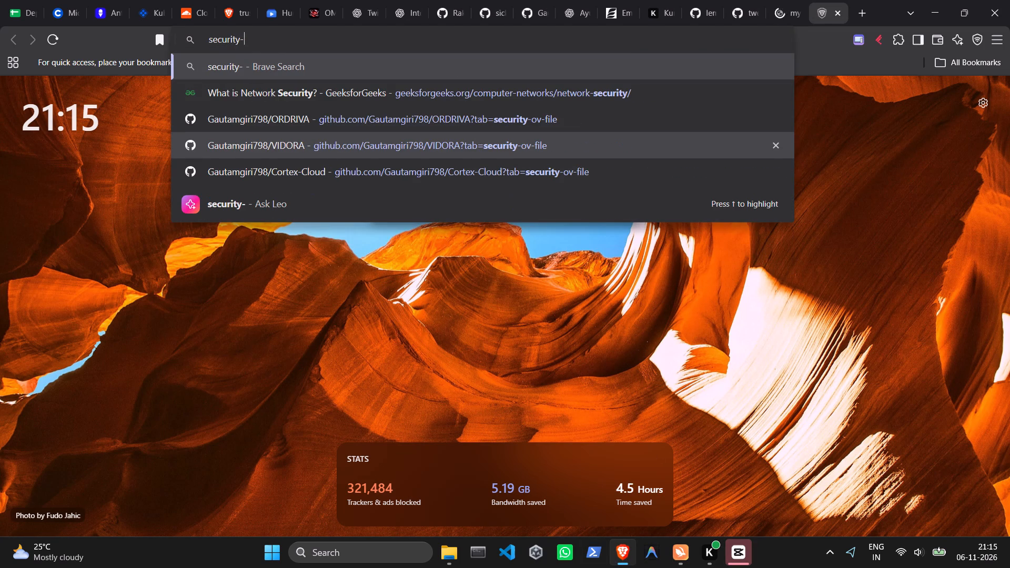
{"action": "type", "text": "audit"}
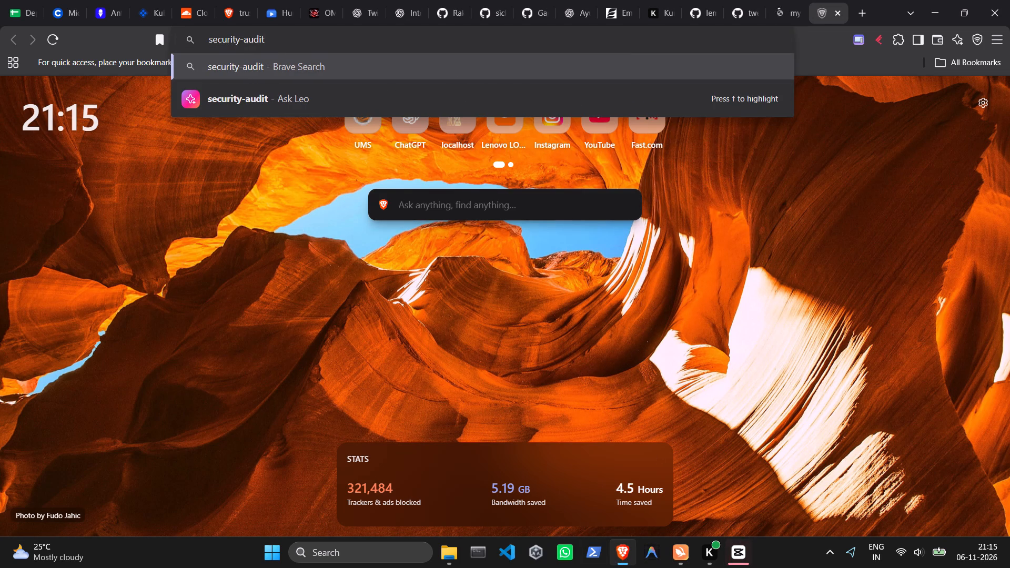
{"action": "type", "text": "-skill"}
{"action": "key", "text": "Return"}
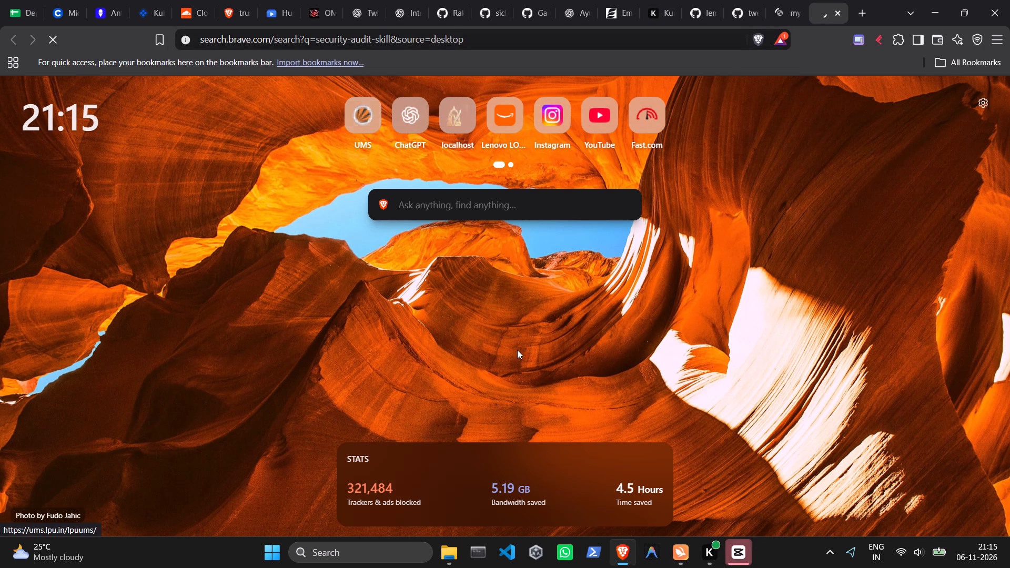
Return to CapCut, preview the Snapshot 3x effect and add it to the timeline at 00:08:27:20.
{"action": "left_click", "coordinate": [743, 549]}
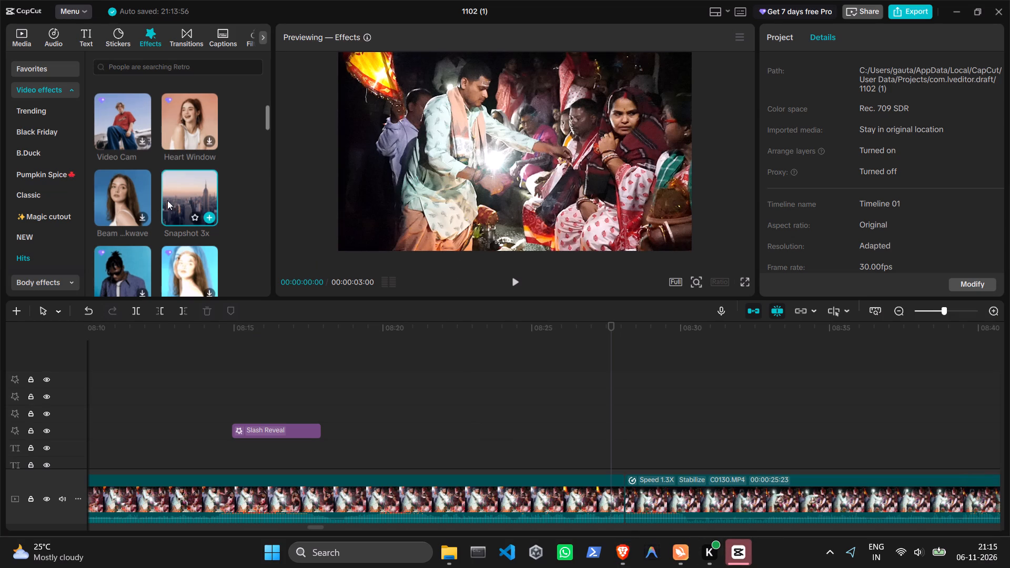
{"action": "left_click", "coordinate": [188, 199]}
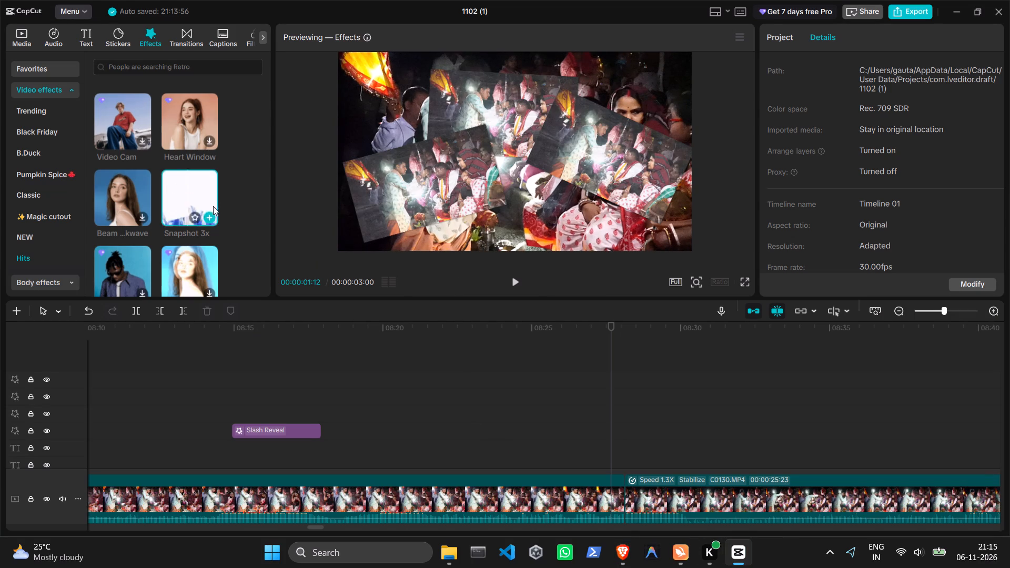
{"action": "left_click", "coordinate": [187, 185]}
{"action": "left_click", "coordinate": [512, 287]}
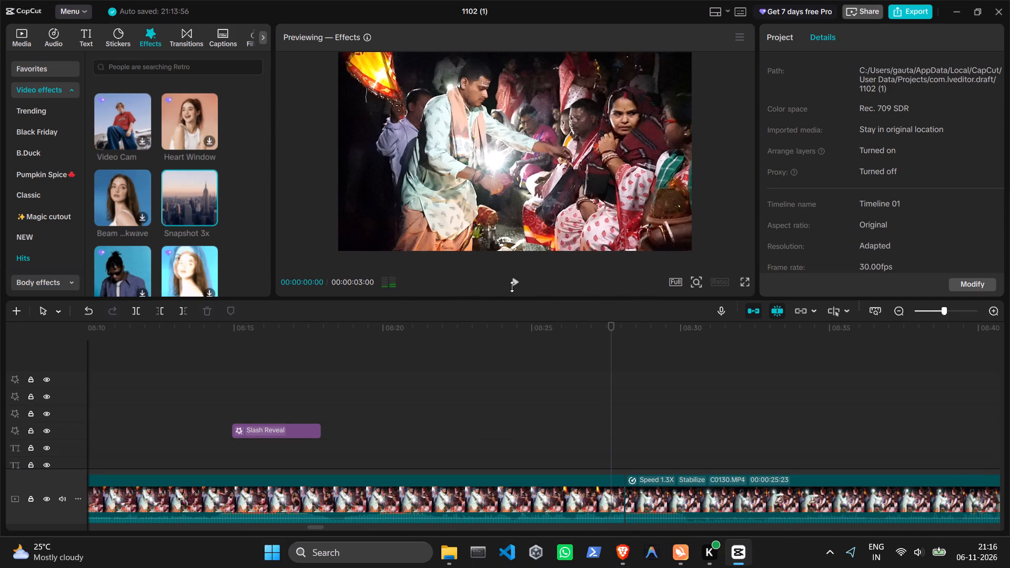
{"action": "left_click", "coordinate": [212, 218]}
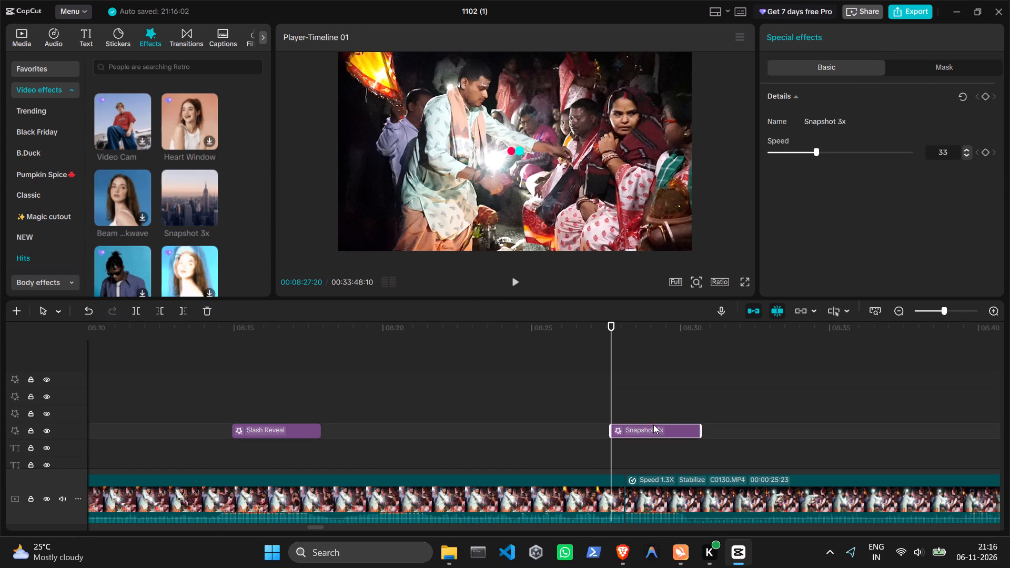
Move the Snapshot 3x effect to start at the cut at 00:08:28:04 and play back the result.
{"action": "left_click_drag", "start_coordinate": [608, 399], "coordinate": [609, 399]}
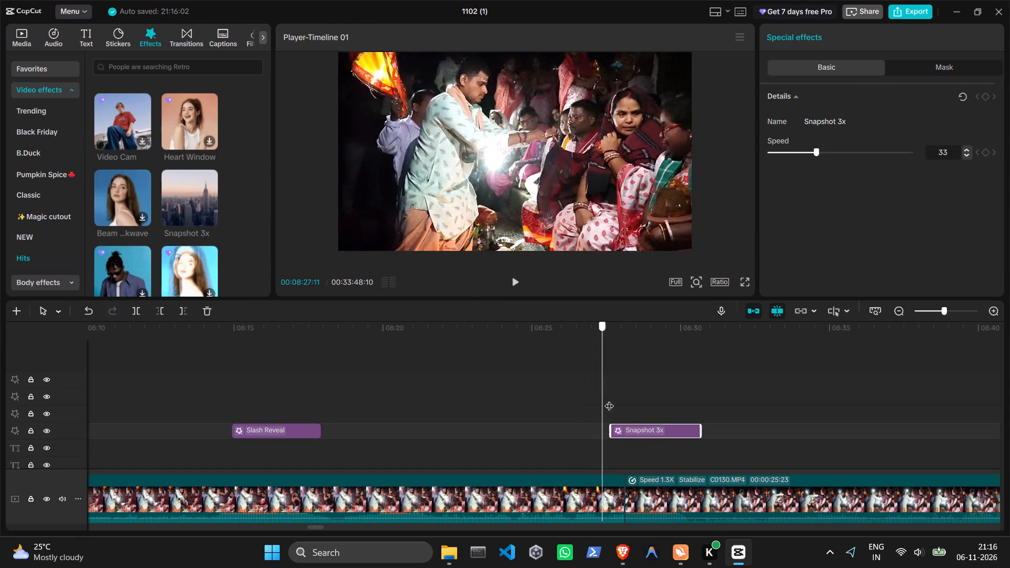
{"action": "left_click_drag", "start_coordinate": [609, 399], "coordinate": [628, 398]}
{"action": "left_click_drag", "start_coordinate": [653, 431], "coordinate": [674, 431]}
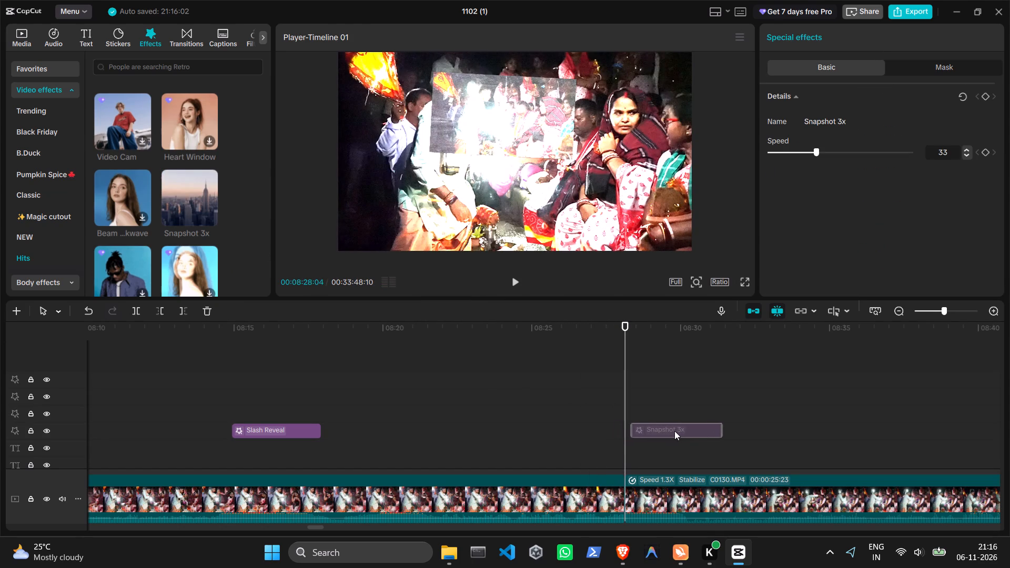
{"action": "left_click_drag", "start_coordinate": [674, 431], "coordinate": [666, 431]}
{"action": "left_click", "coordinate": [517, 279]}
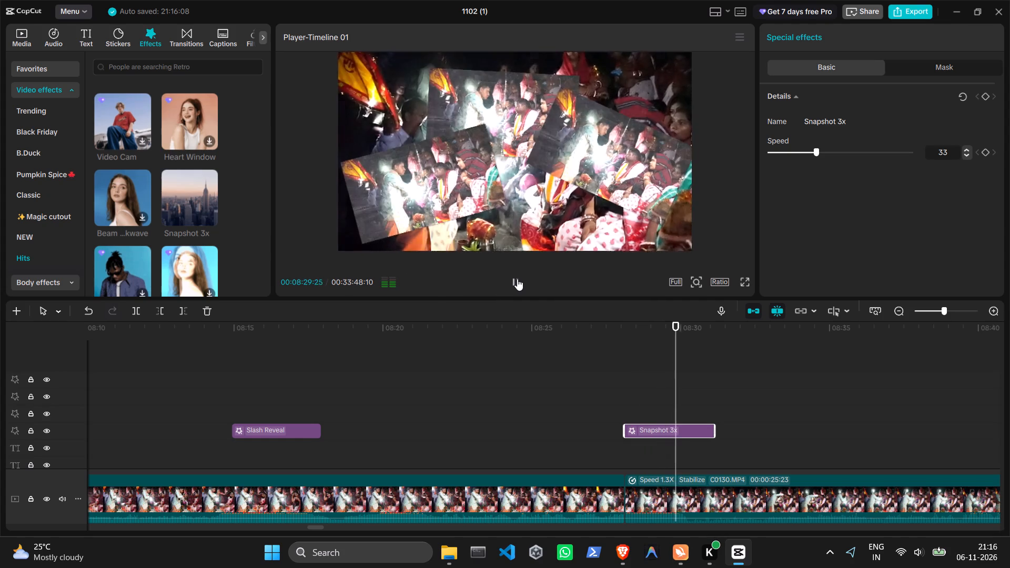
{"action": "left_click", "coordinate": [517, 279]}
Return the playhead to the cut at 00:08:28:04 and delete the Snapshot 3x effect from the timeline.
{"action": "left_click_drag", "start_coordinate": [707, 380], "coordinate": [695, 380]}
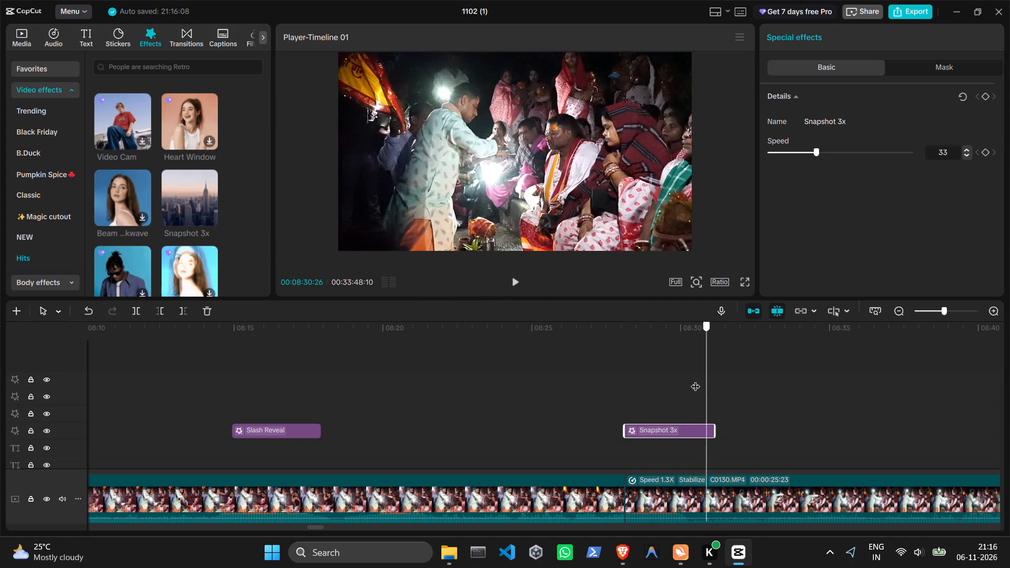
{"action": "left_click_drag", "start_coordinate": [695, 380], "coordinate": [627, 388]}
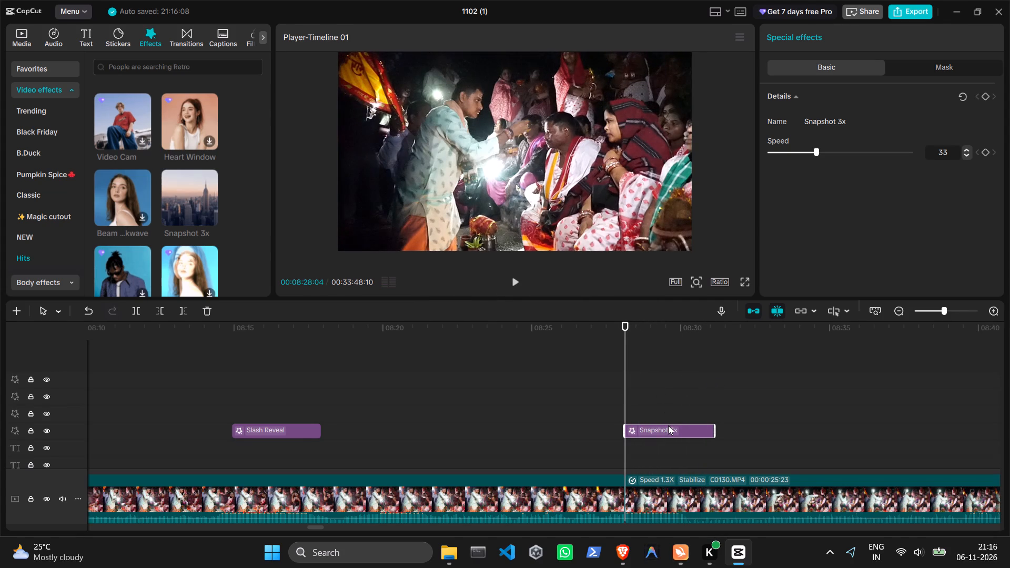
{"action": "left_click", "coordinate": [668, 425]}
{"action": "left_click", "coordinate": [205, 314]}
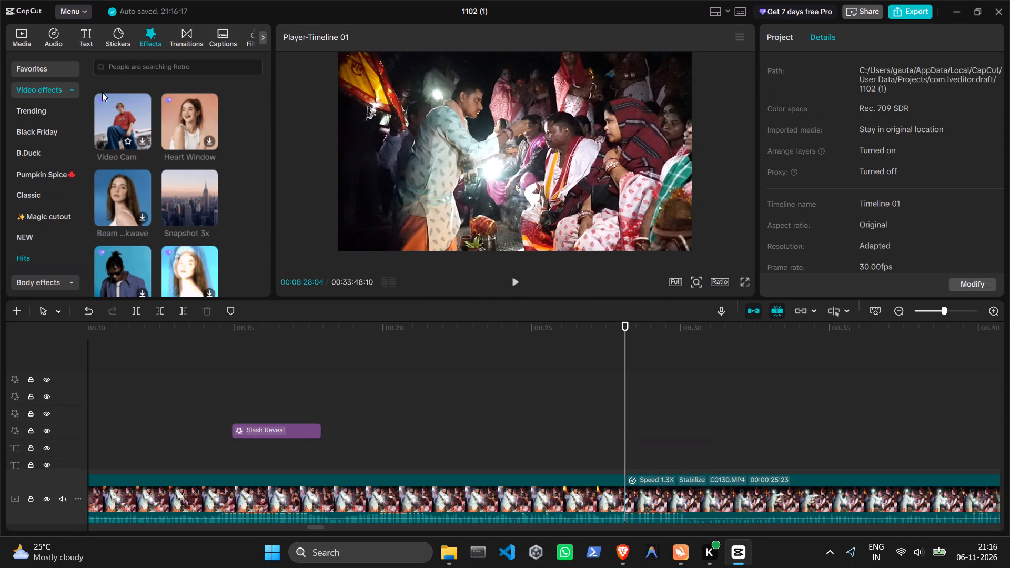
Add the Glimmer Swap transition at the C0130.MP4 cut at 00:08:28:04 and play it back.
{"action": "left_click", "coordinate": [188, 39]}
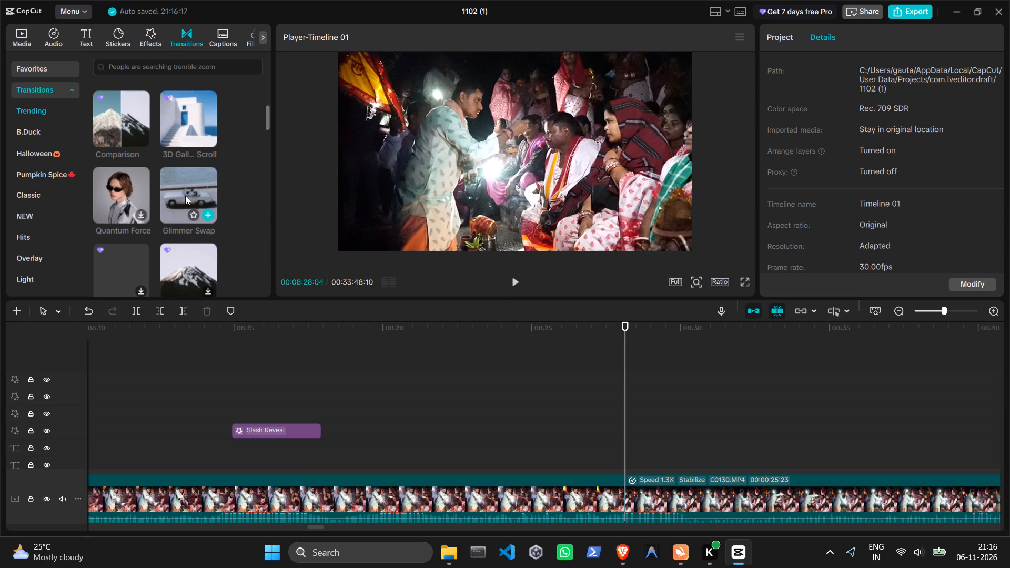
{"action": "left_click", "coordinate": [210, 216]}
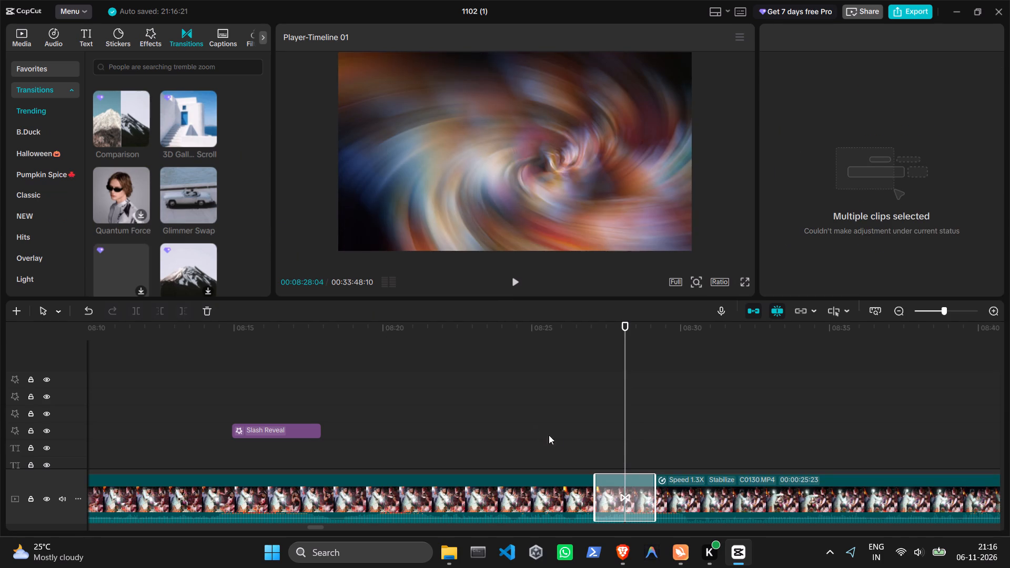
{"action": "left_click", "coordinate": [561, 431]}
{"action": "left_click", "coordinate": [510, 281]}
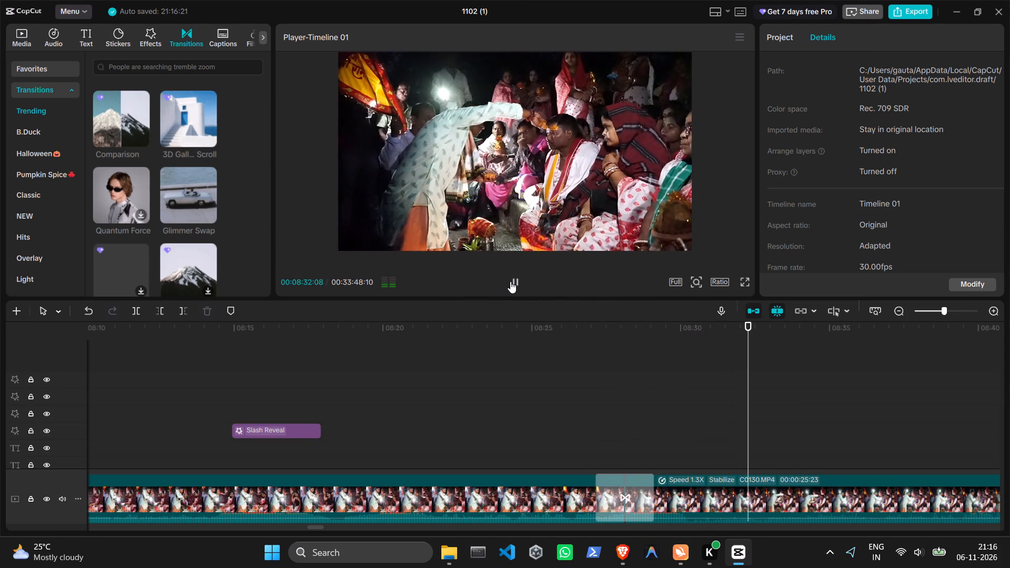
{"action": "left_click", "coordinate": [510, 281]}
Download the Earthq...e Echo effect from the Hits video effects.
{"action": "left_click", "coordinate": [154, 38]}
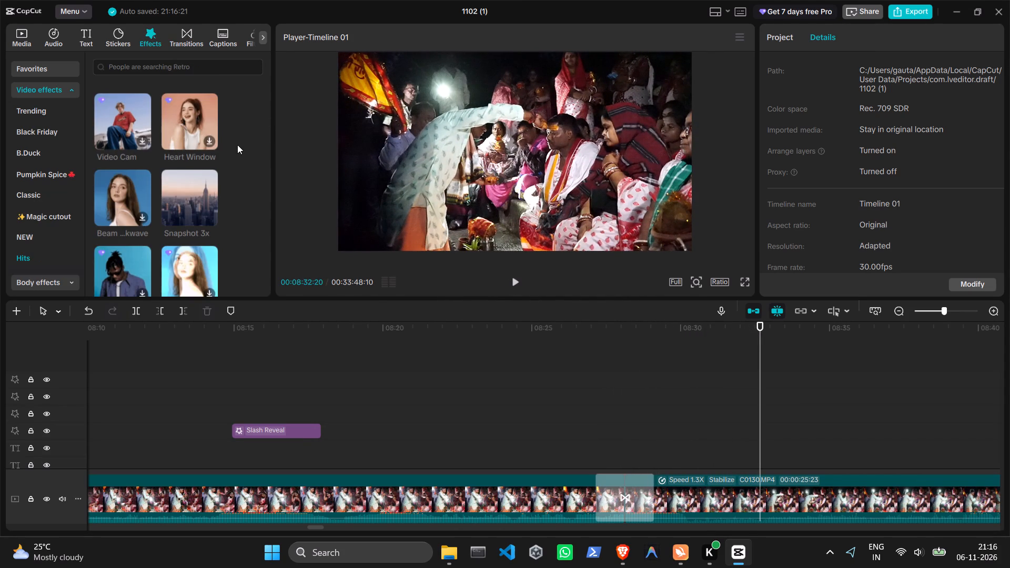
{"action": "scroll", "coordinate": [190, 141], "scroll_direction": "down", "scroll_amount": 2}
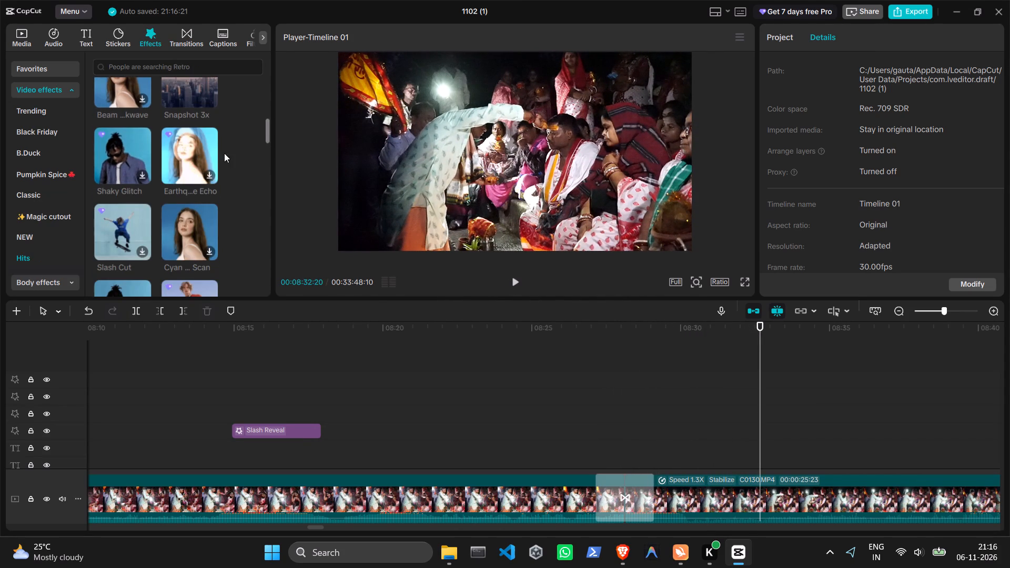
{"action": "left_click", "coordinate": [208, 173]}
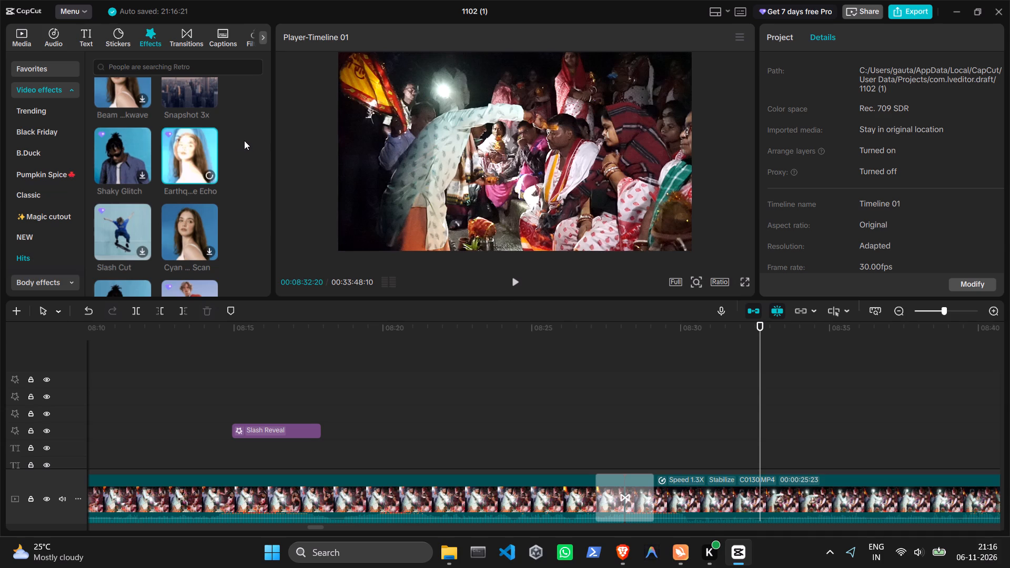
Switch to Brave and open the GitHub search result for cloudflare/security-audit-skill.
{"action": "left_click", "coordinate": [614, 553]}
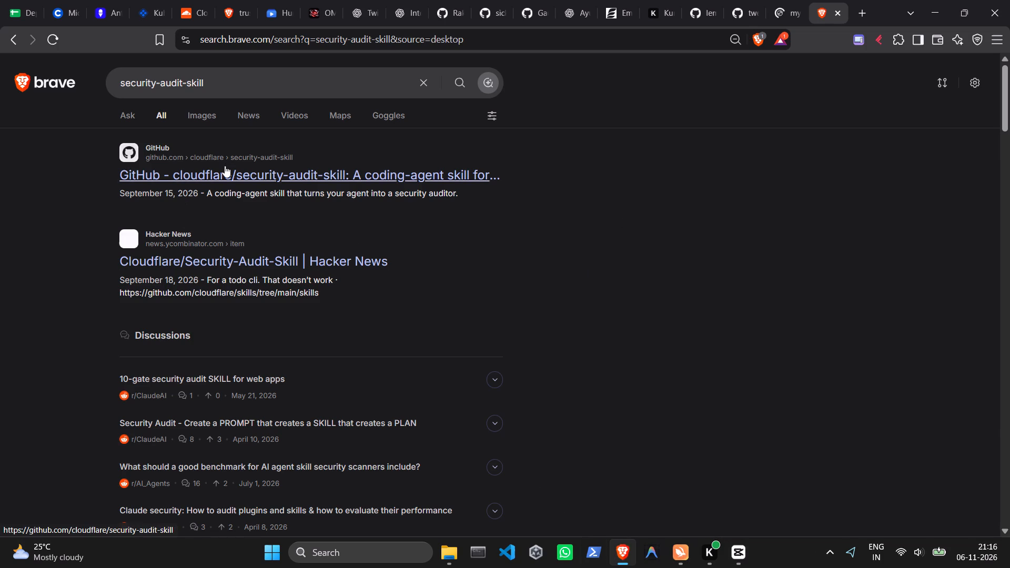
{"action": "left_click", "coordinate": [224, 168]}
Look through the already open twentyhq/twenty GitHub repository page, from its file list and project details down to the README.
{"action": "left_click", "coordinate": [751, 0]}
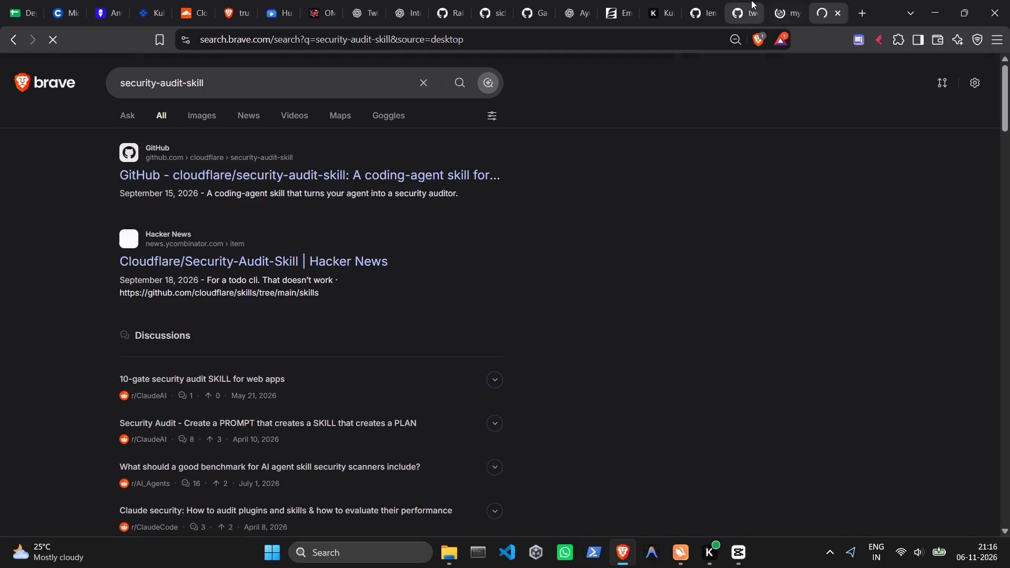
{"action": "scroll", "coordinate": [494, 187], "scroll_direction": "down", "scroll_amount": 16}
{"action": "scroll", "coordinate": [493, 189], "scroll_direction": "up", "scroll_amount": 7}
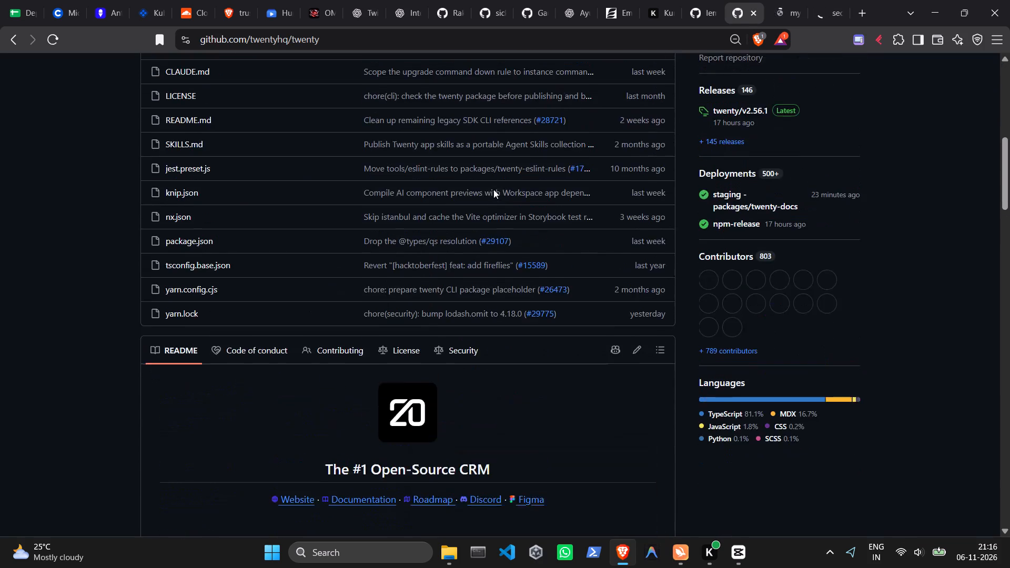
{"action": "scroll", "coordinate": [493, 189], "scroll_direction": "up", "scroll_amount": 9}
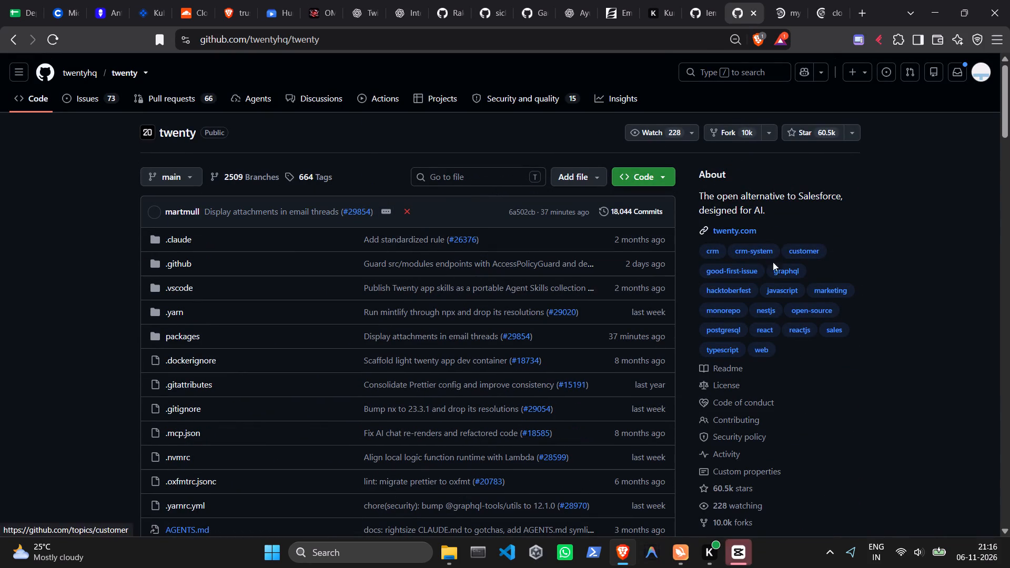
{"action": "scroll", "coordinate": [750, 276], "scroll_direction": "down", "scroll_amount": 7}
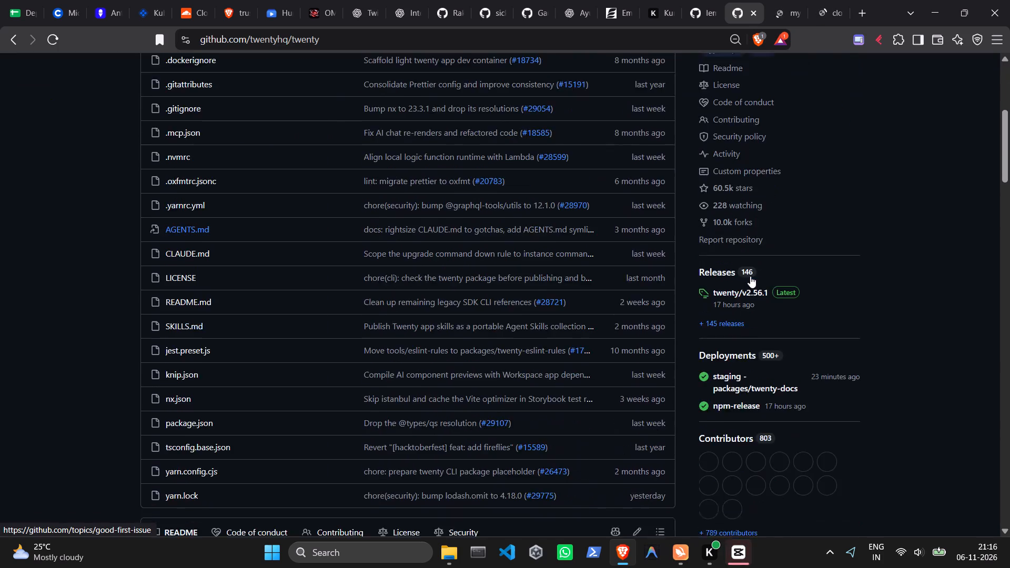
{"action": "scroll", "coordinate": [750, 276], "scroll_direction": "down", "scroll_amount": 3}
{"action": "scroll", "coordinate": [483, 302], "scroll_direction": "down", "scroll_amount": 8}
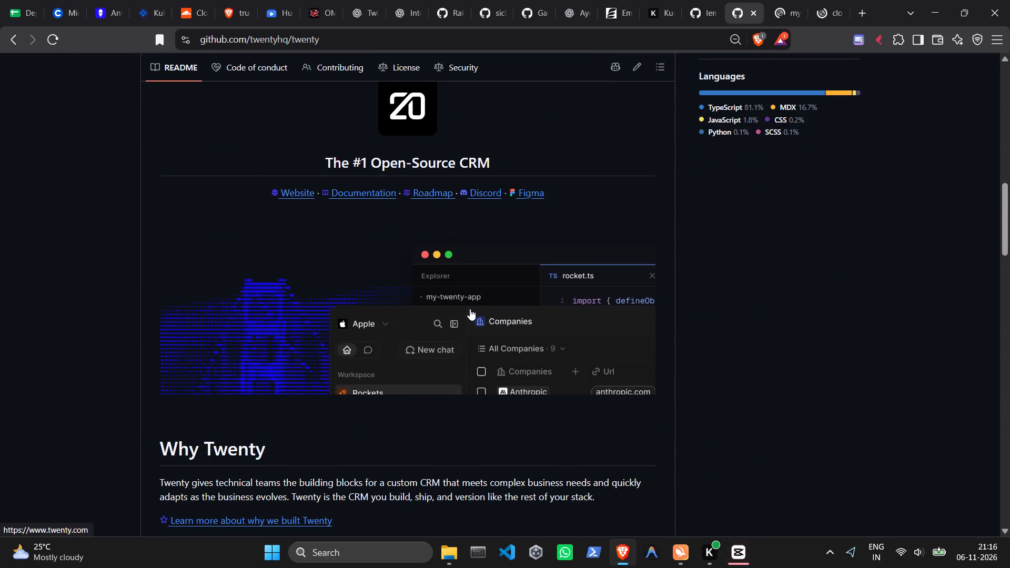
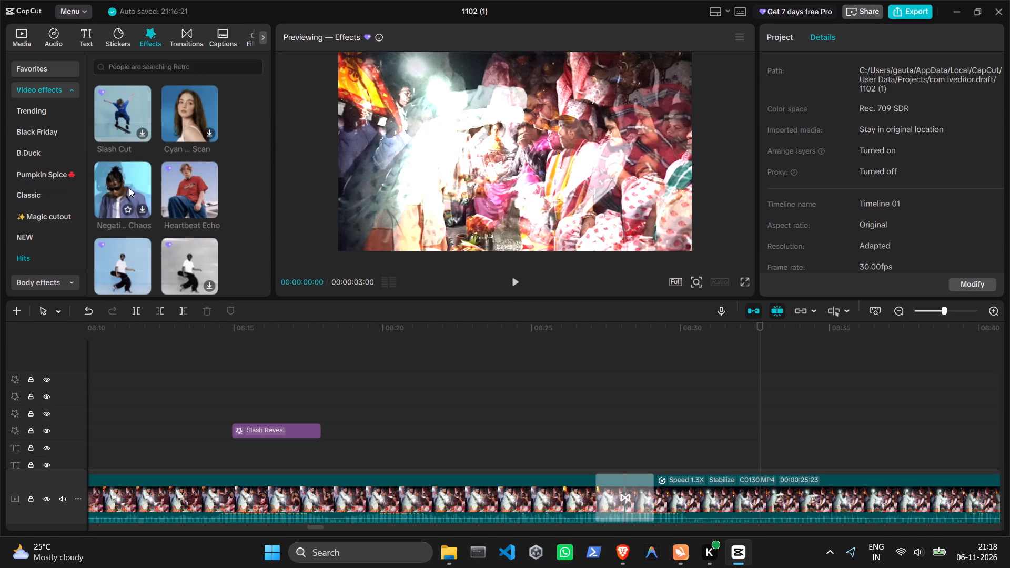
Find the Fault Freeze effect in the Hits video effects and preview it.
{"action": "scroll", "coordinate": [178, 177], "scroll_direction": "down", "scroll_amount": 2}
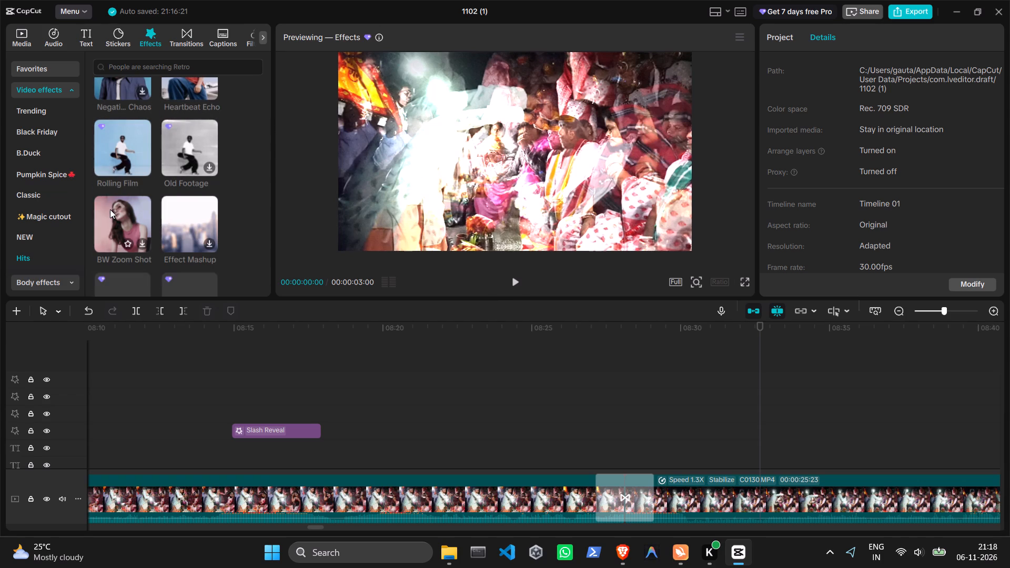
{"action": "scroll", "coordinate": [188, 218], "scroll_direction": "down", "scroll_amount": 2}
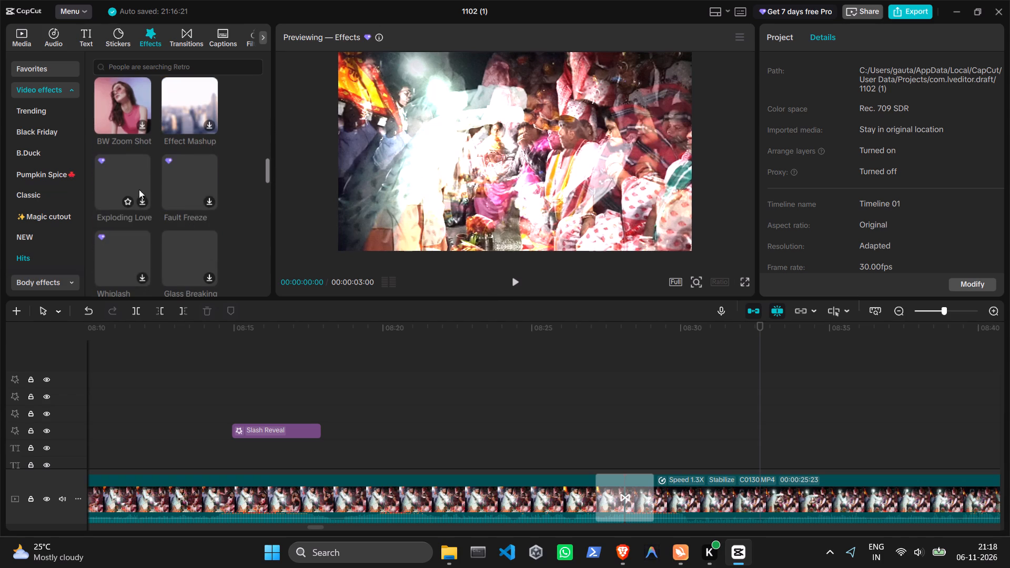
{"action": "left_click", "coordinate": [193, 169]}
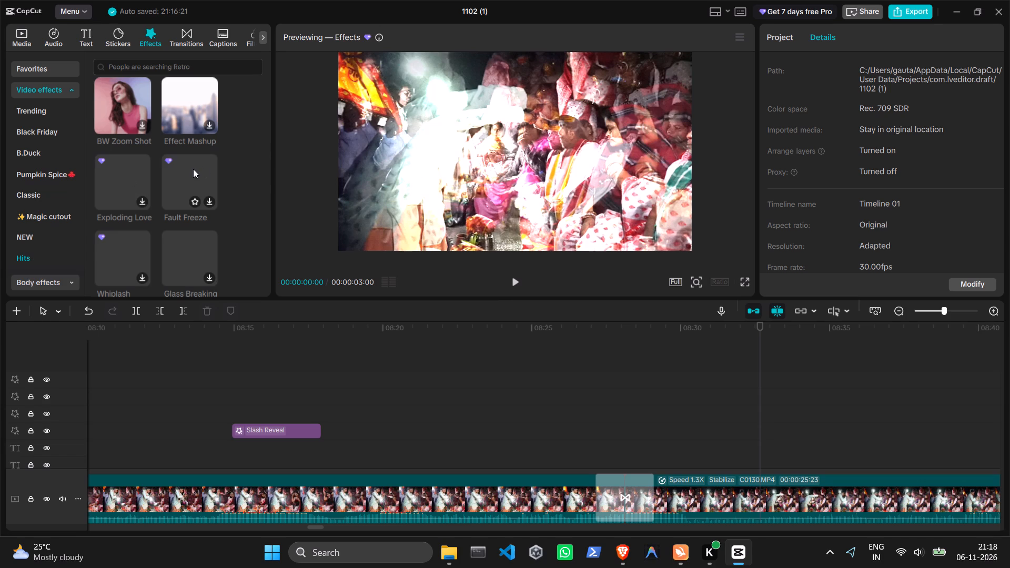
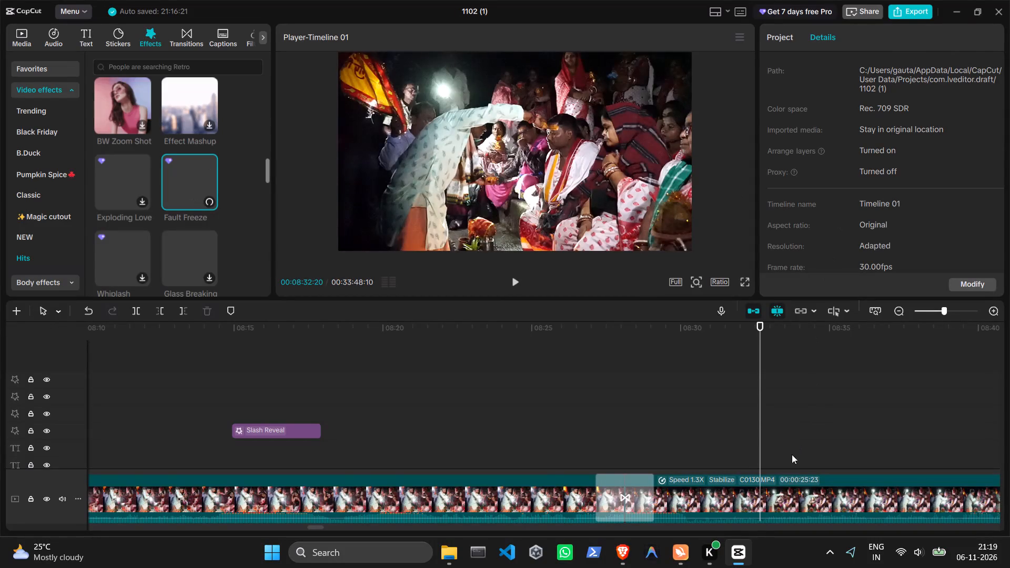
Select the C0130.MP4 clip after the transition and examine its basic video enhancement options, including the Auto reframe settings.
{"action": "left_click", "coordinate": [783, 491]}
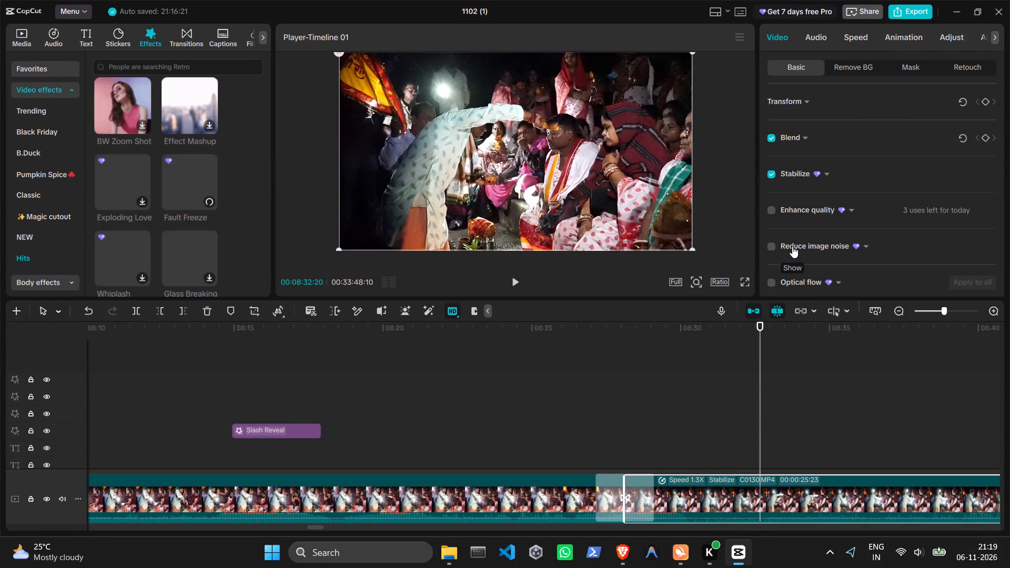
{"action": "scroll", "coordinate": [792, 246], "scroll_direction": "down", "scroll_amount": 5}
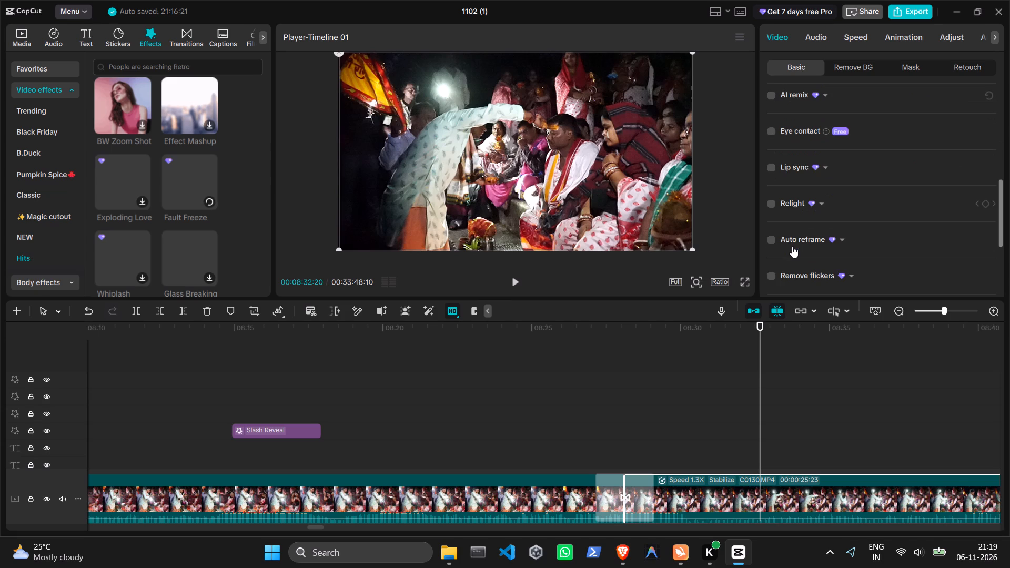
{"action": "left_click", "coordinate": [844, 238]}
{"action": "scroll", "coordinate": [874, 246], "scroll_direction": "down", "scroll_amount": 1}
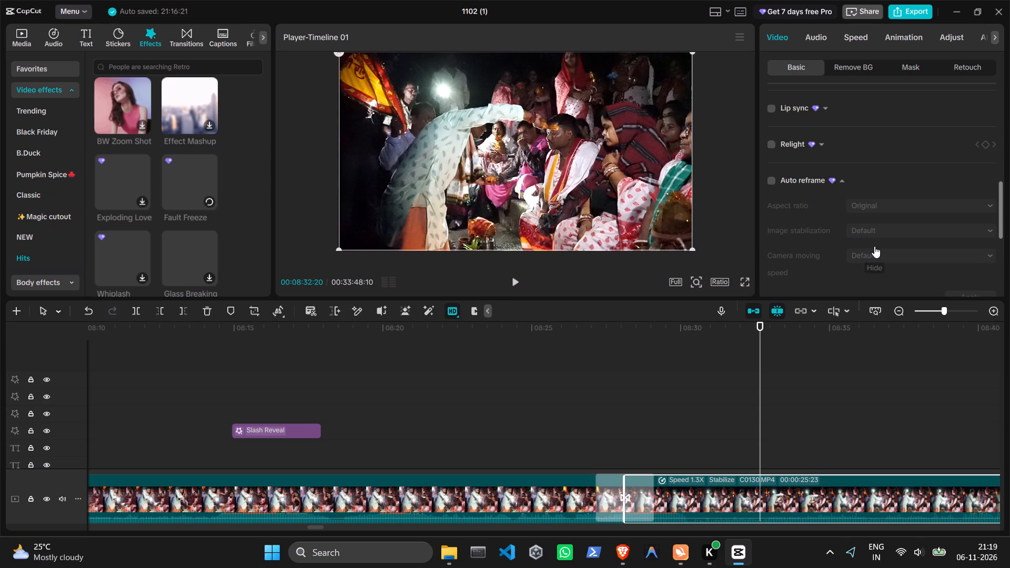
{"action": "left_click", "coordinate": [901, 230]}
{"action": "left_click", "coordinate": [848, 181]}
{"action": "left_click", "coordinate": [848, 181]}
{"action": "scroll", "coordinate": [914, 236], "scroll_direction": "down", "scroll_amount": 2}
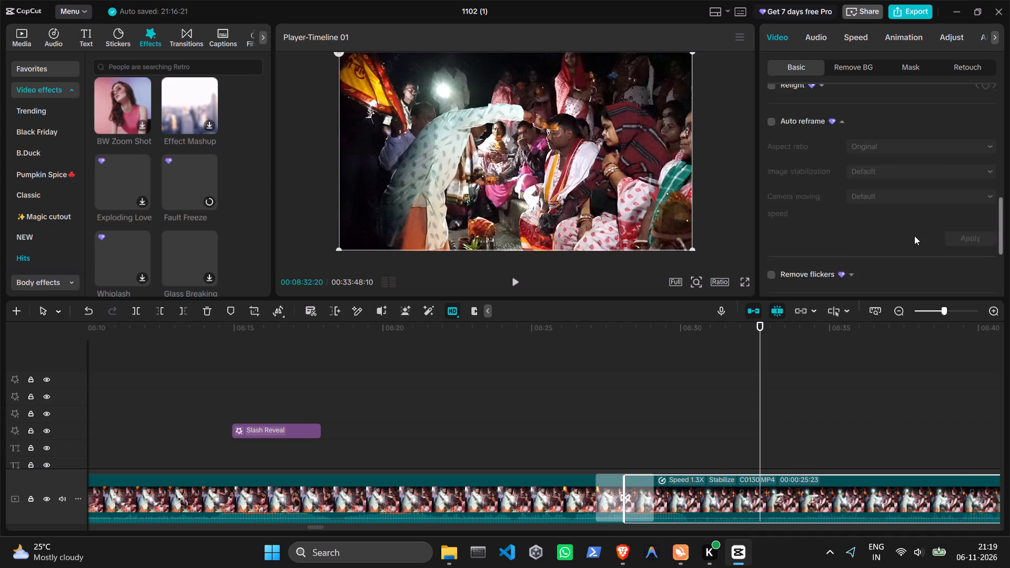
{"action": "scroll", "coordinate": [914, 236], "scroll_direction": "up", "scroll_amount": 2}
{"action": "left_click", "coordinate": [850, 183]}
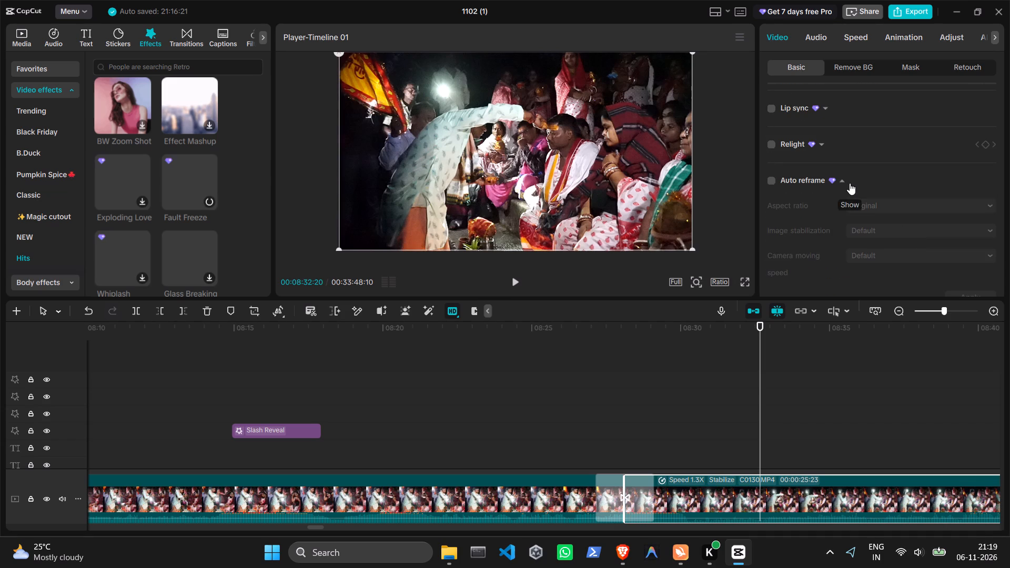
{"action": "scroll", "coordinate": [799, 226], "scroll_direction": "up", "scroll_amount": 3}
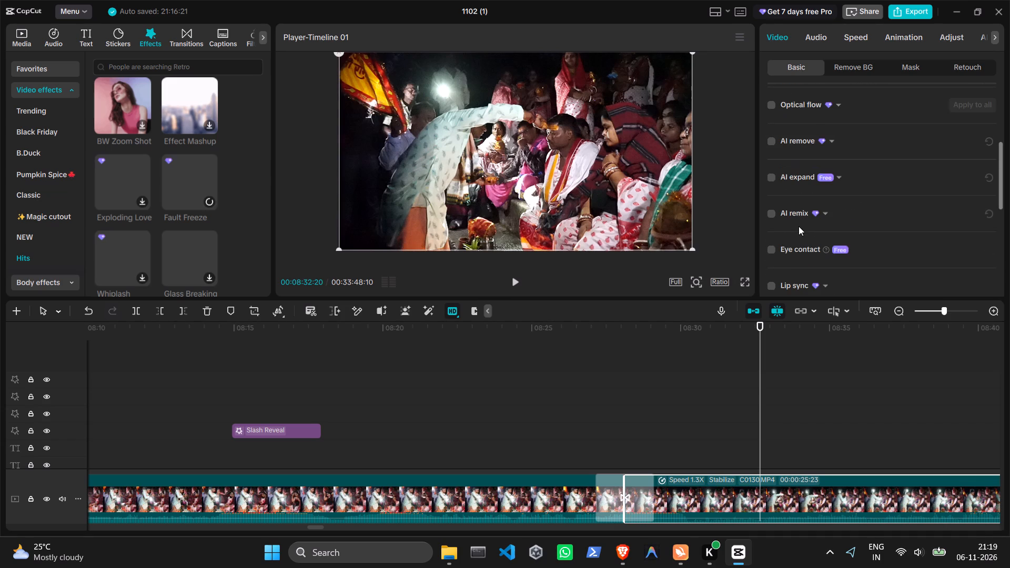
Turn on Remove flickers for the selected C0130.MP4 clip, using Flashlight mode and the Recommended level.
{"action": "scroll", "coordinate": [799, 226], "scroll_direction": "down", "scroll_amount": 3}
{"action": "left_click", "coordinate": [851, 214]}
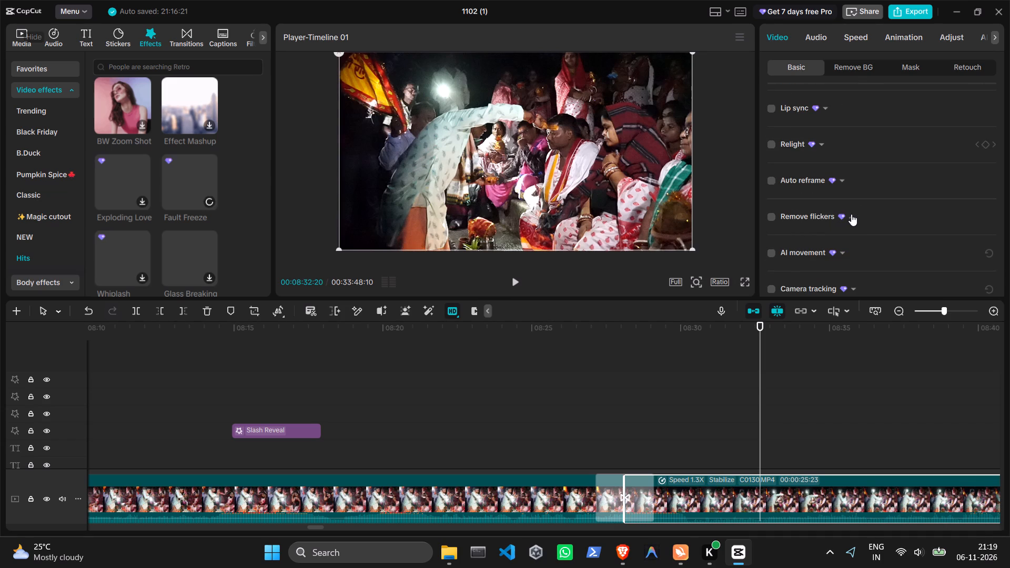
{"action": "left_click", "coordinate": [772, 216]}
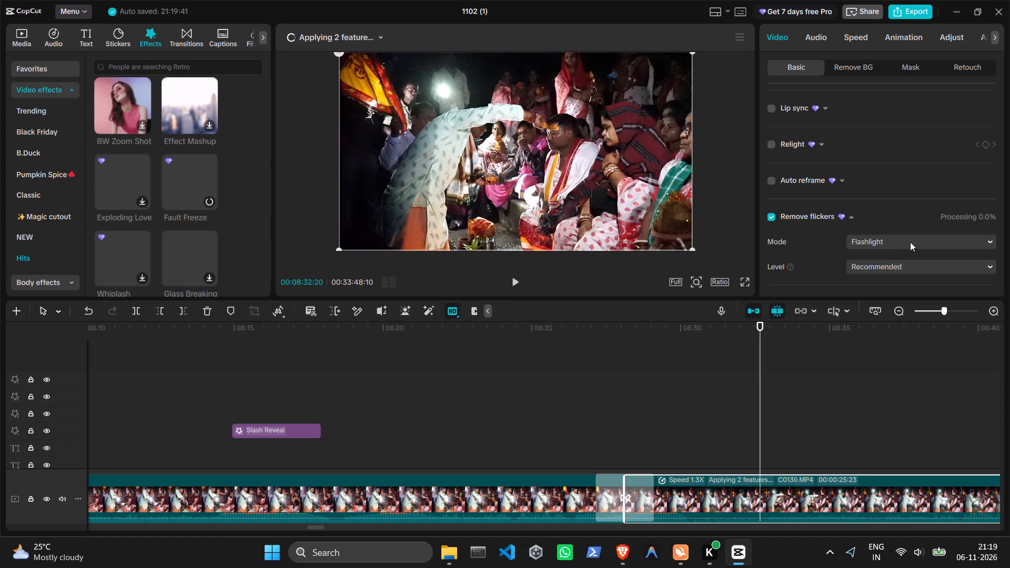
{"action": "left_click", "coordinate": [918, 242]}
{"action": "left_click", "coordinate": [918, 242]}
{"action": "scroll", "coordinate": [921, 227], "scroll_direction": "down", "scroll_amount": 1}
{"action": "left_click", "coordinate": [938, 204]}
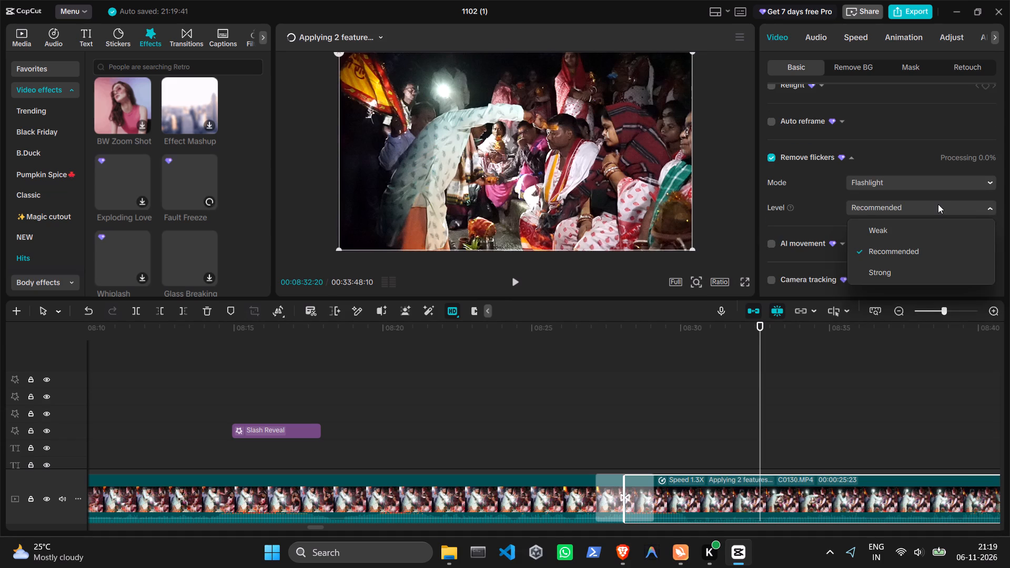
{"action": "left_click", "coordinate": [938, 204]}
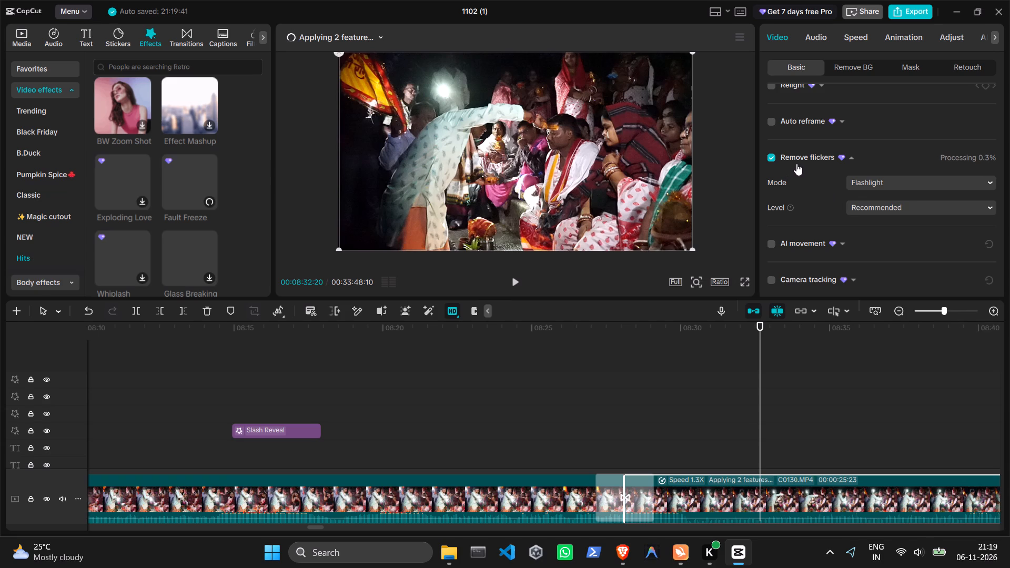
{"action": "scroll", "coordinate": [796, 164], "scroll_direction": "up", "scroll_amount": 1}
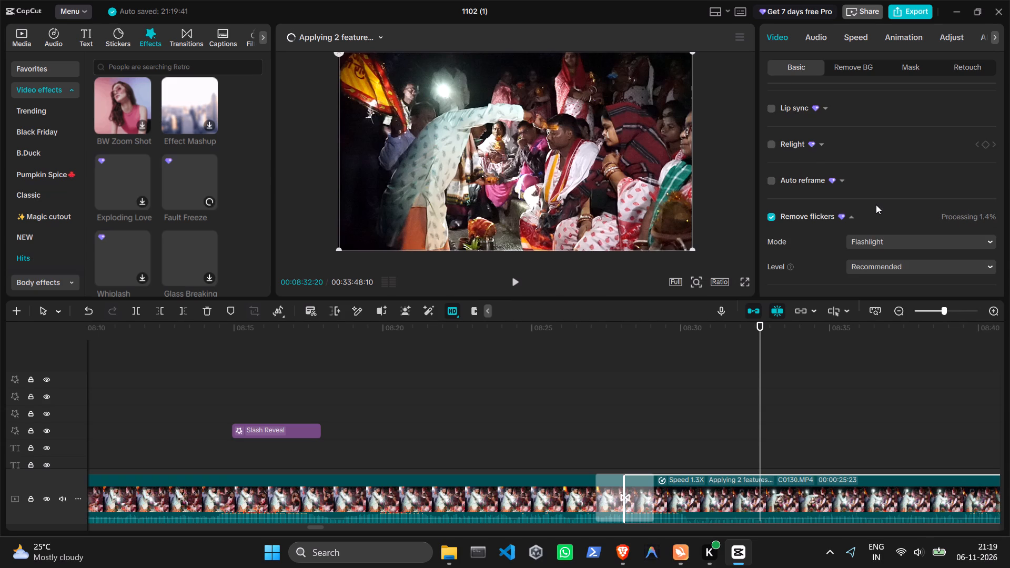
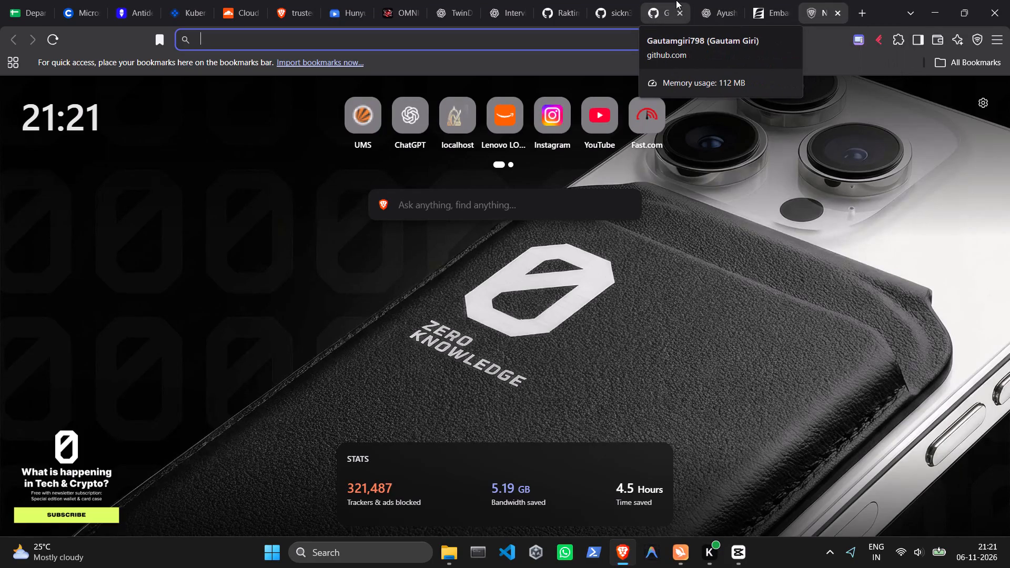
Bookmark the sickn33/agentic-awesome-skills repository page in the GitHub folder and skim its file list.
{"action": "left_click", "coordinate": [605, 0]}
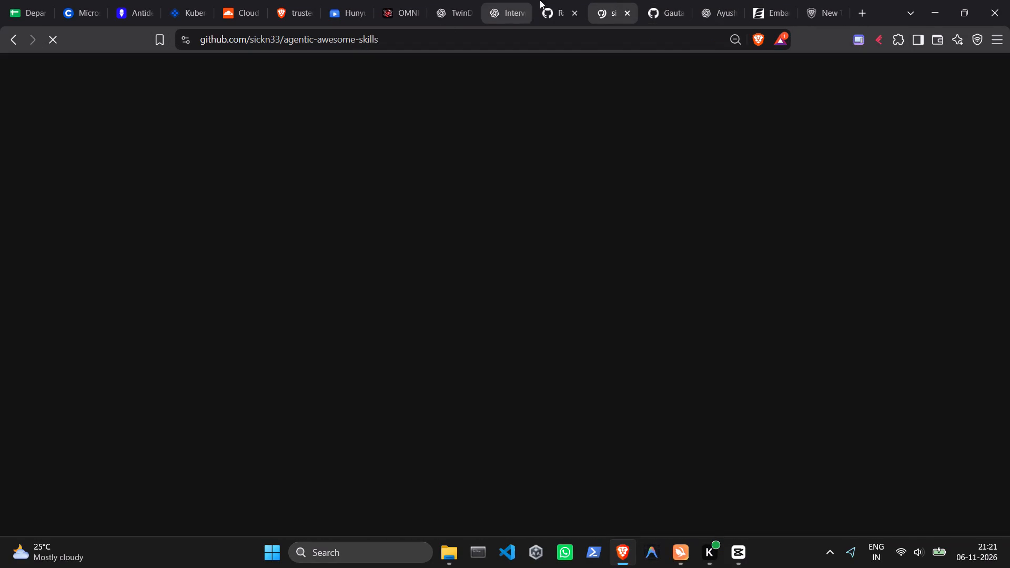
{"action": "left_click", "coordinate": [165, 38]}
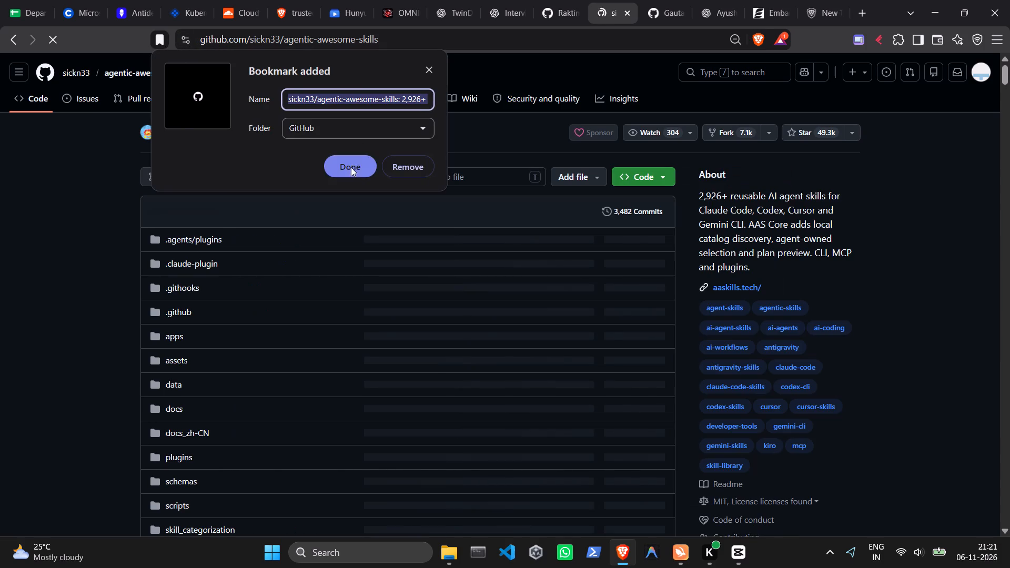
{"action": "left_click", "coordinate": [351, 167]}
{"action": "scroll", "coordinate": [341, 323], "scroll_direction": "down", "scroll_amount": 20}
{"action": "scroll", "coordinate": [341, 323], "scroll_direction": "down", "scroll_amount": 2}
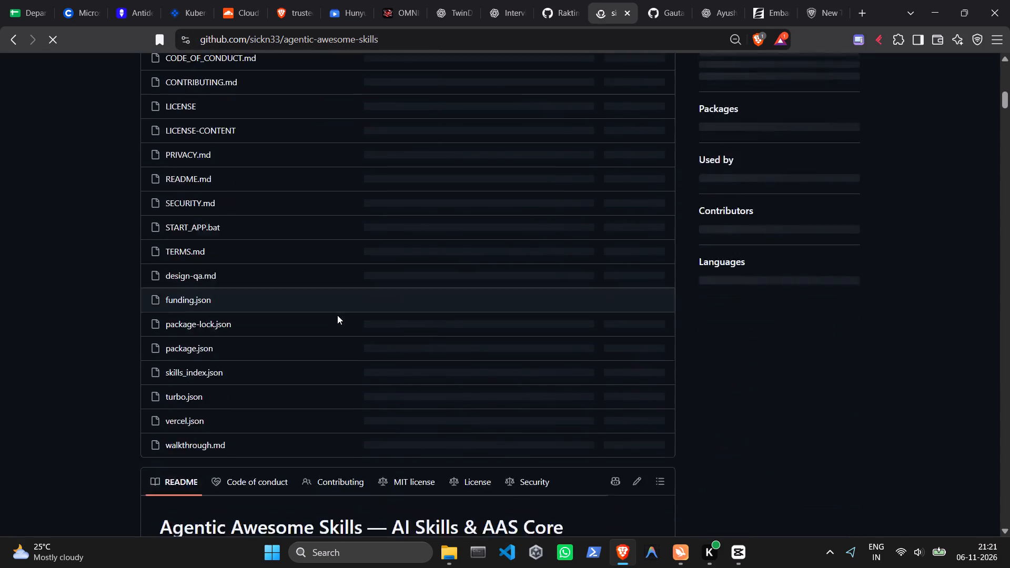
{"action": "scroll", "coordinate": [337, 313], "scroll_direction": "down", "scroll_amount": 4}
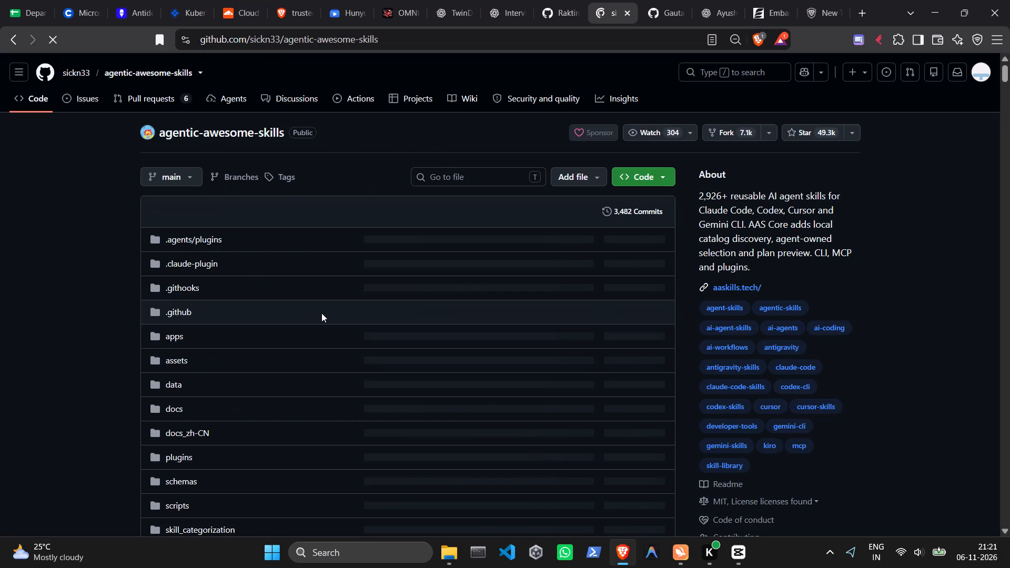
{"action": "scroll", "coordinate": [328, 292], "scroll_direction": "up", "scroll_amount": 4}
Bookmark the nodedr-restaurant-pos repository page in the GitHub folder.
{"action": "left_click", "coordinate": [564, 0]}
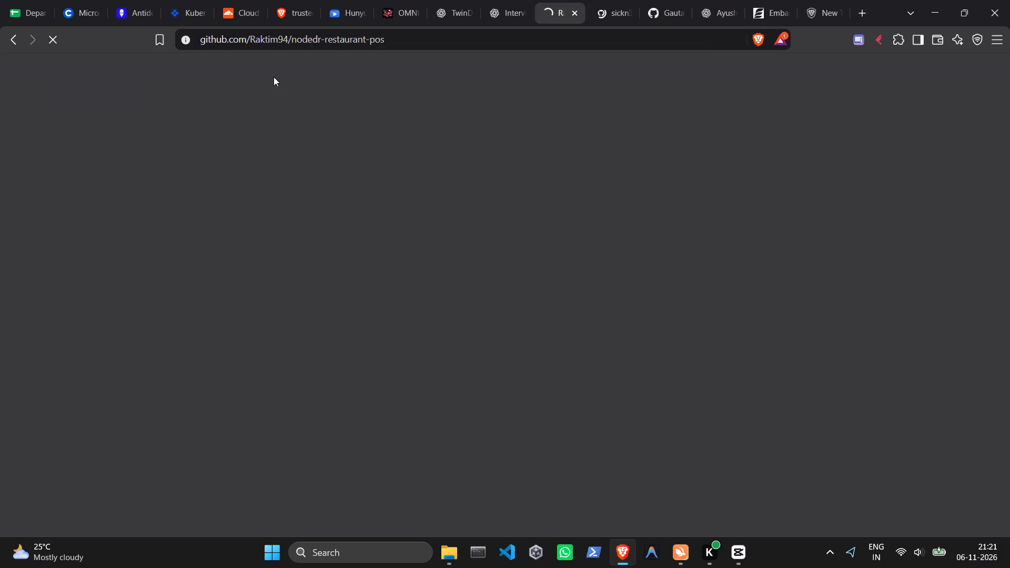
{"action": "left_click", "coordinate": [159, 44]}
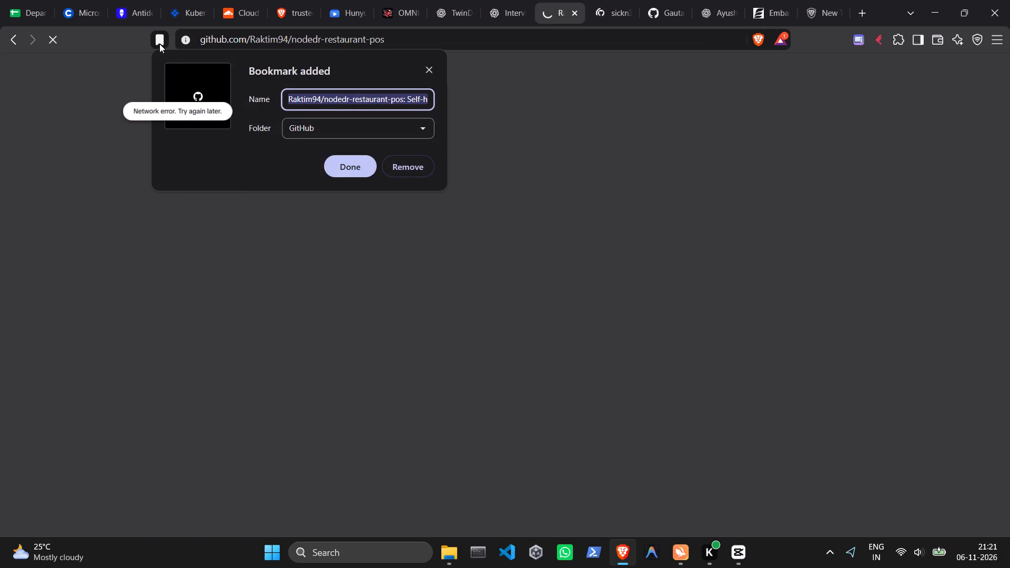
{"action": "left_click", "coordinate": [353, 172]}
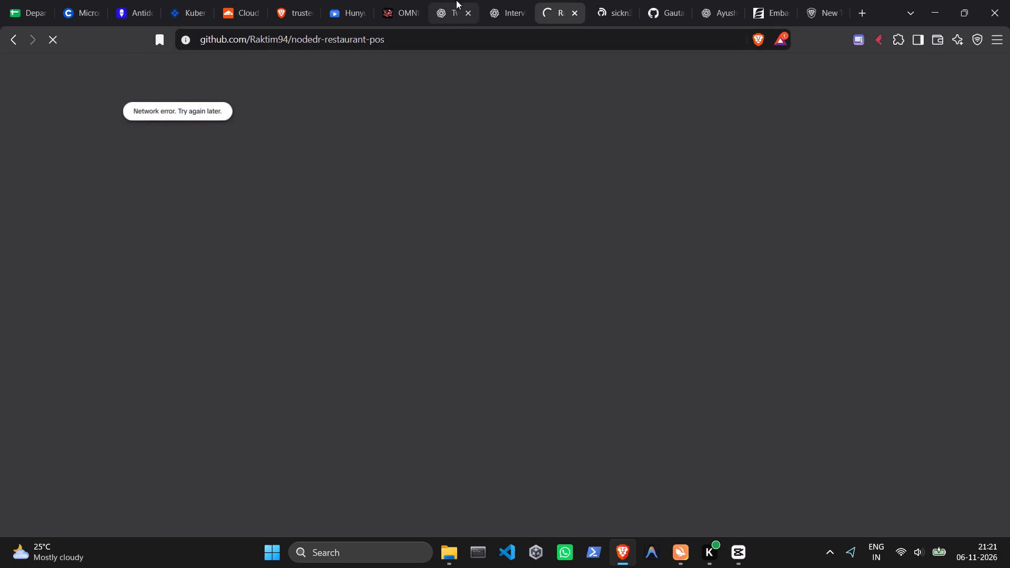
Switch to CapCut and retry downloading the Fault Freeze video effect.
{"action": "left_click", "coordinate": [728, 545]}
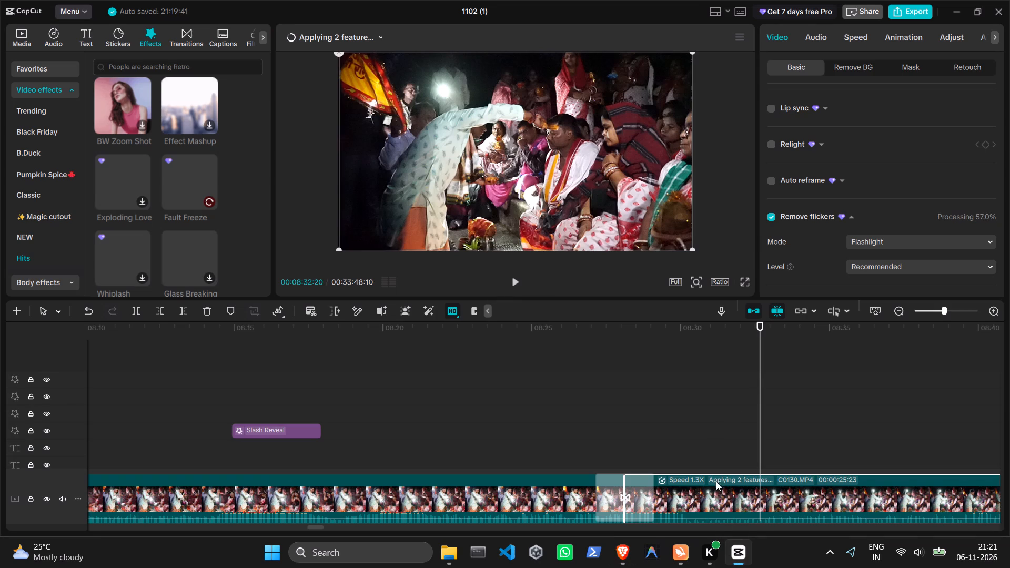
{"action": "left_click", "coordinate": [209, 200]}
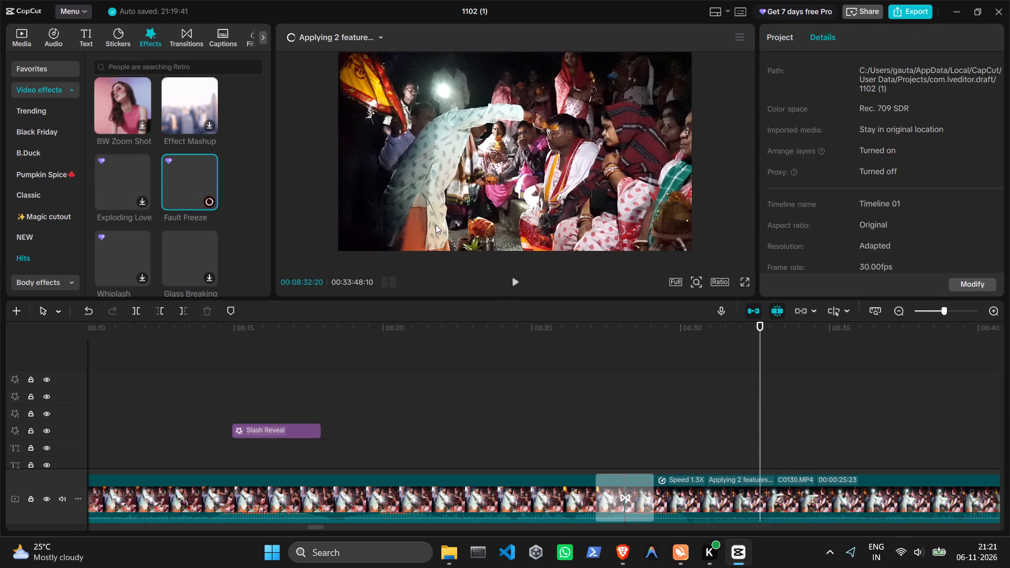
Check the detailed processing progress of the features being applied to the C0130.MP4 clip.
{"action": "left_click", "coordinate": [373, 28]}
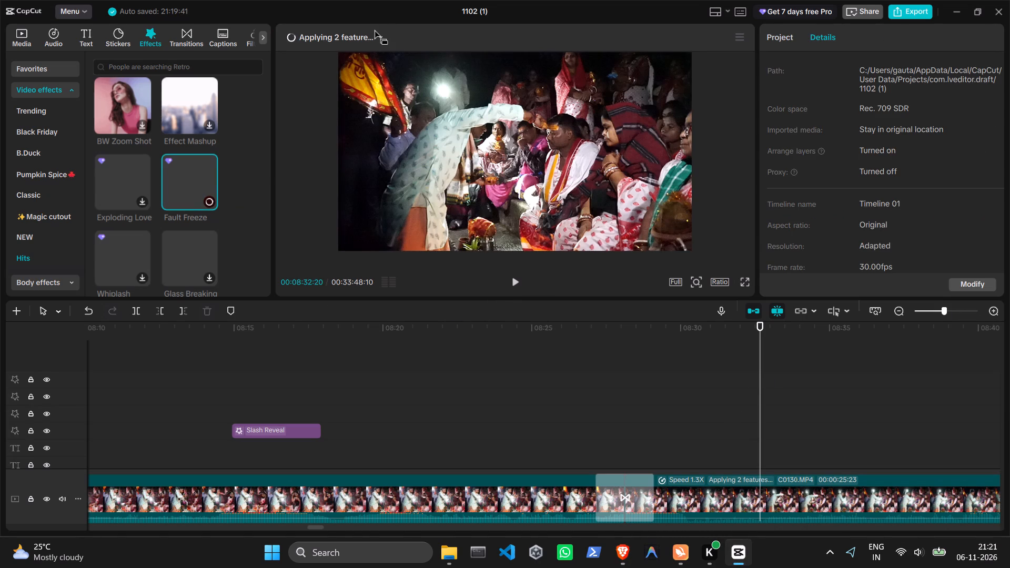
{"action": "left_click", "coordinate": [372, 35]}
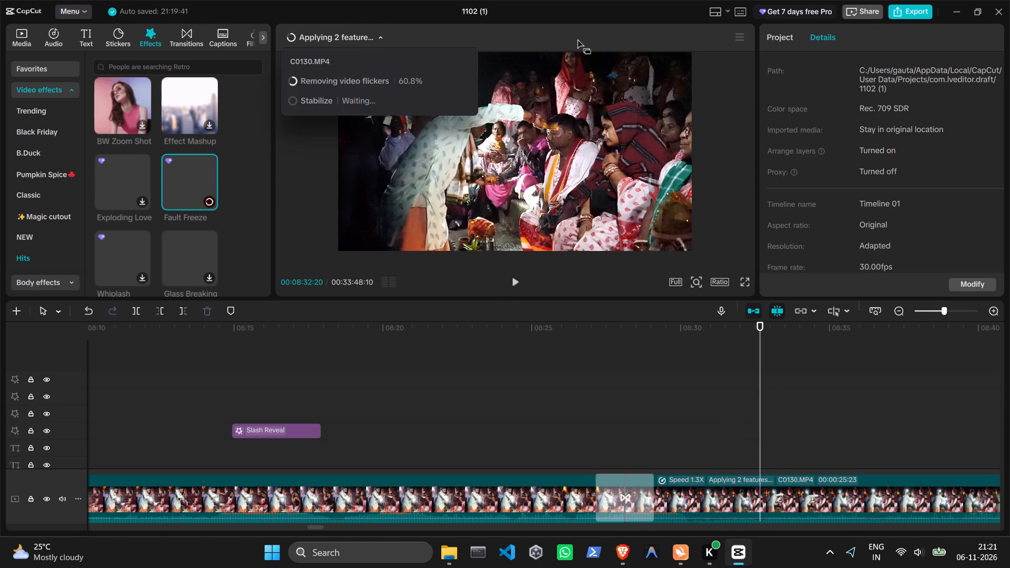
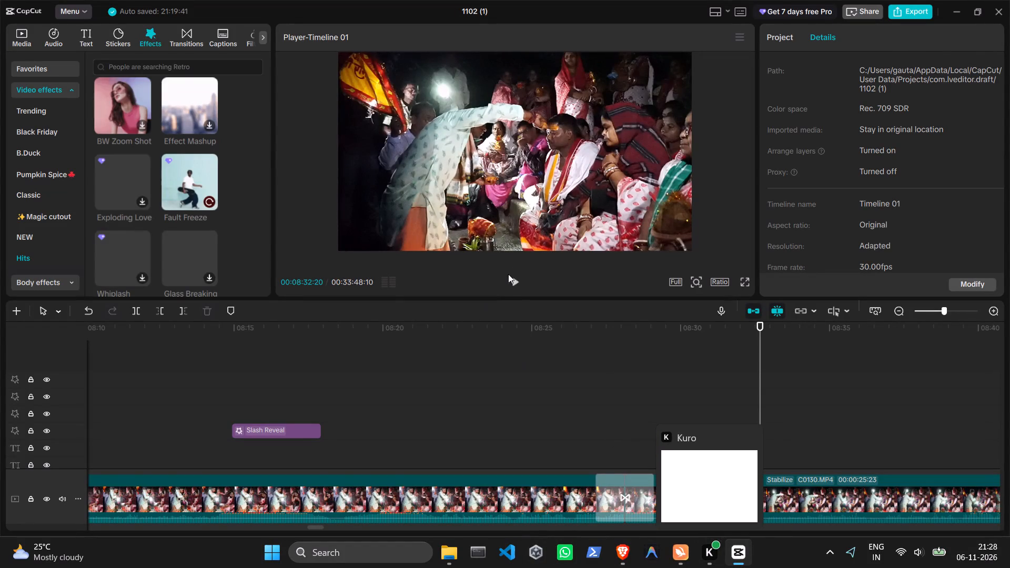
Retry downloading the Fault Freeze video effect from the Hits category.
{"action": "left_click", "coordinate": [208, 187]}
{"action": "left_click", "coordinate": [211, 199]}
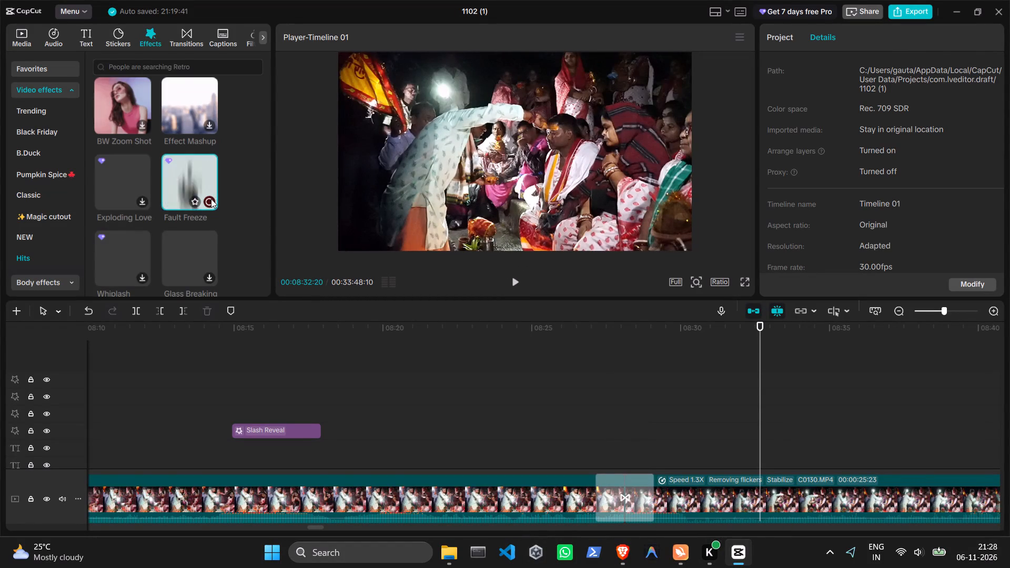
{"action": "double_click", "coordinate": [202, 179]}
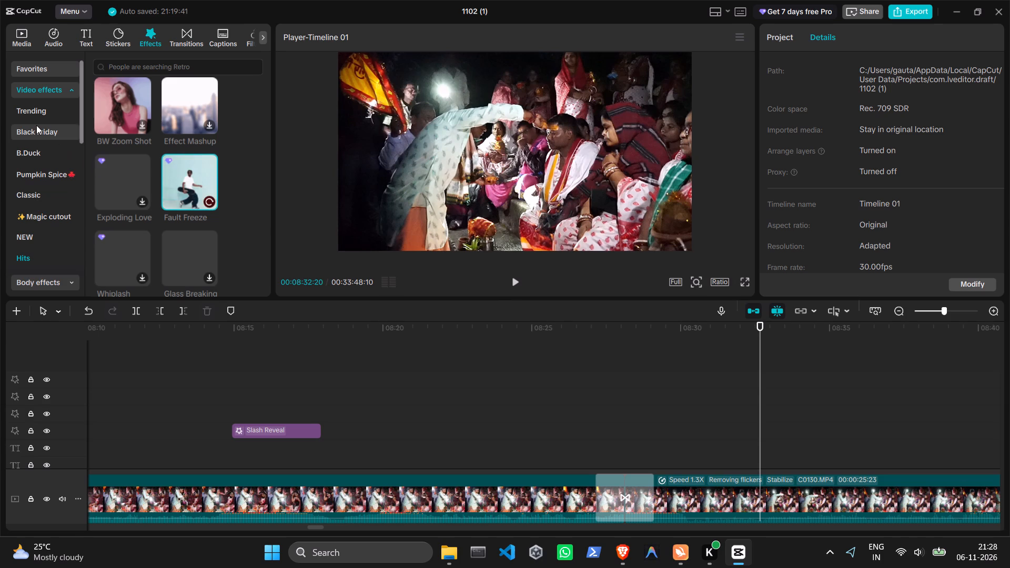
Start downloading the Pink Shower video effect from the Trending category.
{"action": "scroll", "coordinate": [36, 125], "scroll_direction": "up", "scroll_amount": 1}
{"action": "left_click", "coordinate": [44, 108]}
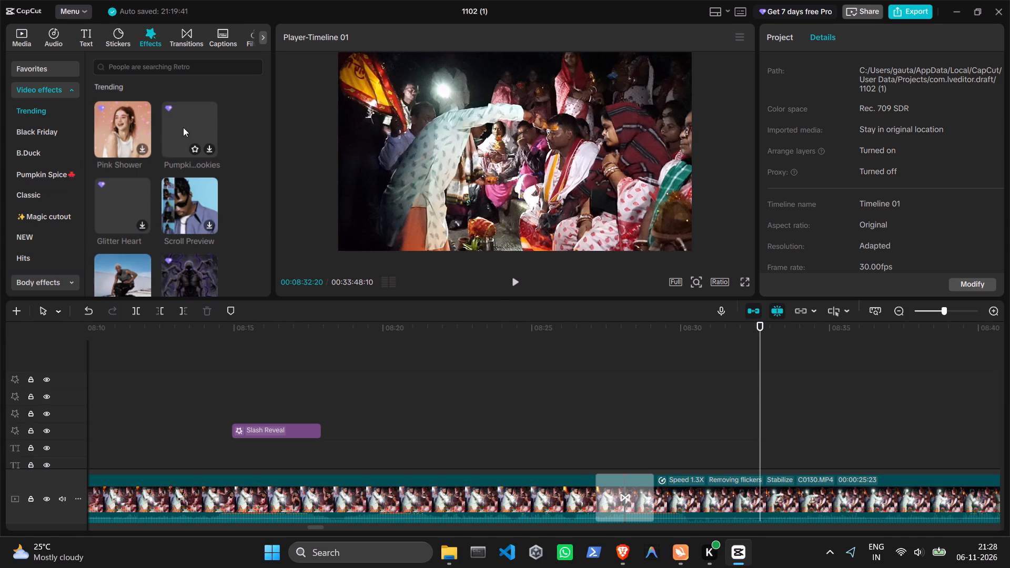
{"action": "left_click", "coordinate": [127, 129]}
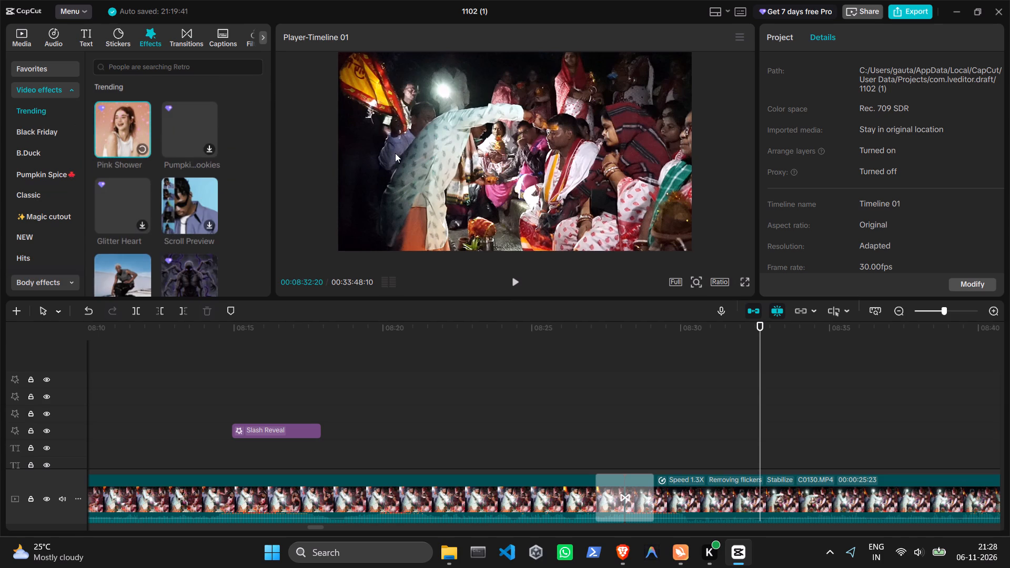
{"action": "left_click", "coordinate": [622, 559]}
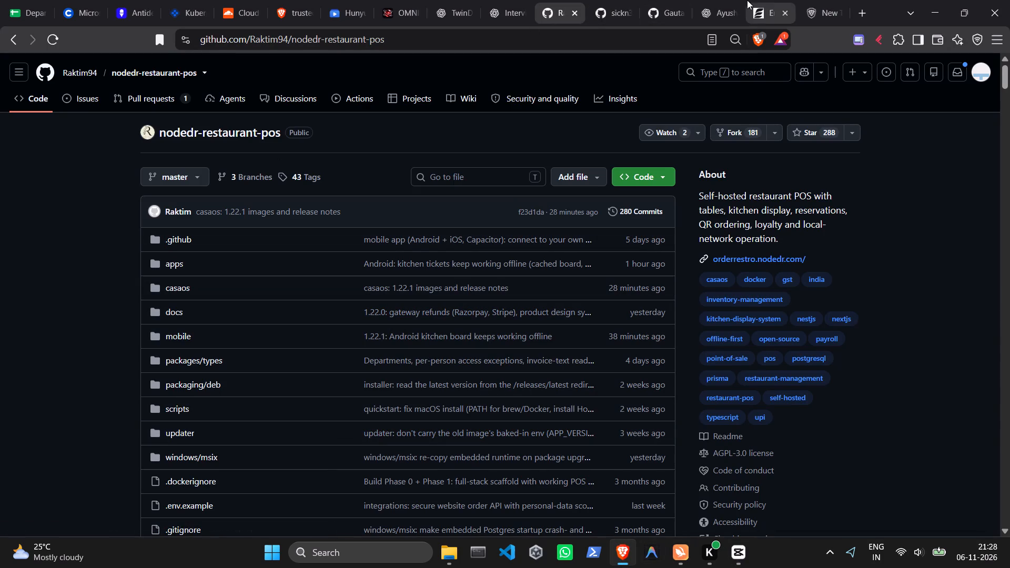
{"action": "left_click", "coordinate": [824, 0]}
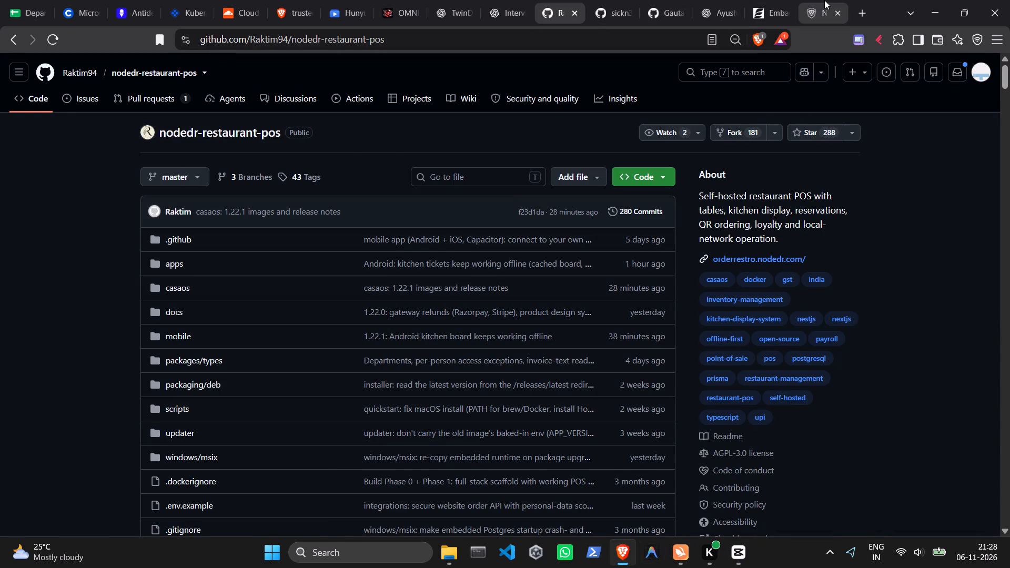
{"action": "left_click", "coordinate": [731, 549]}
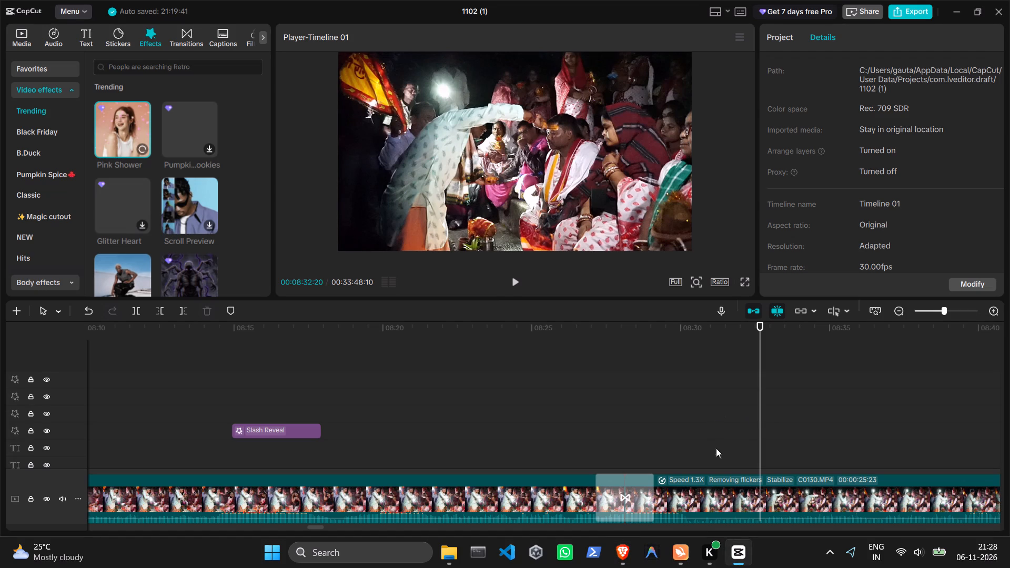
Switch to Turbo VPN and check its connection status.
{"action": "left_click", "coordinate": [674, 559]}
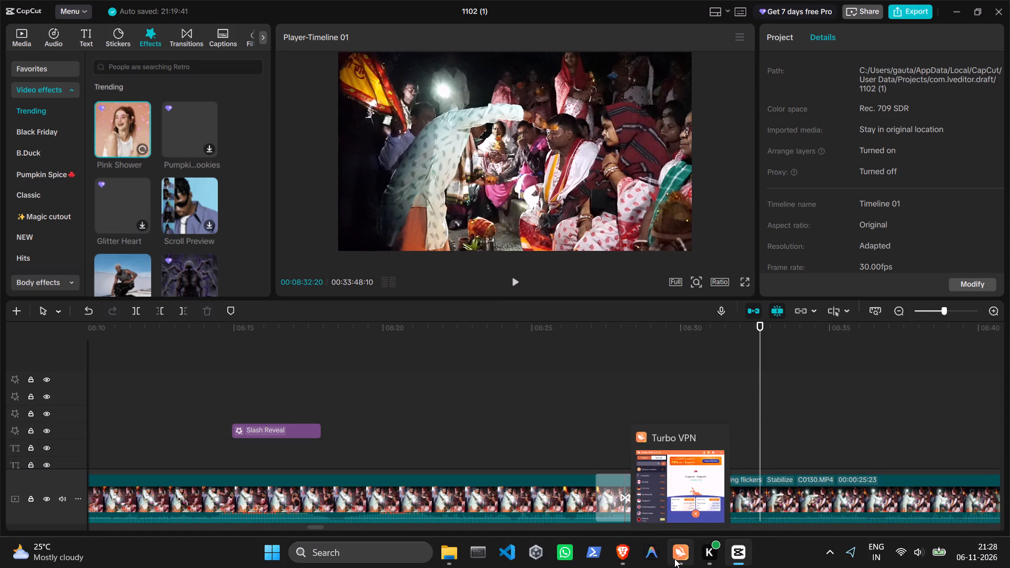
{"action": "left_click", "coordinate": [674, 543]}
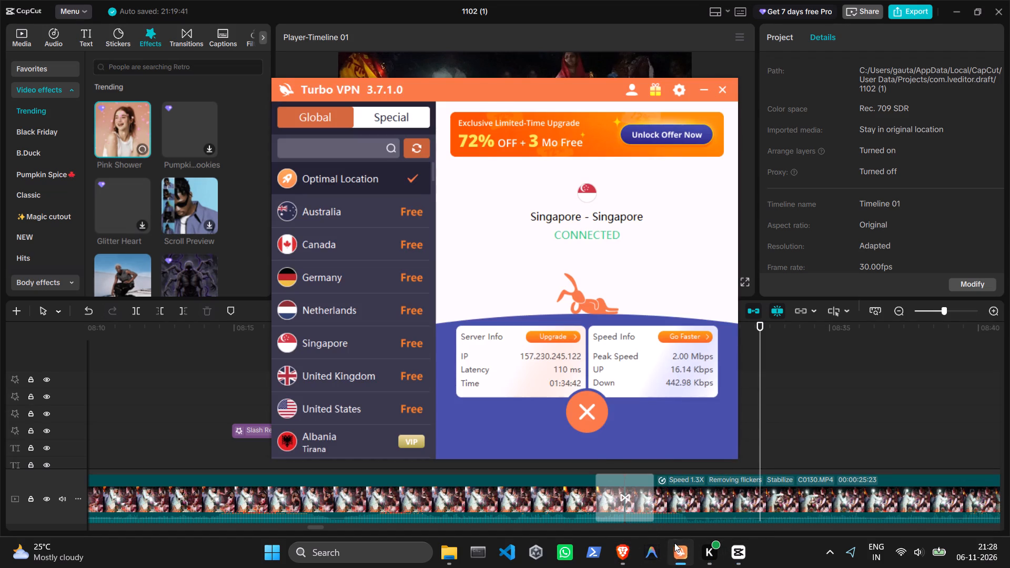
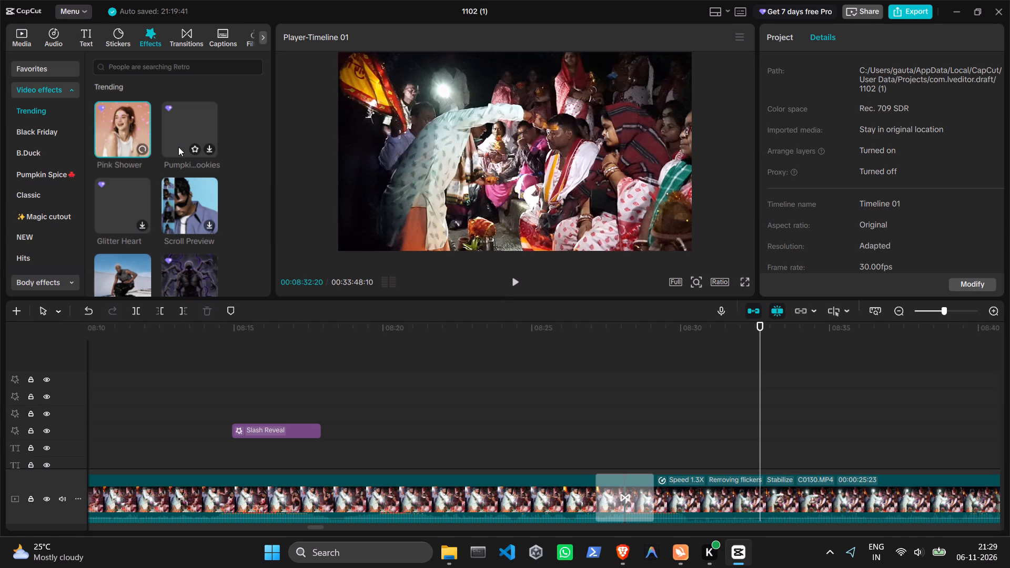
Start downloading the Oddball Rex video effect from the Trending category.
{"action": "scroll", "coordinate": [117, 189], "scroll_direction": "down", "scroll_amount": 1}
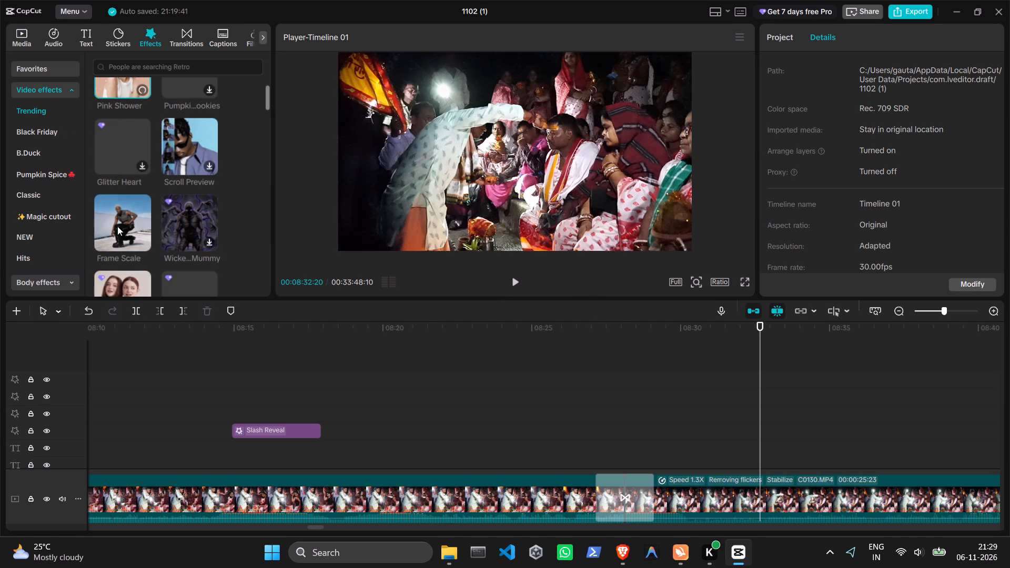
{"action": "scroll", "coordinate": [167, 214], "scroll_direction": "down", "scroll_amount": 1}
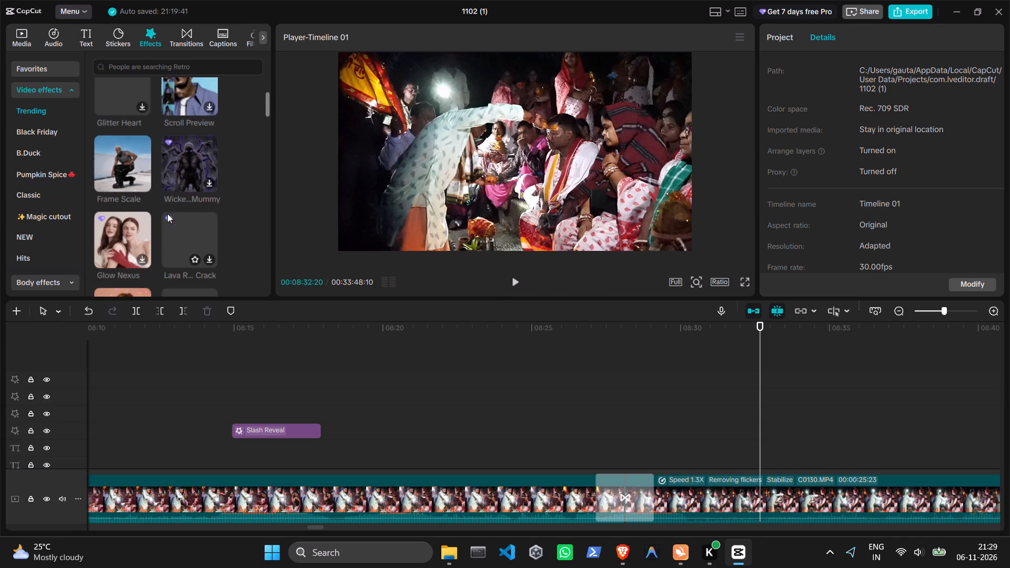
{"action": "scroll", "coordinate": [140, 238], "scroll_direction": "down", "scroll_amount": 2}
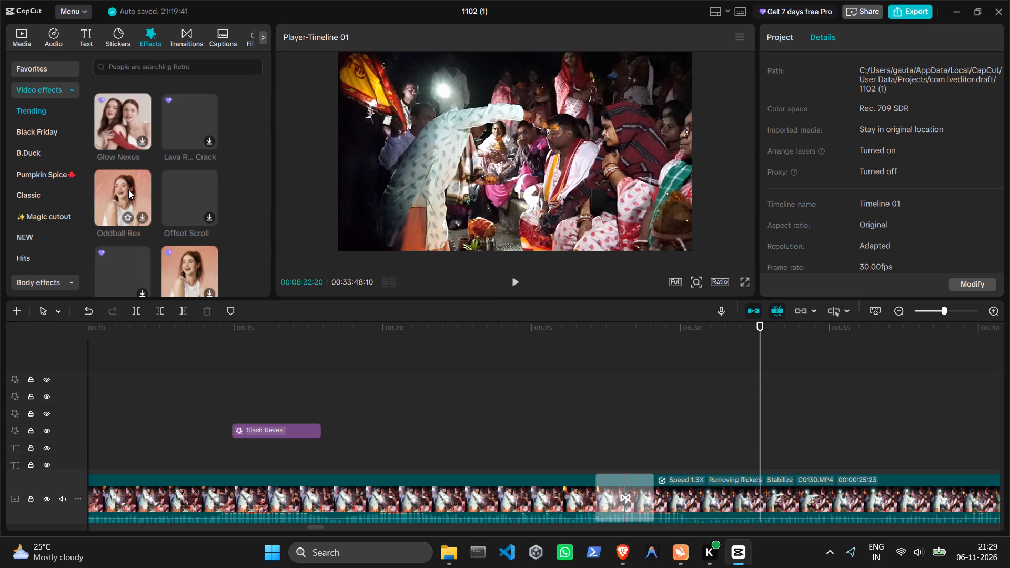
{"action": "left_click", "coordinate": [140, 218]}
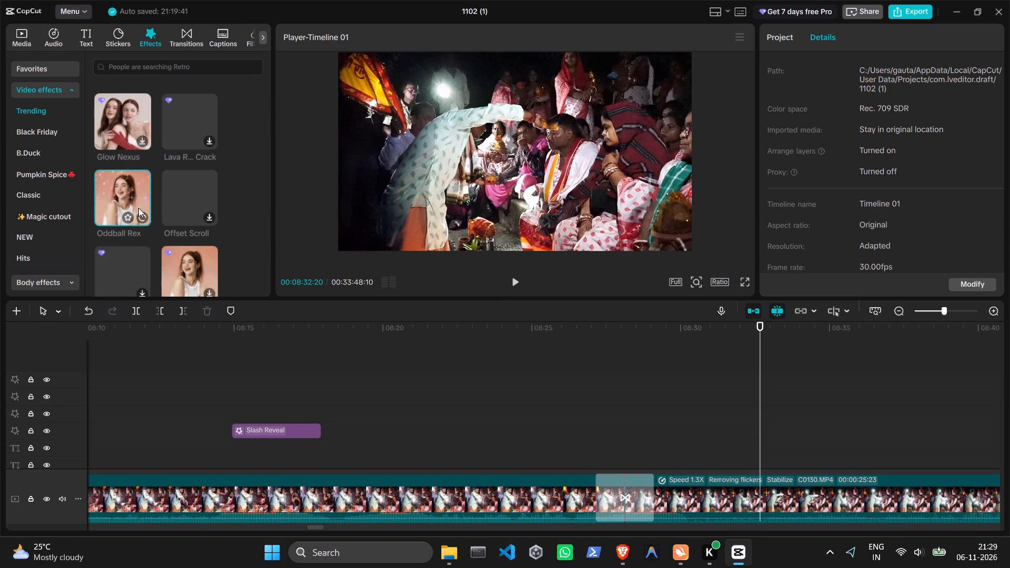
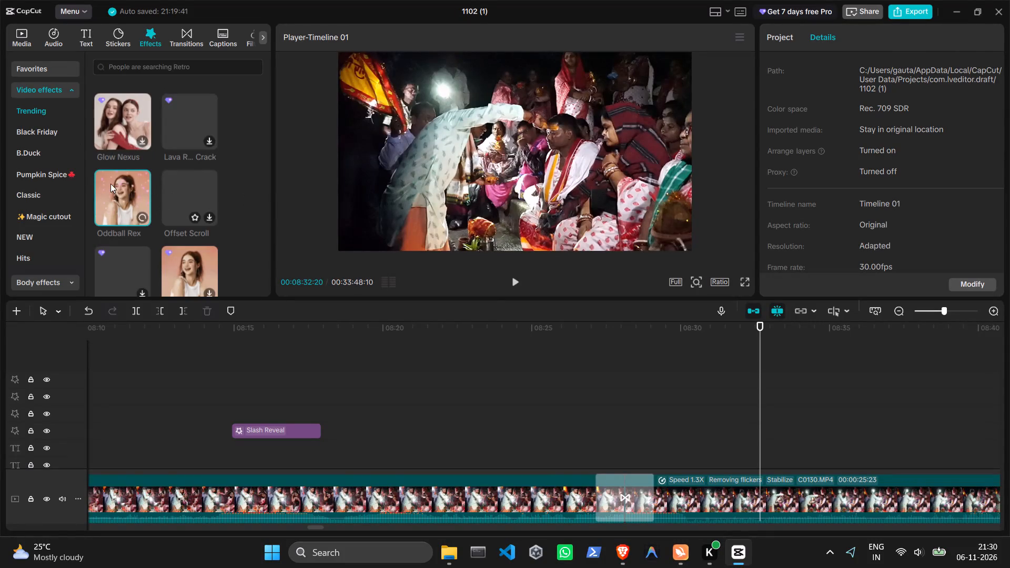
Add the Square Blur effect from the Classic video effects at 00:08:32:20 and preview it briefly.
{"action": "left_click", "coordinate": [36, 191]}
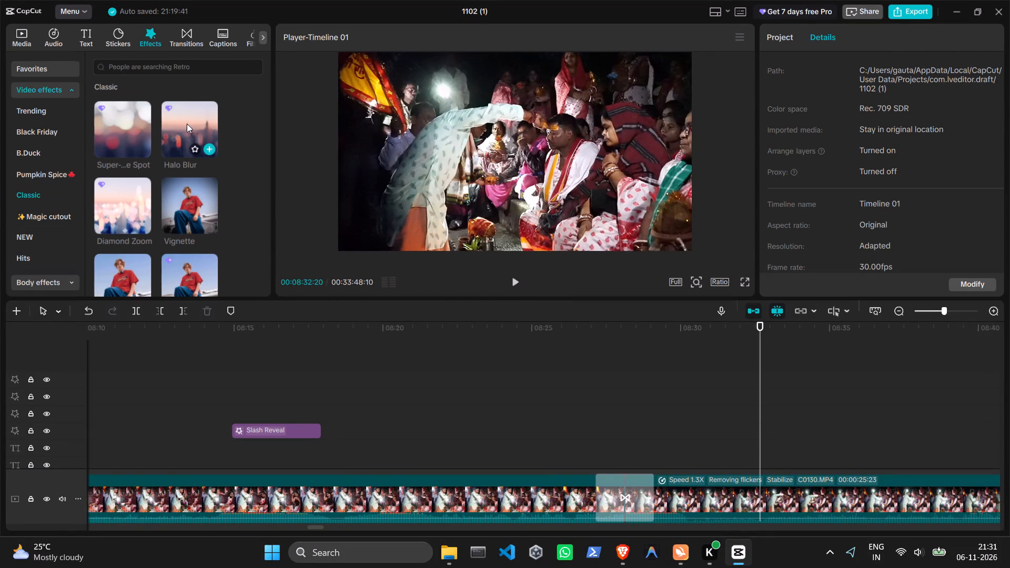
{"action": "scroll", "coordinate": [140, 215], "scroll_direction": "down", "scroll_amount": 2}
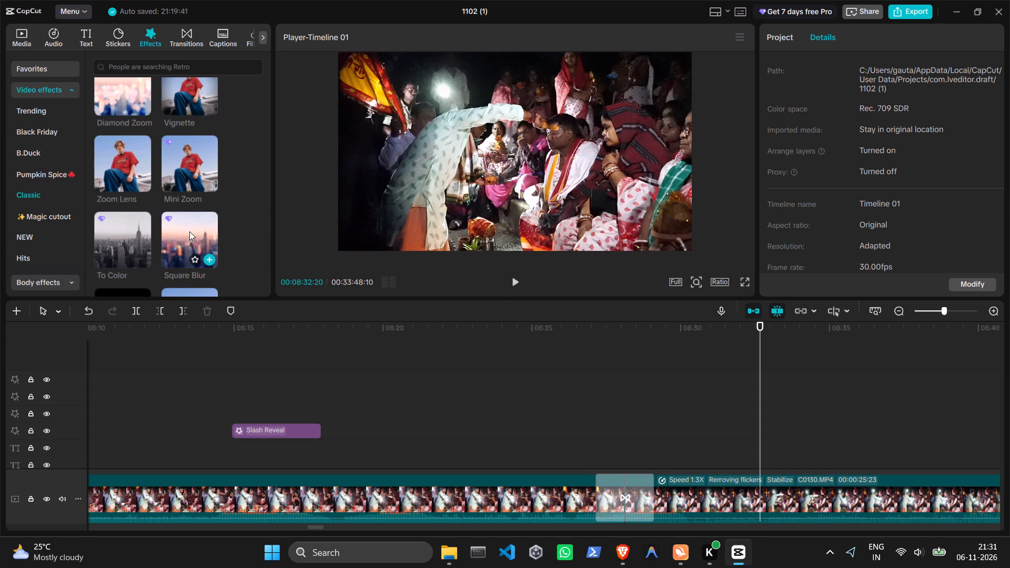
{"action": "scroll", "coordinate": [189, 231], "scroll_direction": "down", "scroll_amount": 1}
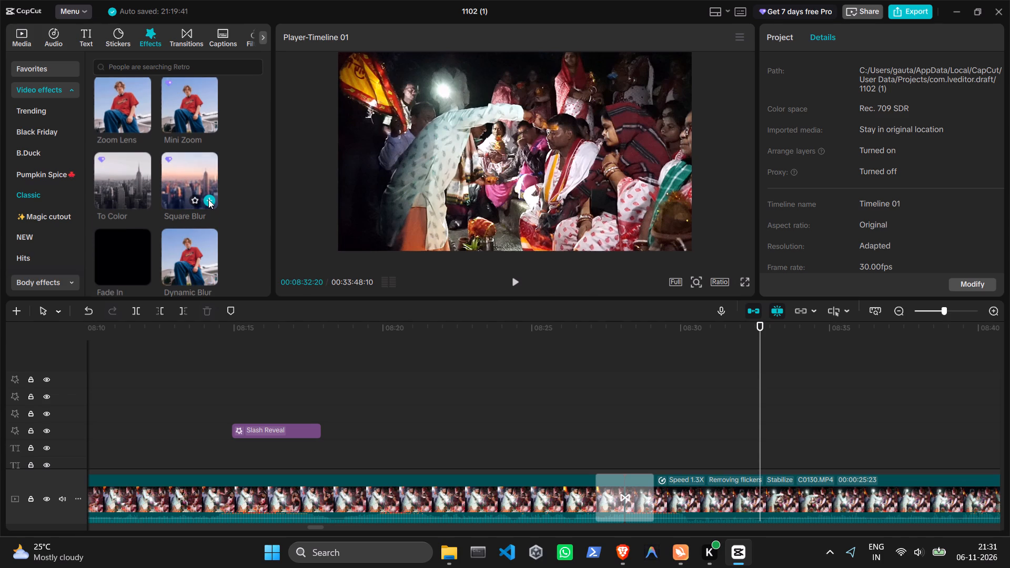
{"action": "left_click", "coordinate": [208, 199]}
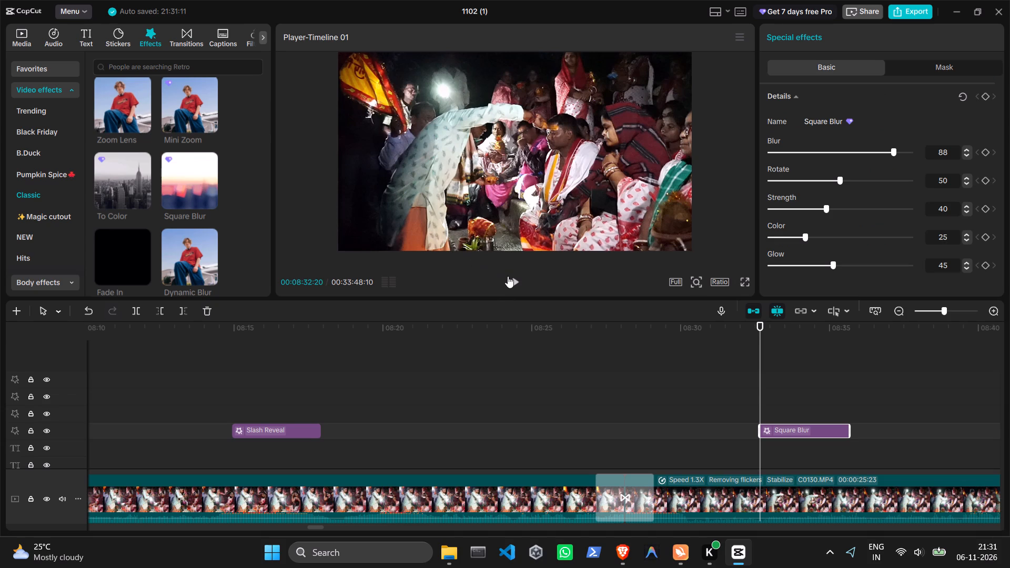
{"action": "left_click", "coordinate": [508, 276]}
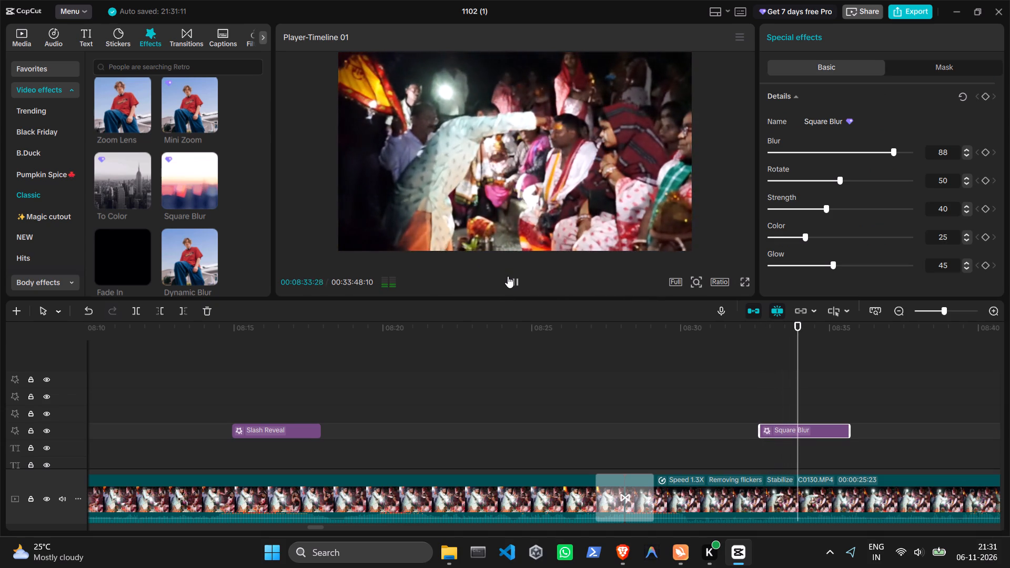
{"action": "left_click", "coordinate": [508, 276]}
Move the Square Blur effect earlier on its track so it starts just after 00:08:30.
{"action": "left_click_drag", "start_coordinate": [796, 430], "coordinate": [744, 433]}
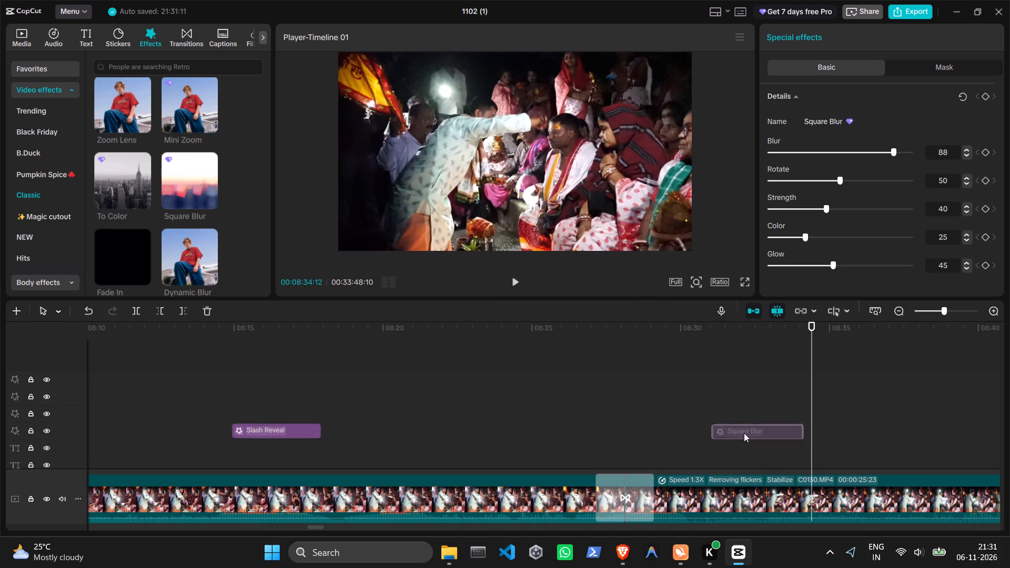
{"action": "left_click_drag", "start_coordinate": [744, 433], "coordinate": [735, 429]}
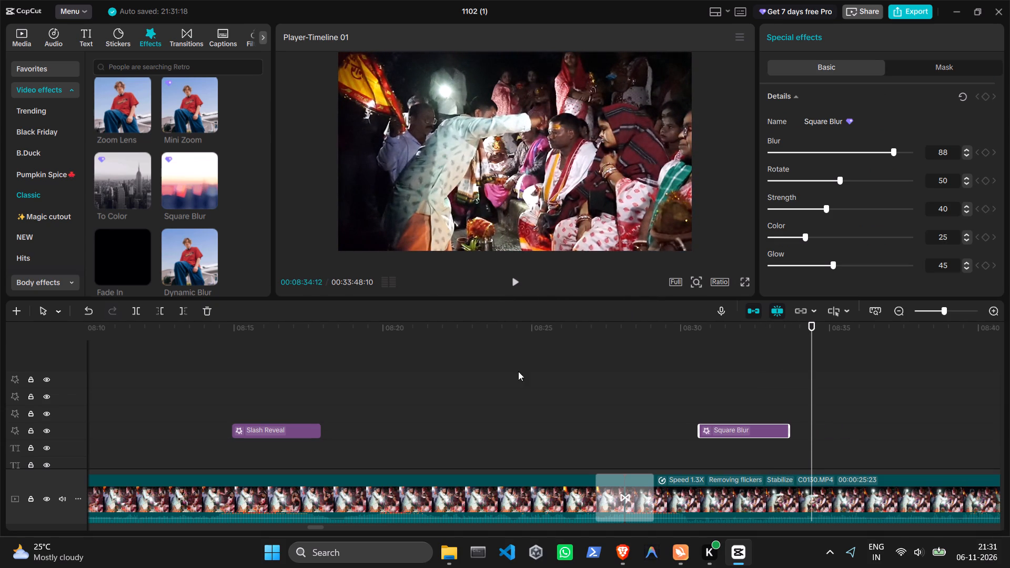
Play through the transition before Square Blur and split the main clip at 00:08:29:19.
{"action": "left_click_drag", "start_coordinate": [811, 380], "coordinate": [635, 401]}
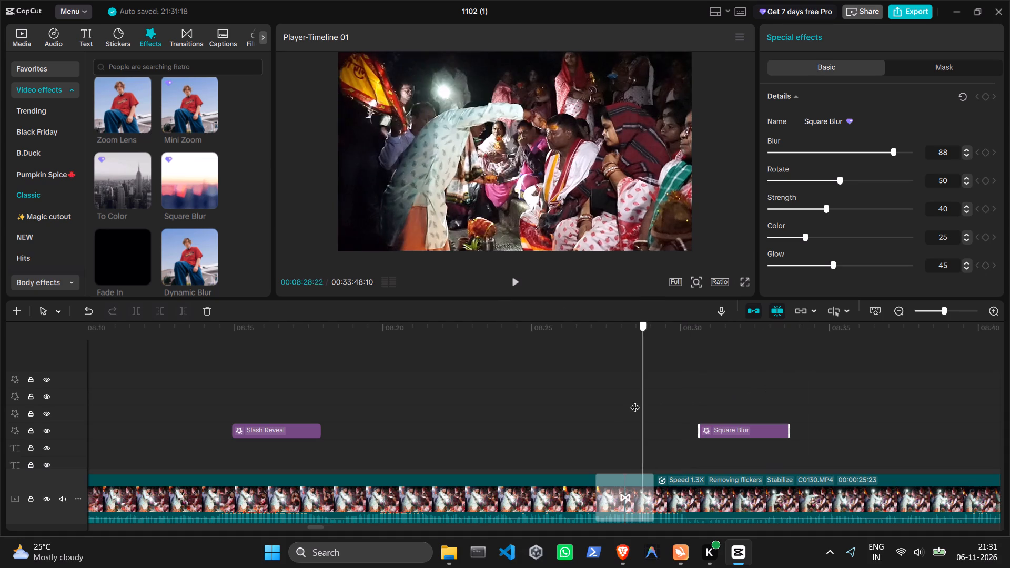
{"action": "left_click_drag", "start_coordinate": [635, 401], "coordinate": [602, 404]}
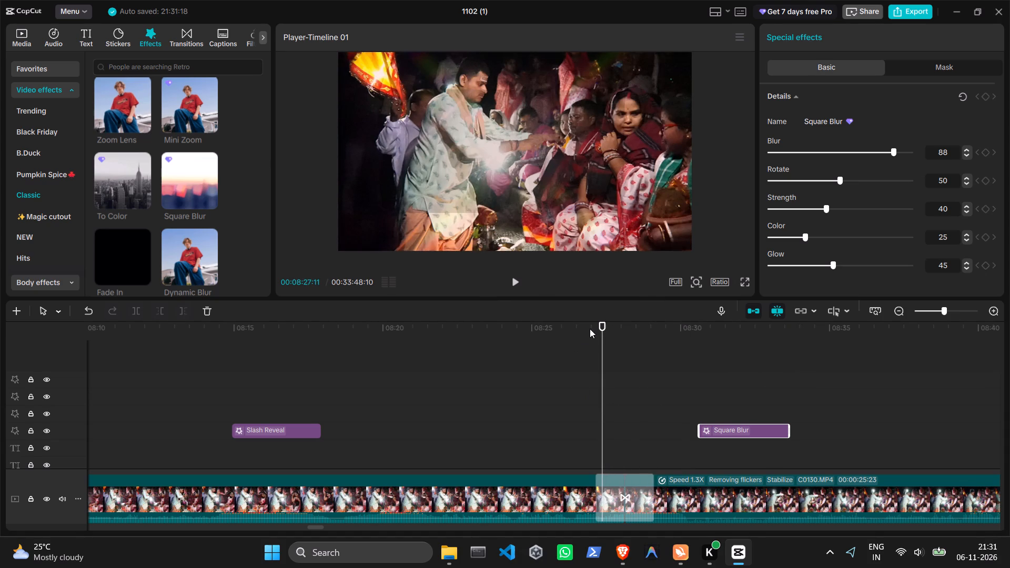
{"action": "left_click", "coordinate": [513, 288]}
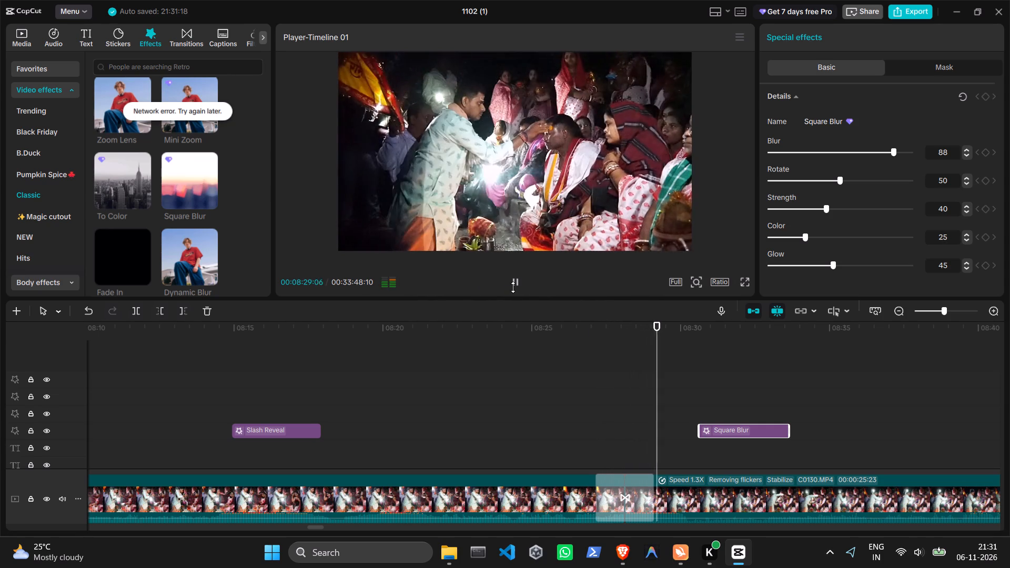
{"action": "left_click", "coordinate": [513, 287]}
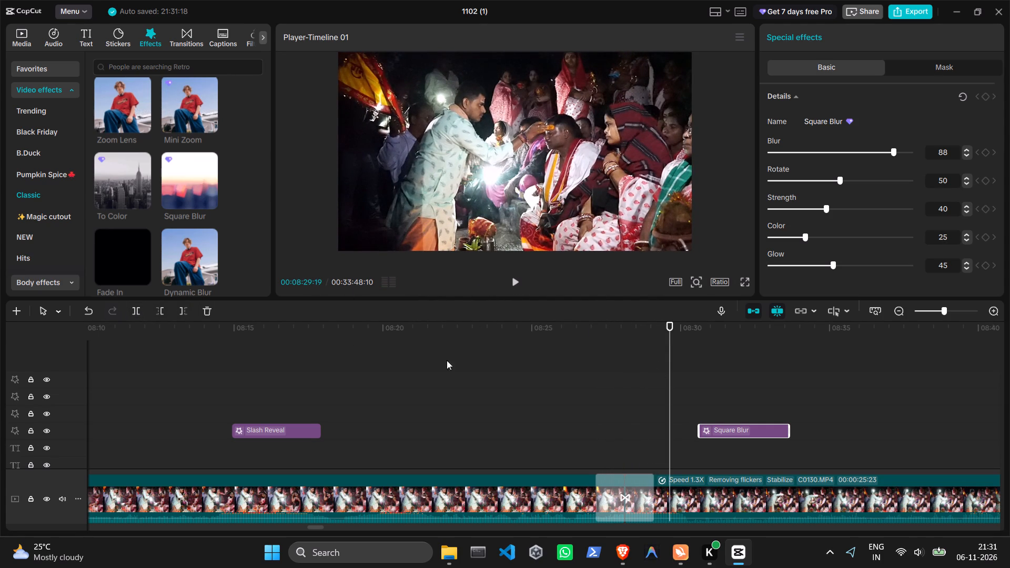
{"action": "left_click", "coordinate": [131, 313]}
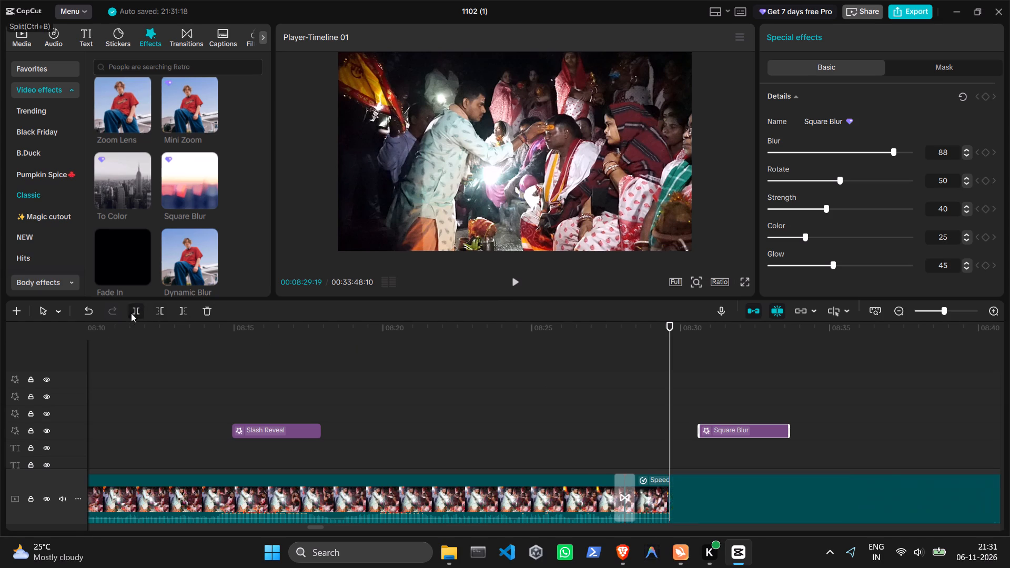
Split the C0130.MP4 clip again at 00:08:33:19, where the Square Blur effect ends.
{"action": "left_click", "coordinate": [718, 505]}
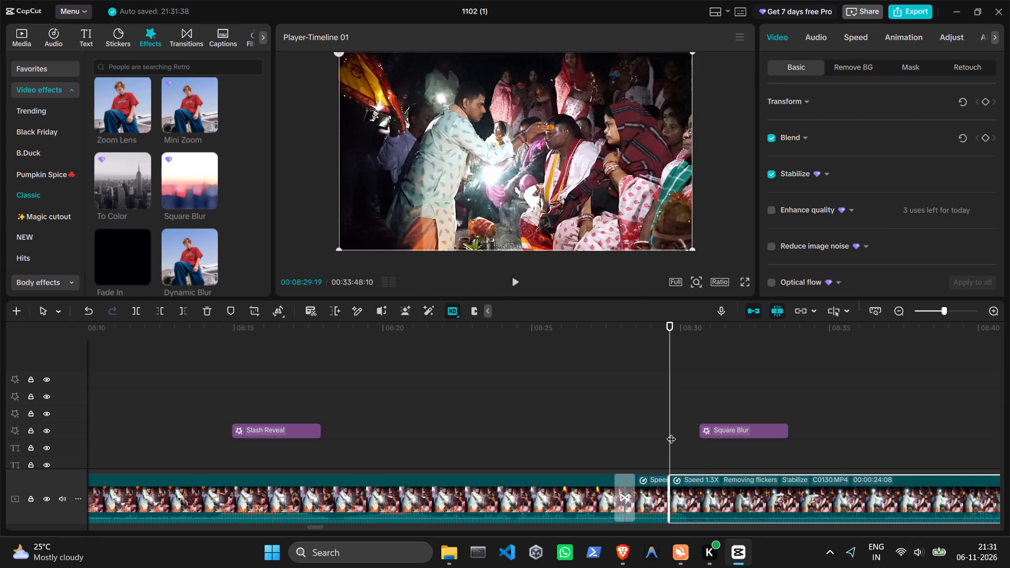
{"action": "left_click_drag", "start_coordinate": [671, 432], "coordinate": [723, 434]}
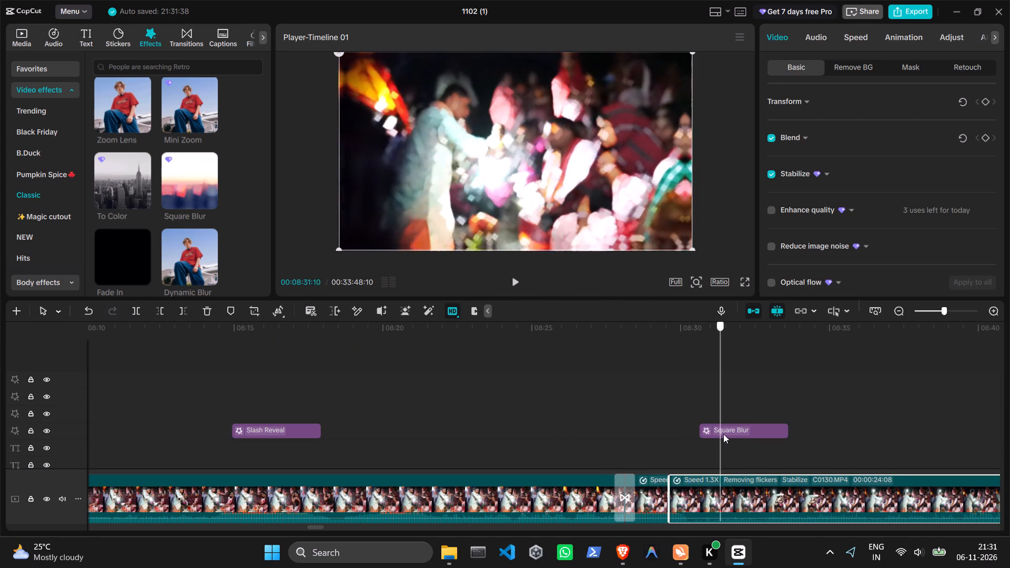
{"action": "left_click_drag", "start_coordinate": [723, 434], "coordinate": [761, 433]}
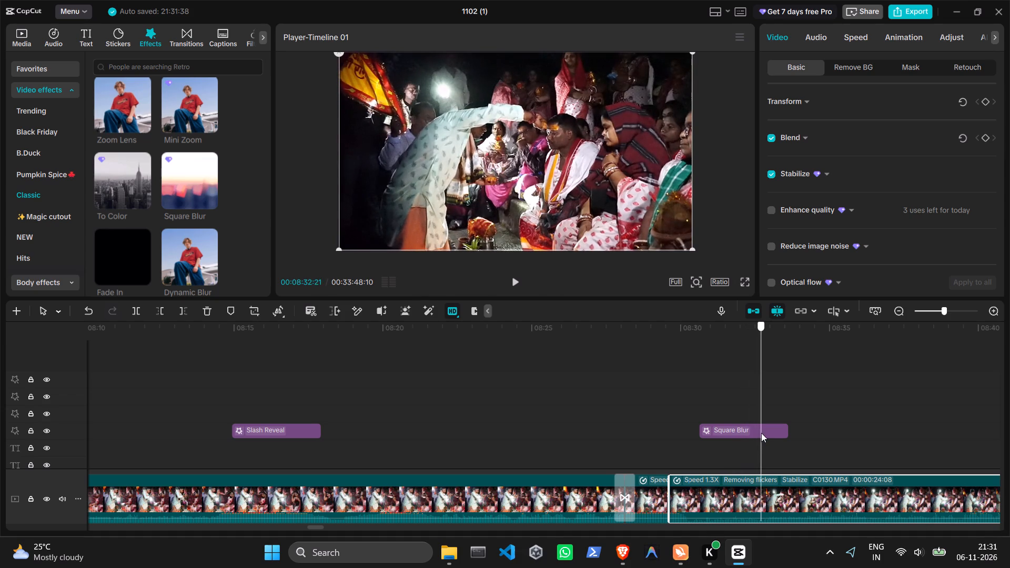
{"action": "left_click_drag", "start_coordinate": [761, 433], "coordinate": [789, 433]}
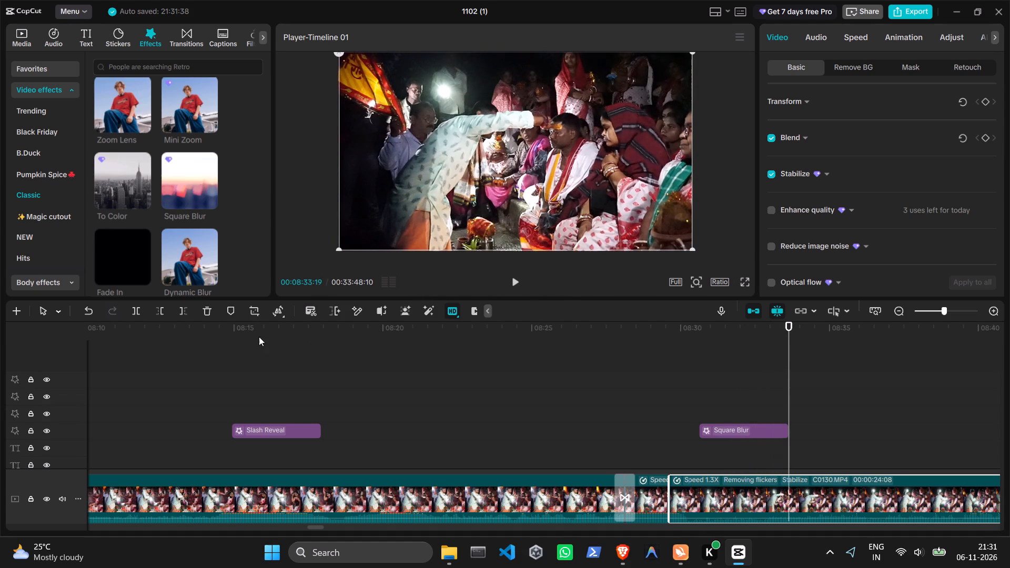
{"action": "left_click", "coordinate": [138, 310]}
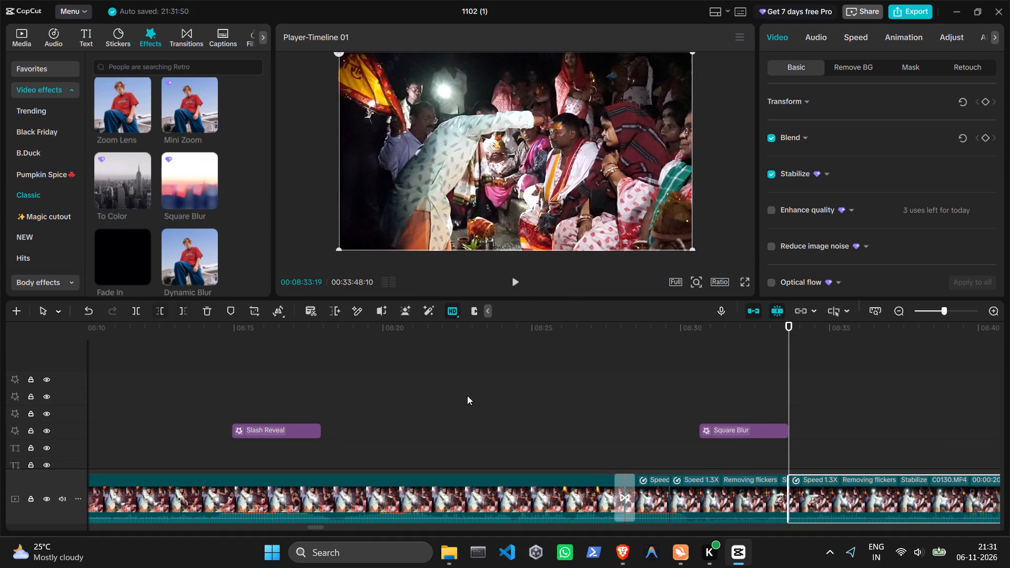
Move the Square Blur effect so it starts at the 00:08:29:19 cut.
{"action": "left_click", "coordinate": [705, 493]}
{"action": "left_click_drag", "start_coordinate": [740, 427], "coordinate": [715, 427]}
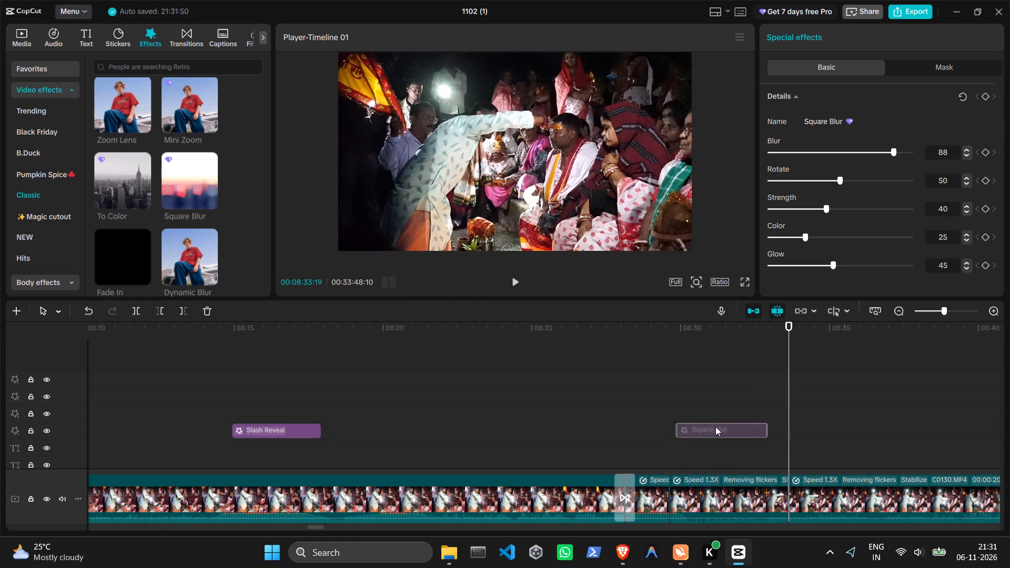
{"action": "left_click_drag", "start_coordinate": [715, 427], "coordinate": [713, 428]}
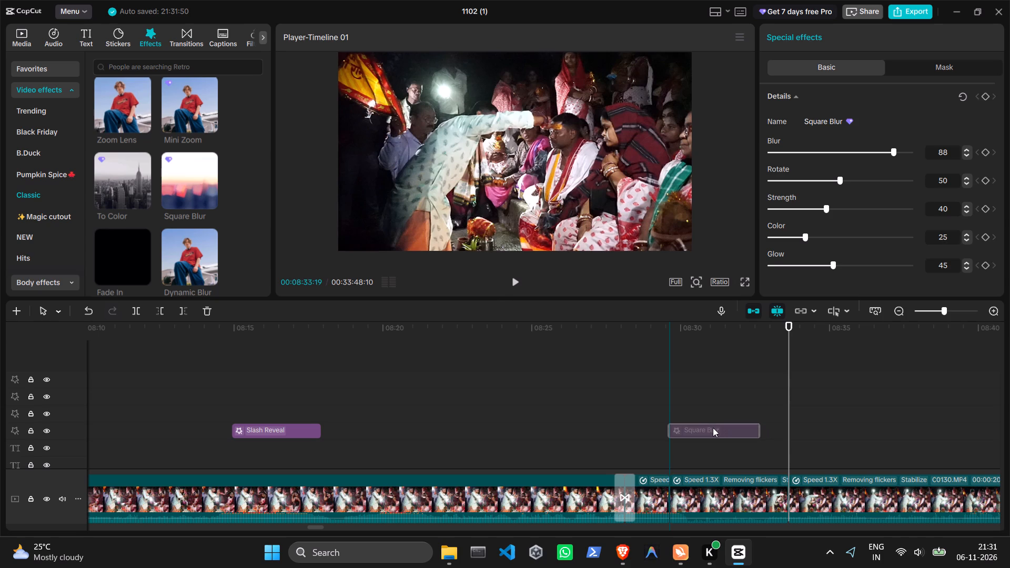
Play back the section under the Square Blur effect through to about 00:08:34 to check the result.
{"action": "left_click", "coordinate": [647, 424]}
{"action": "left_click", "coordinate": [516, 287]}
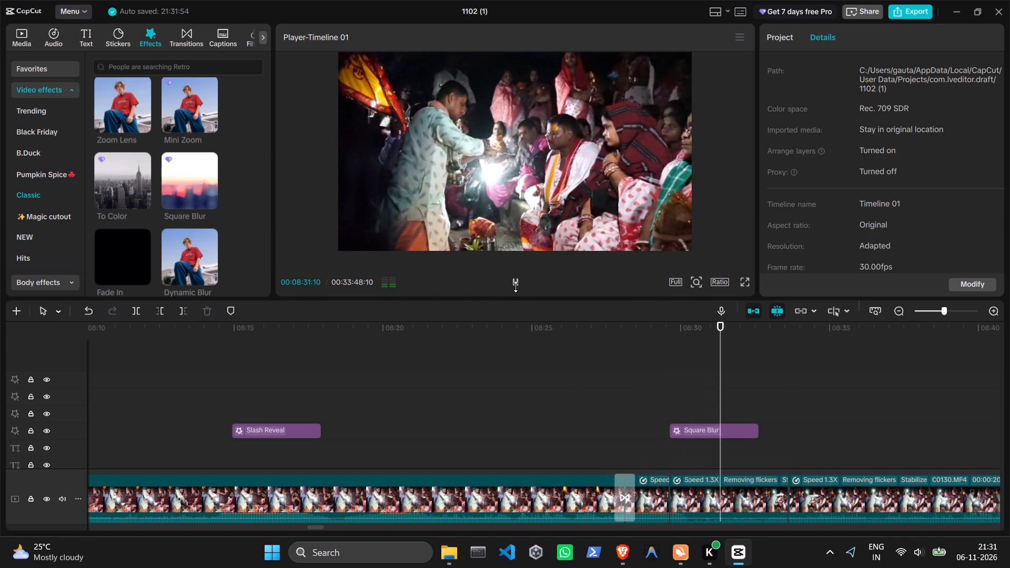
{"action": "left_click", "coordinate": [516, 287]}
{"action": "left_click", "coordinate": [516, 287]}
{"action": "left_click", "coordinate": [516, 287]}
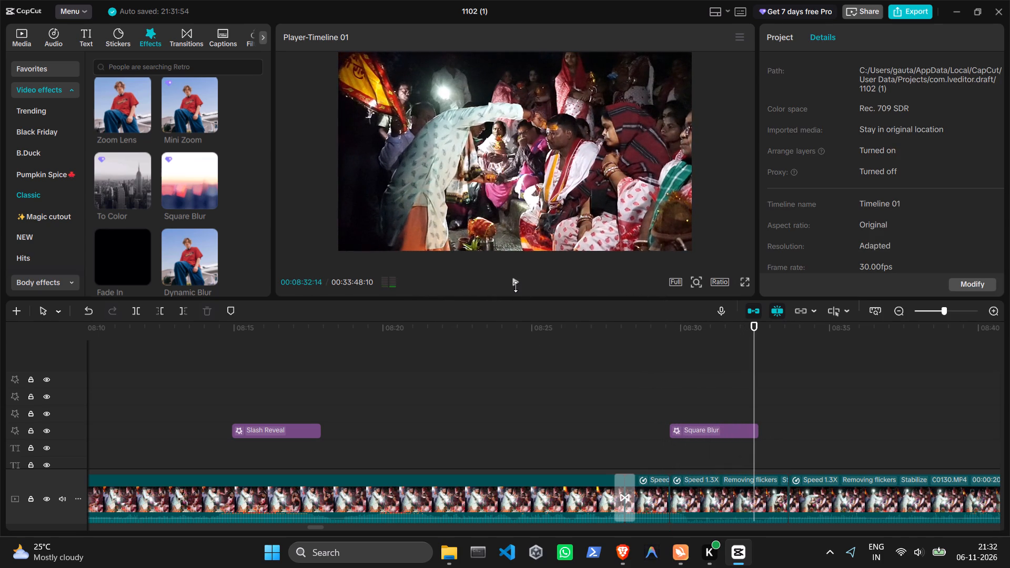
{"action": "left_click", "coordinate": [516, 287]}
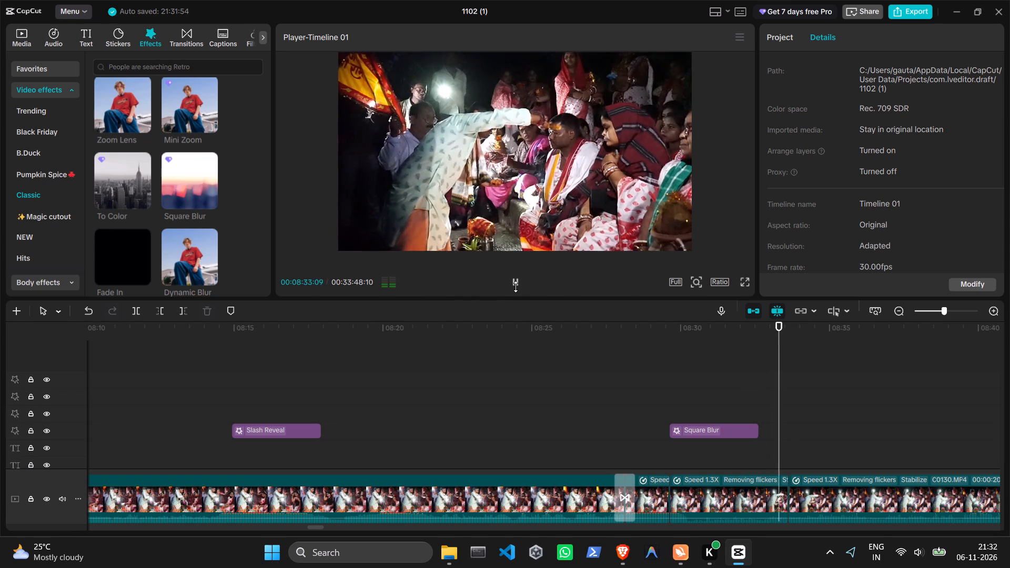
{"action": "left_click", "coordinate": [516, 287]}
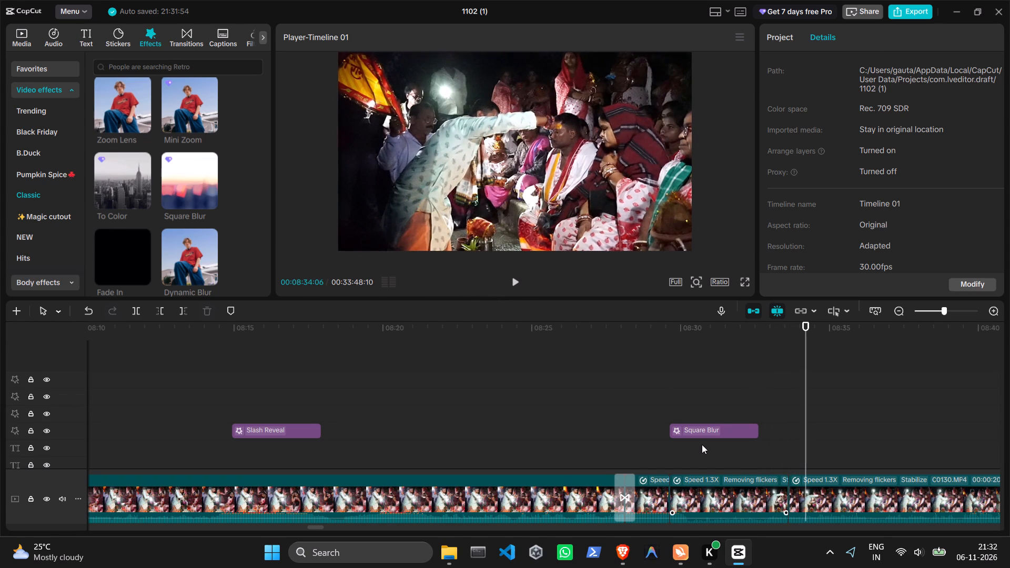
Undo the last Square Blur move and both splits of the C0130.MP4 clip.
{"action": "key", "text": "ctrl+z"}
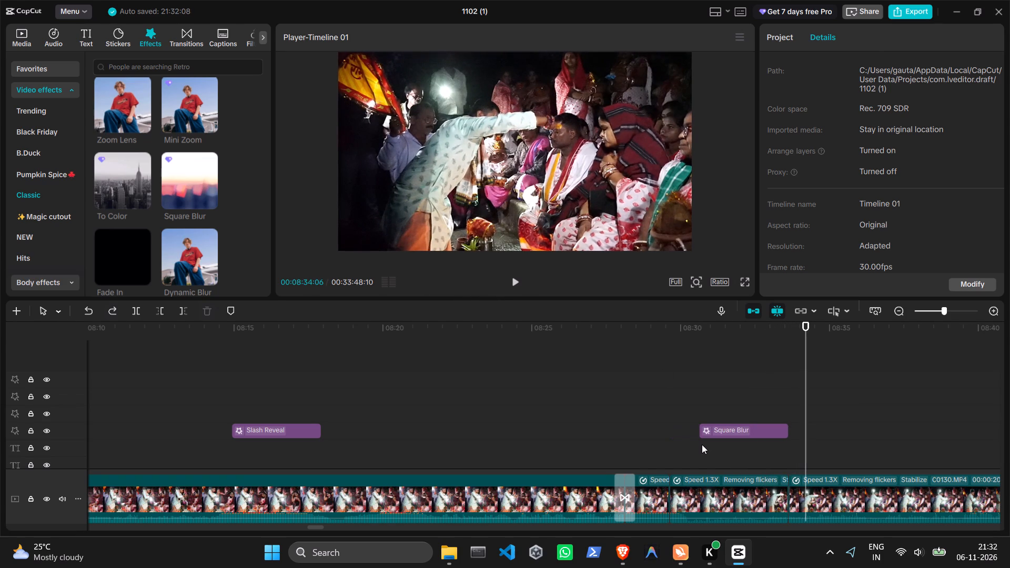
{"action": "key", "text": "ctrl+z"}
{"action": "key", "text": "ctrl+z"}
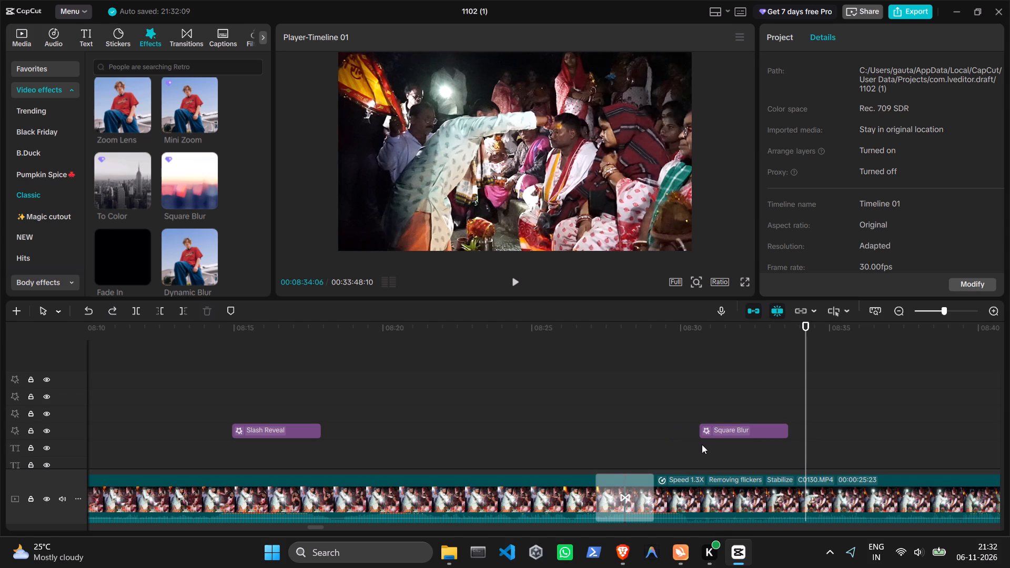
Split the C0130.MP4 clip at 00:08:29:10, just after the transition.
{"action": "left_click_drag", "start_coordinate": [806, 413], "coordinate": [694, 435]}
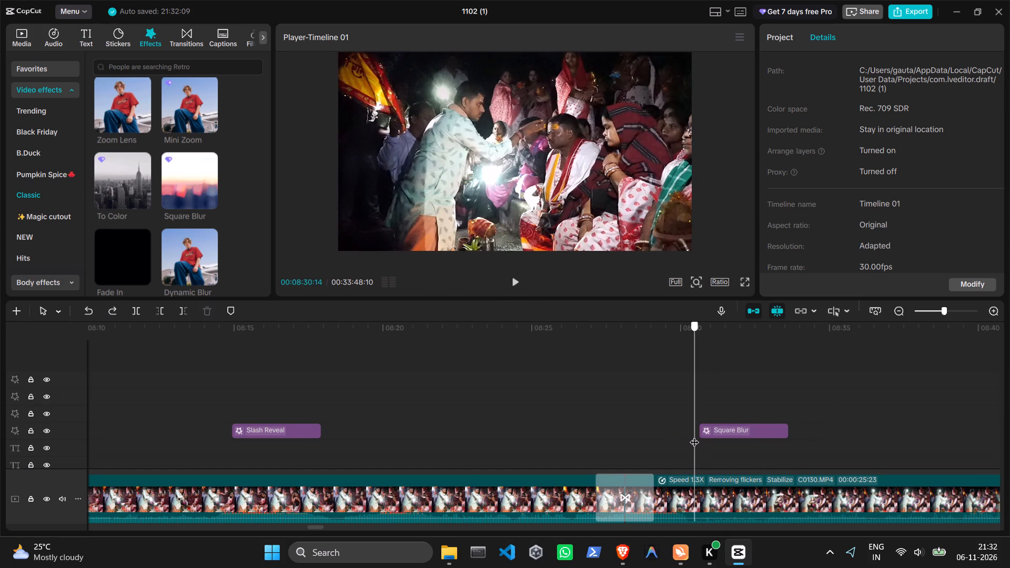
{"action": "left_click_drag", "start_coordinate": [694, 435], "coordinate": [640, 446]}
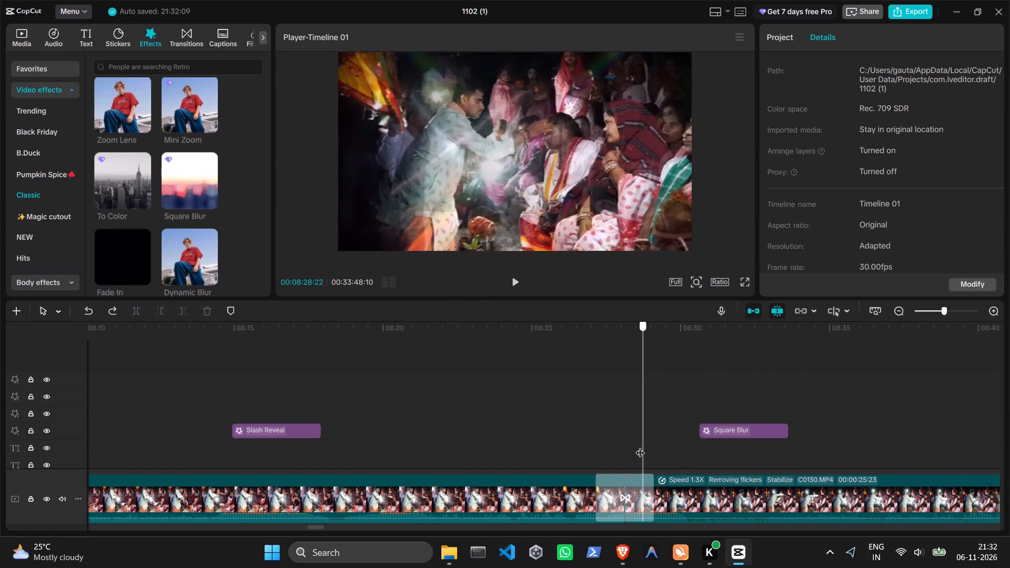
{"action": "left_click_drag", "start_coordinate": [640, 446], "coordinate": [651, 450]}
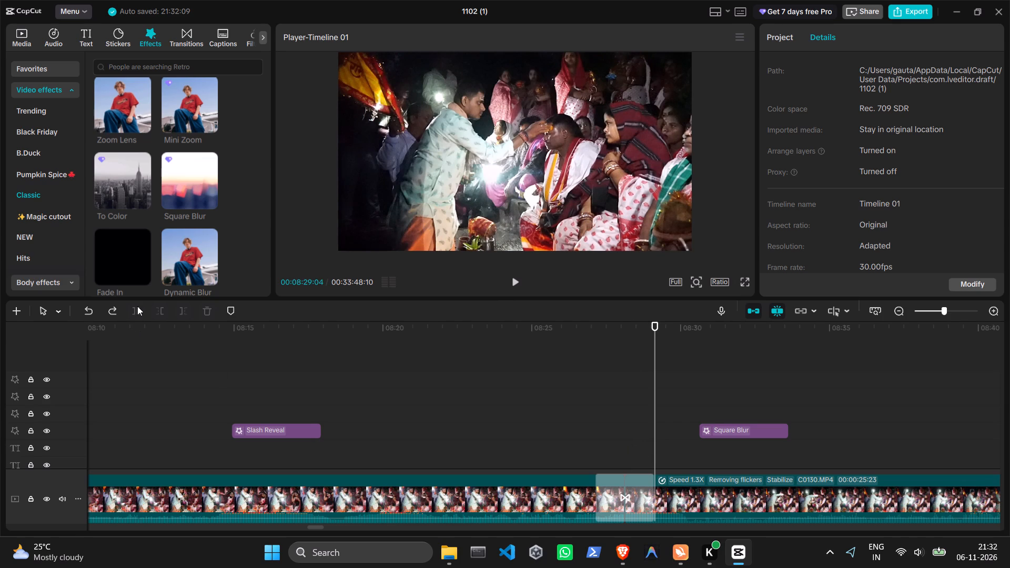
{"action": "left_click", "coordinate": [765, 498]}
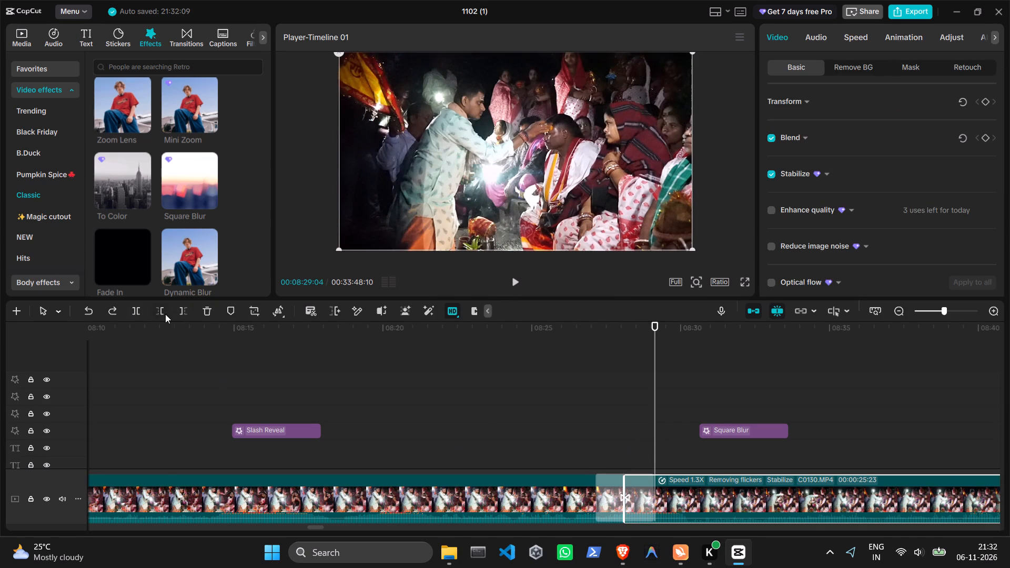
{"action": "left_click", "coordinate": [134, 311]}
{"action": "left_click_drag", "start_coordinate": [653, 399], "coordinate": [658, 399]}
{"action": "left_click_drag", "start_coordinate": [658, 399], "coordinate": [661, 399]}
{"action": "left_click", "coordinate": [139, 314]}
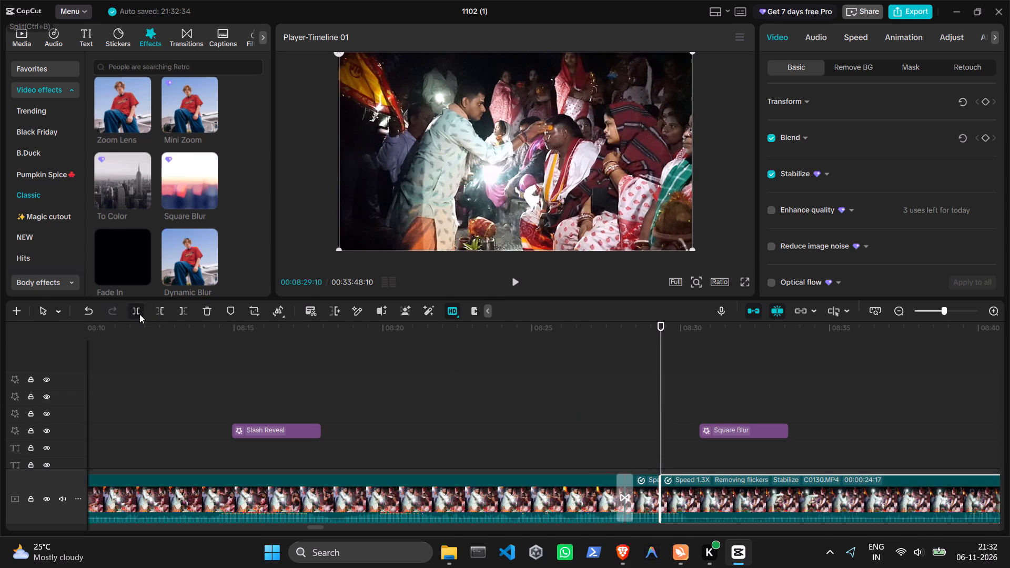
Scrub through the footage after the 00:08:29:10 cut and split the C0130.MP4 clip at 00:08:39:03.
{"action": "left_click_drag", "start_coordinate": [661, 399], "coordinate": [674, 401]}
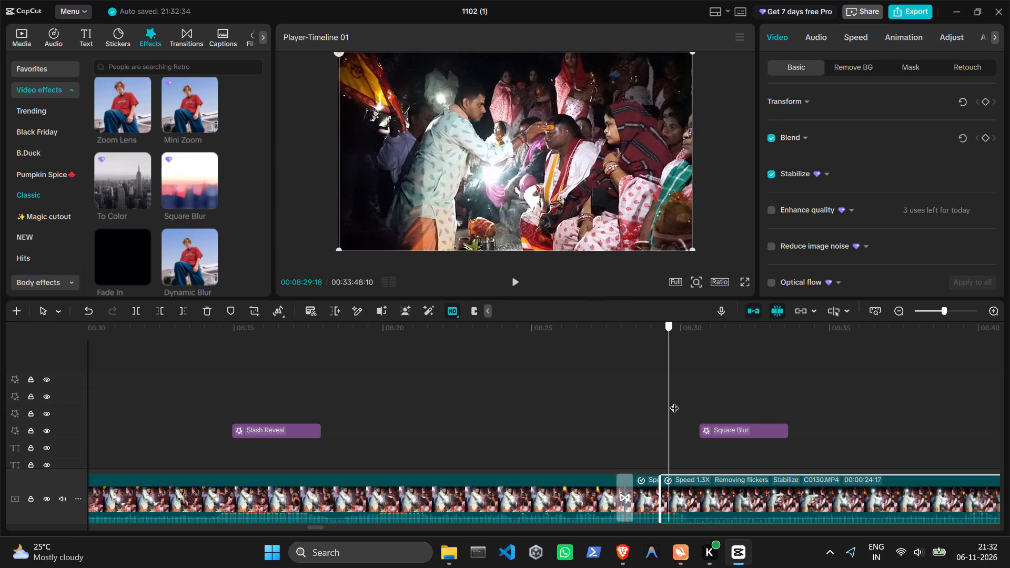
{"action": "left_click_drag", "start_coordinate": [674, 401], "coordinate": [821, 412]}
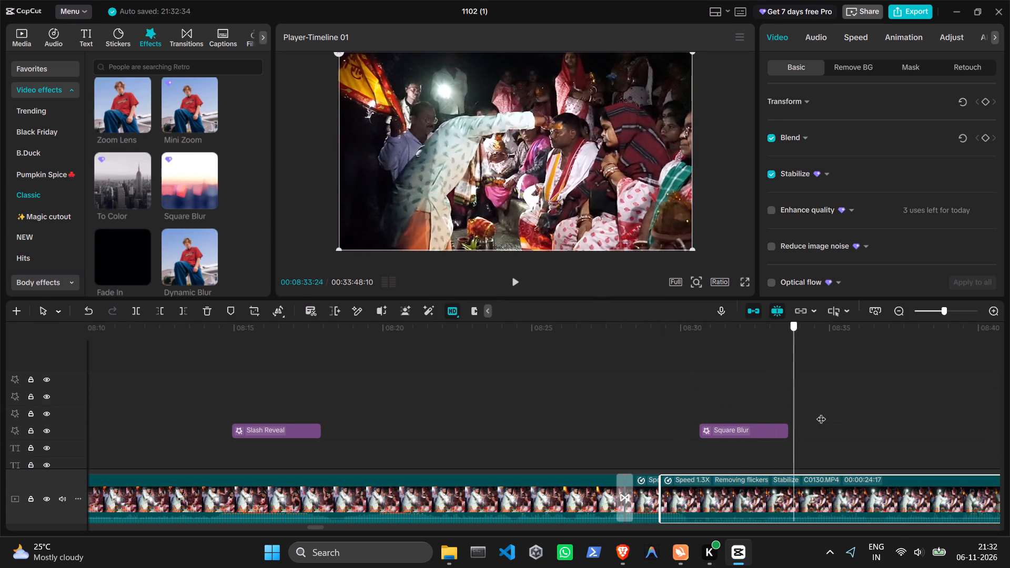
{"action": "left_click_drag", "start_coordinate": [821, 412], "coordinate": [840, 413]}
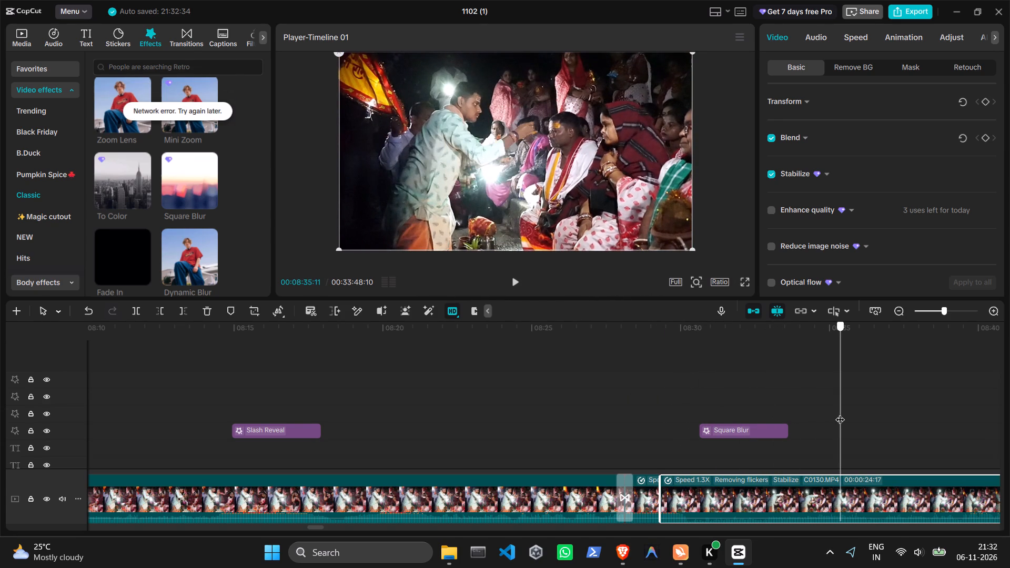
{"action": "left_click_drag", "start_coordinate": [840, 413], "coordinate": [929, 417]}
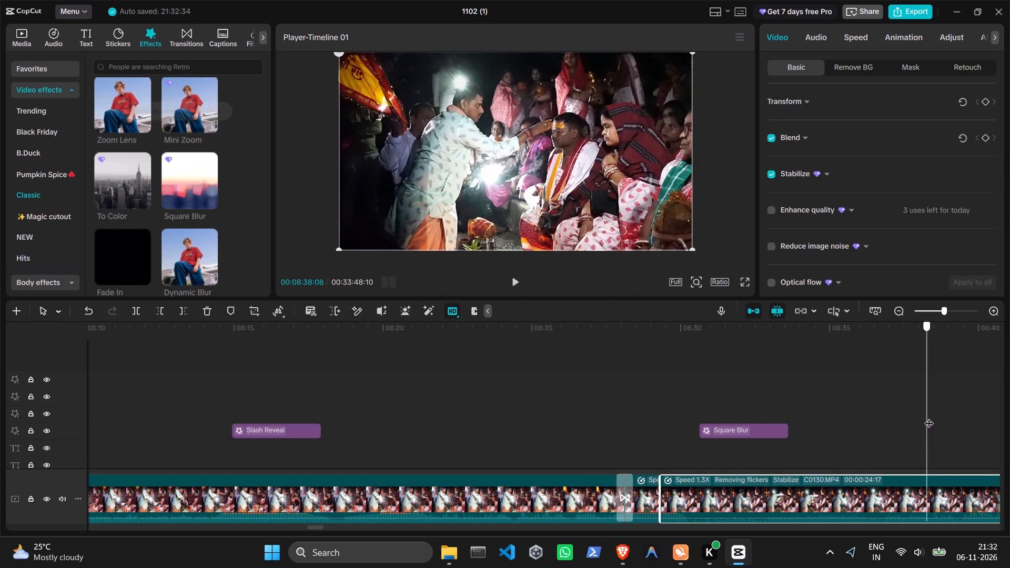
{"action": "left_click_drag", "start_coordinate": [929, 417], "coordinate": [839, 442]}
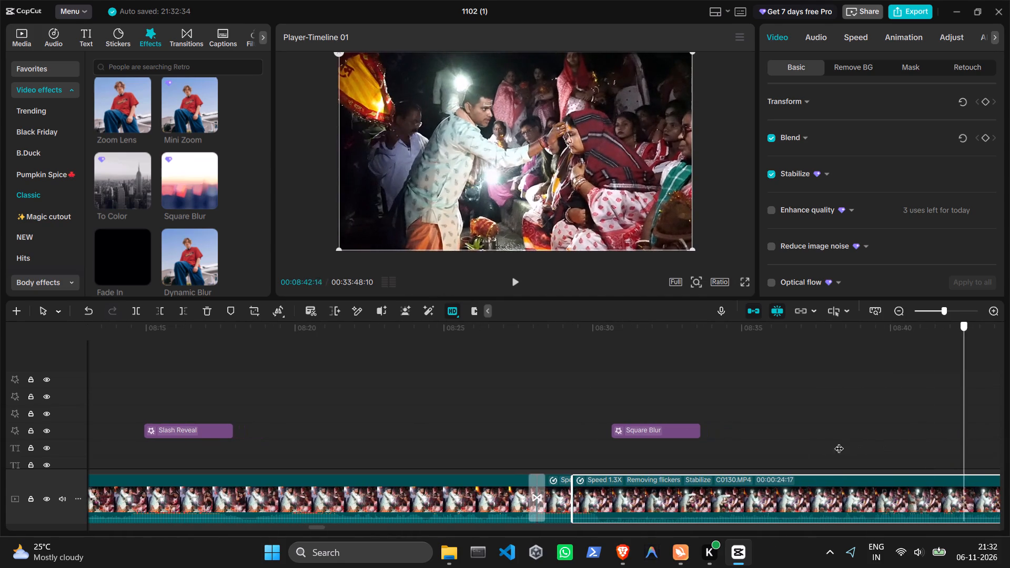
{"action": "left_click_drag", "start_coordinate": [839, 442], "coordinate": [805, 445]}
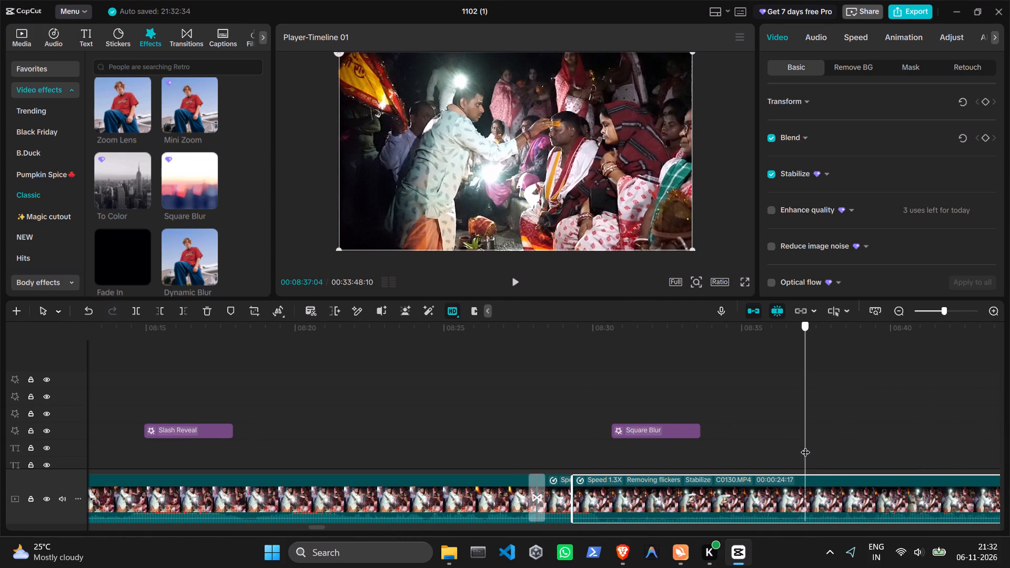
{"action": "left_click_drag", "start_coordinate": [805, 445], "coordinate": [838, 442]}
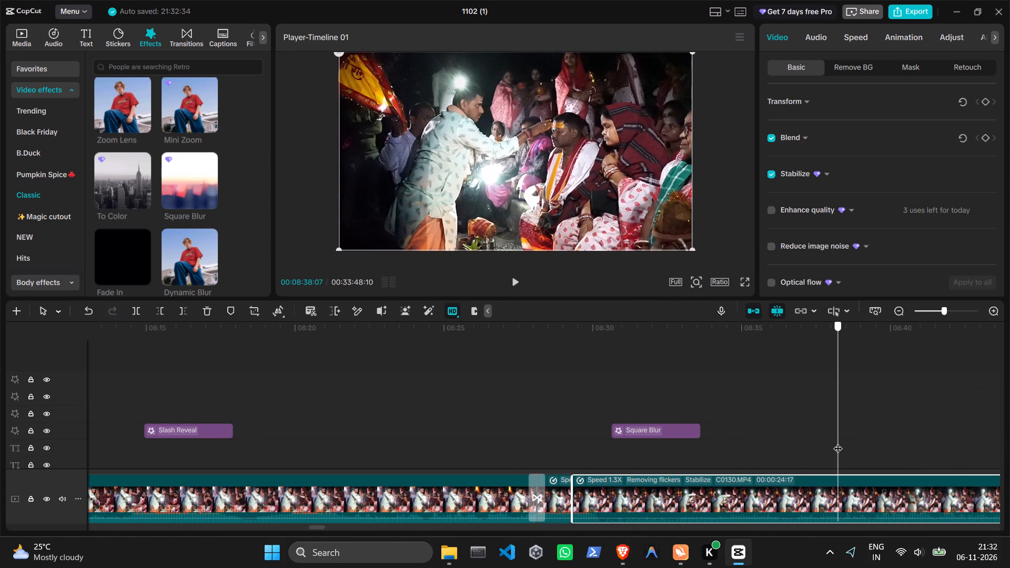
{"action": "left_click_drag", "start_coordinate": [838, 442], "coordinate": [863, 439]}
{"action": "left_click", "coordinate": [132, 307]}
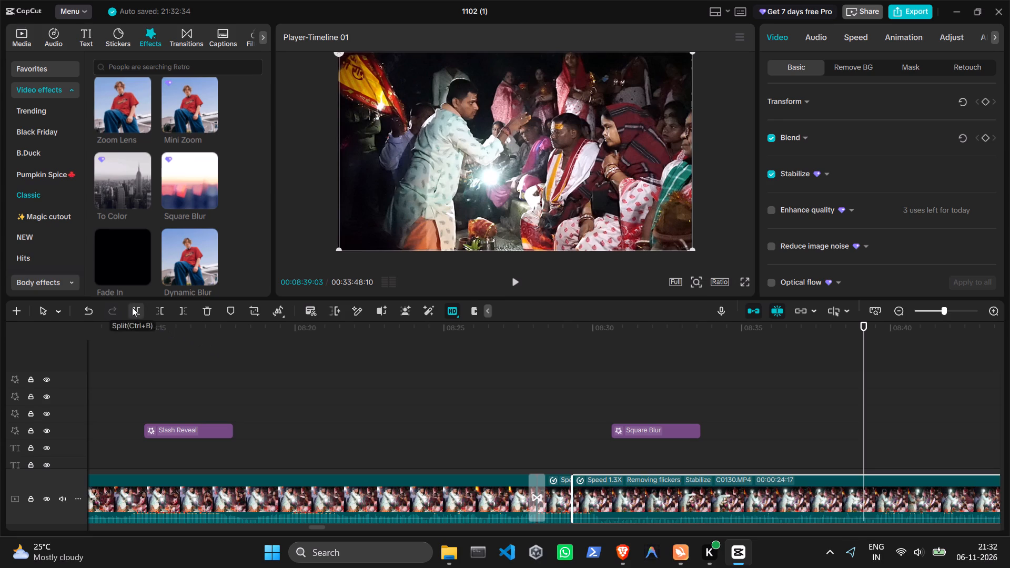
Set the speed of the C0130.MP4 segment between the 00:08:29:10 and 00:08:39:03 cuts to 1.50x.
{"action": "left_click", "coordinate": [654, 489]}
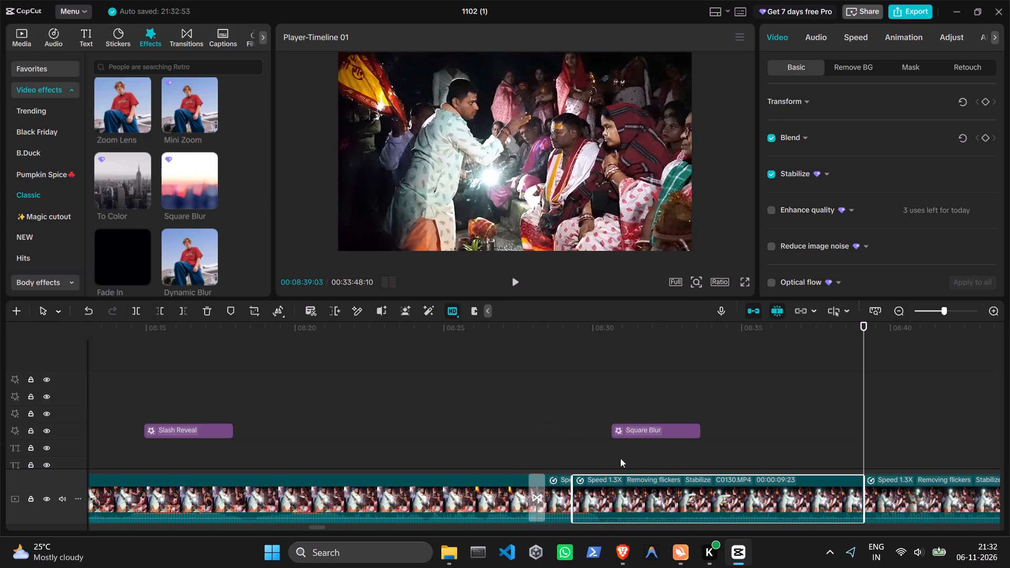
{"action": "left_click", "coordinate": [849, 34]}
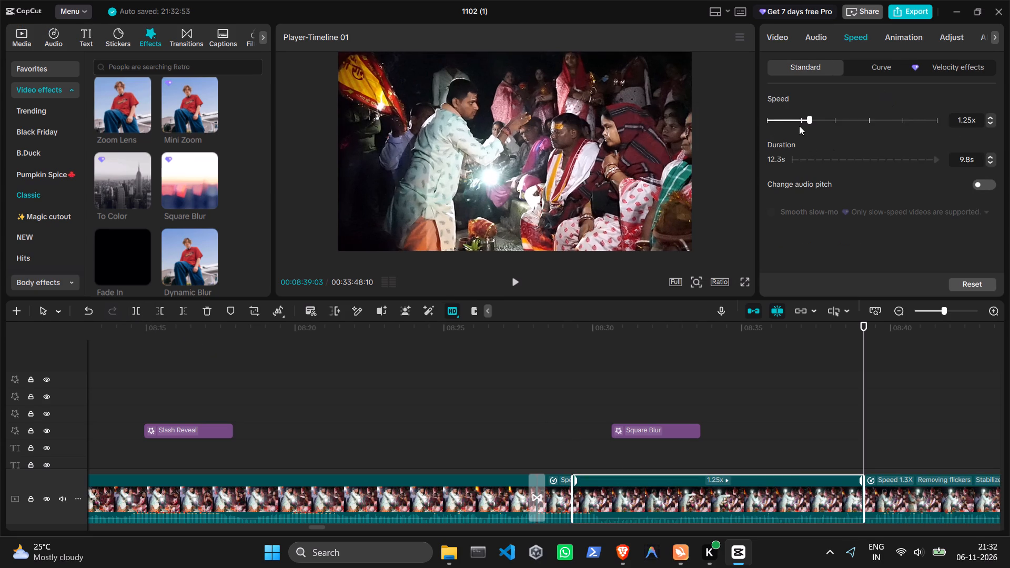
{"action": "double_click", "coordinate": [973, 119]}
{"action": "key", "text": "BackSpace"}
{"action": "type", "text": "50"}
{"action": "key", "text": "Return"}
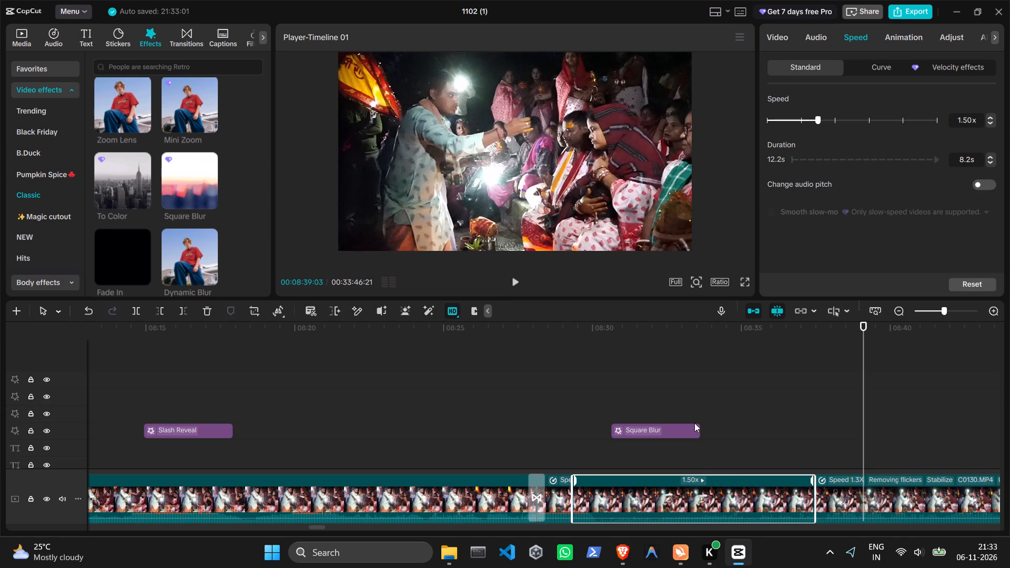
Play back the sped-up C0130.MP4 segment from just before its start through to about 00:08:34.
{"action": "left_click", "coordinate": [607, 509]}
{"action": "left_click_drag", "start_coordinate": [866, 403], "coordinate": [813, 414]}
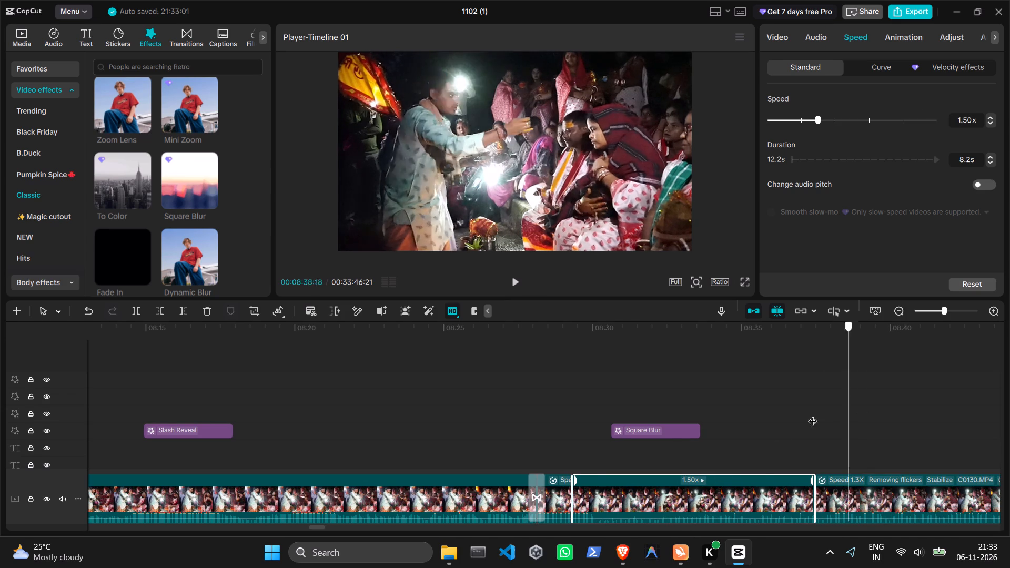
{"action": "left_click_drag", "start_coordinate": [813, 414], "coordinate": [551, 449]}
{"action": "left_click", "coordinate": [511, 279]}
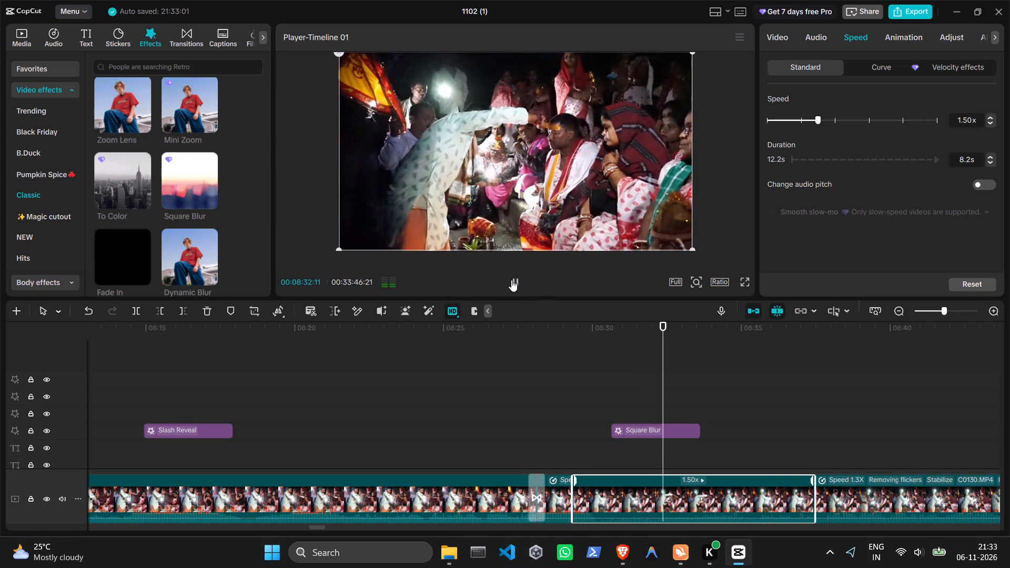
{"action": "left_click", "coordinate": [511, 280]}
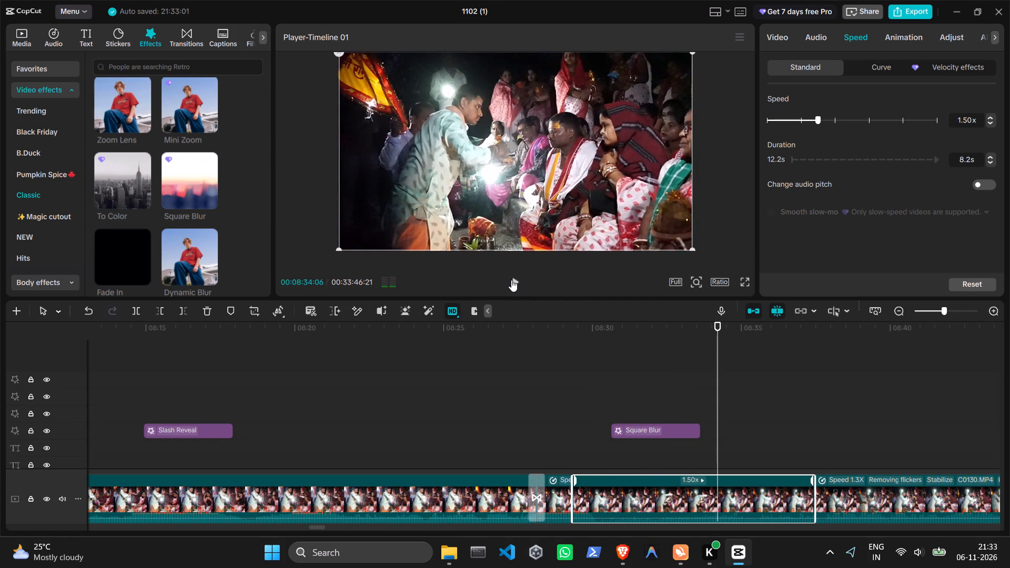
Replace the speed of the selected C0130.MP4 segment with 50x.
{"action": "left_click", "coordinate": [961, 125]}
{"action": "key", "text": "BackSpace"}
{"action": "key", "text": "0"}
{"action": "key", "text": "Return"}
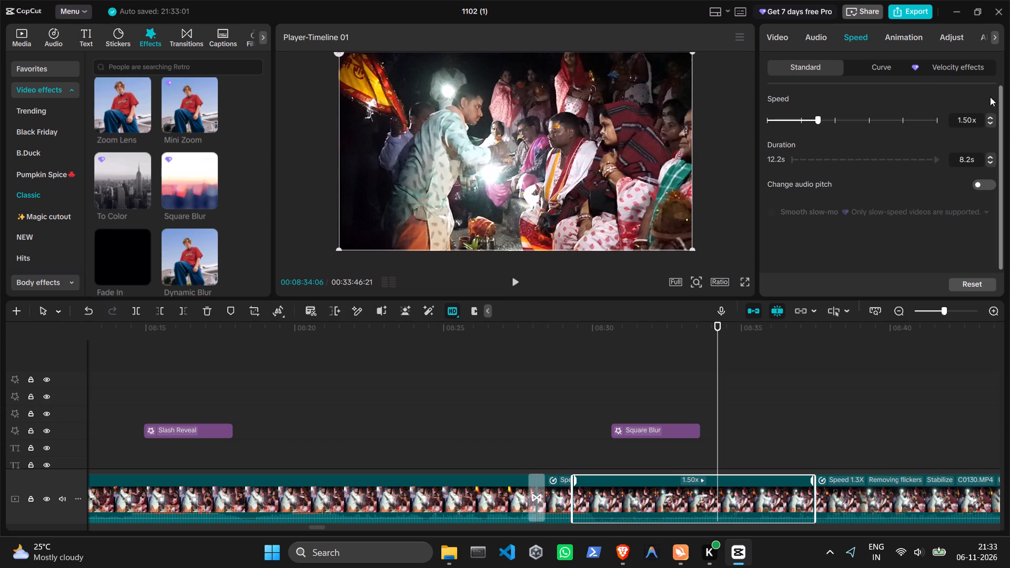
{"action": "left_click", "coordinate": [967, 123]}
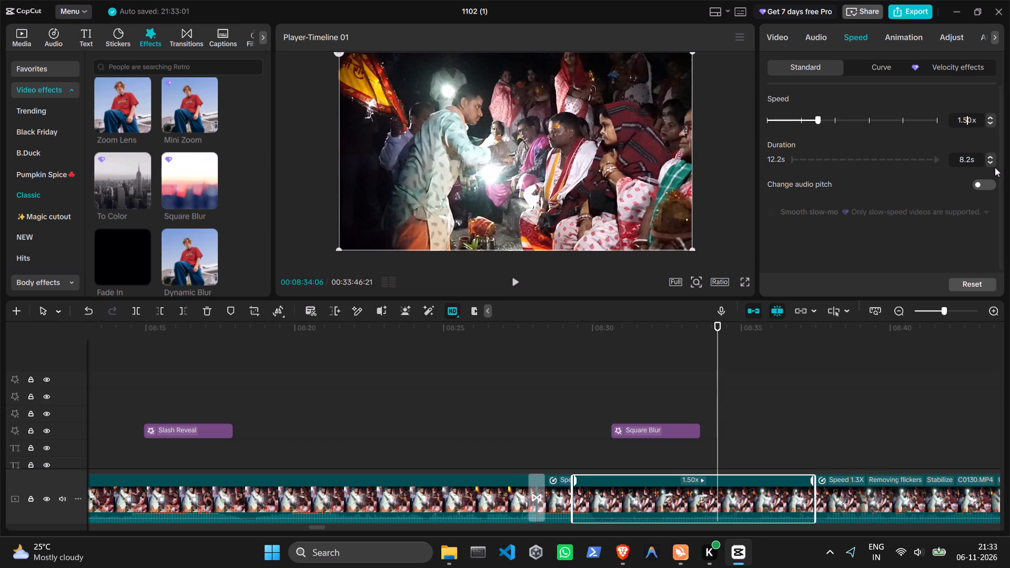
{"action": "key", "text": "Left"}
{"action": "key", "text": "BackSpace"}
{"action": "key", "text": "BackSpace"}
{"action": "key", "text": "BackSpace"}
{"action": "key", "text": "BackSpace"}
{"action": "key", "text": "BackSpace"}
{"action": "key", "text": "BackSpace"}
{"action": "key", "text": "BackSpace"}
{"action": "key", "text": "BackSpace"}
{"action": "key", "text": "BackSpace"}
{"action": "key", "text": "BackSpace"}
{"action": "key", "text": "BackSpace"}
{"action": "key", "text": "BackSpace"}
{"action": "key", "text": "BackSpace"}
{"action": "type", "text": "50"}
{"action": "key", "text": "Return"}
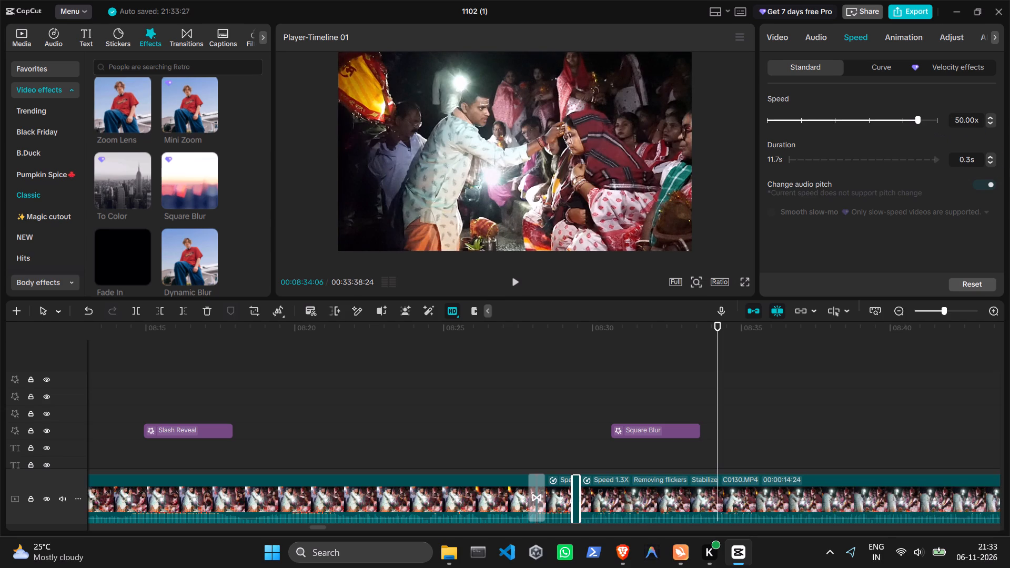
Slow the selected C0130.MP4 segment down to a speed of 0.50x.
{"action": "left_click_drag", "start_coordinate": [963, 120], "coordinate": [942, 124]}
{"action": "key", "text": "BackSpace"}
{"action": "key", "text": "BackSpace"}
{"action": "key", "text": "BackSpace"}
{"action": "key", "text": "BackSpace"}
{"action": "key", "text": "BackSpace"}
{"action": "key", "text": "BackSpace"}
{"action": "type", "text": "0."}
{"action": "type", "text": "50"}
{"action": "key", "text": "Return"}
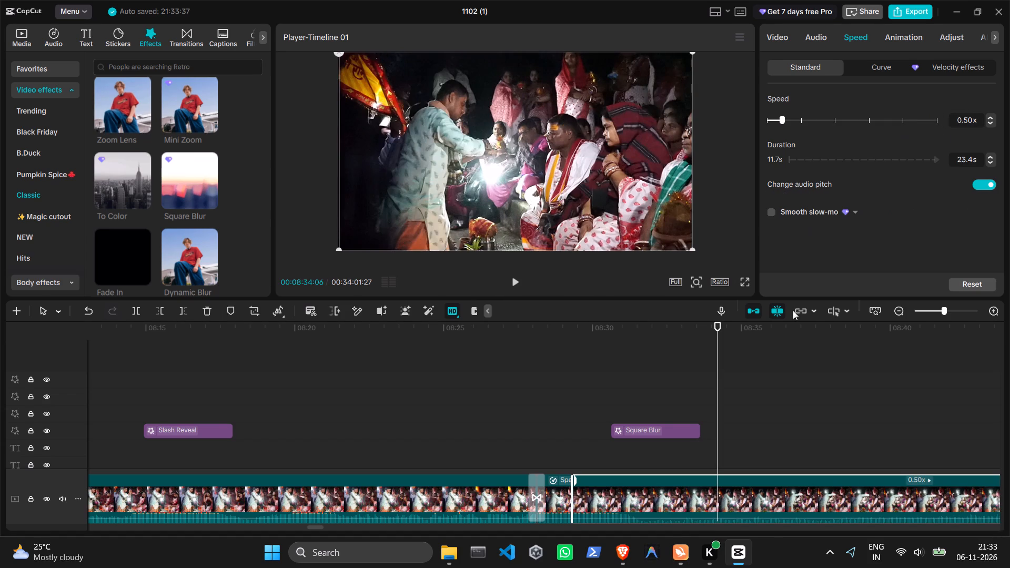
Play back the slowed segment from 00:08:29:19 to about 00:08:33:19 to check its pace.
{"action": "left_click", "coordinate": [581, 432]}
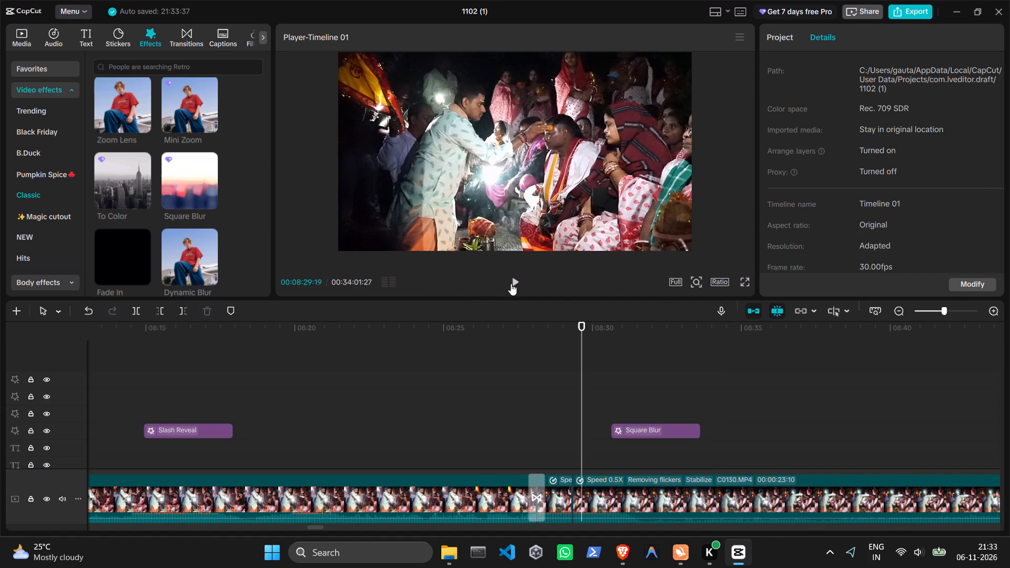
{"action": "left_click", "coordinate": [511, 283]}
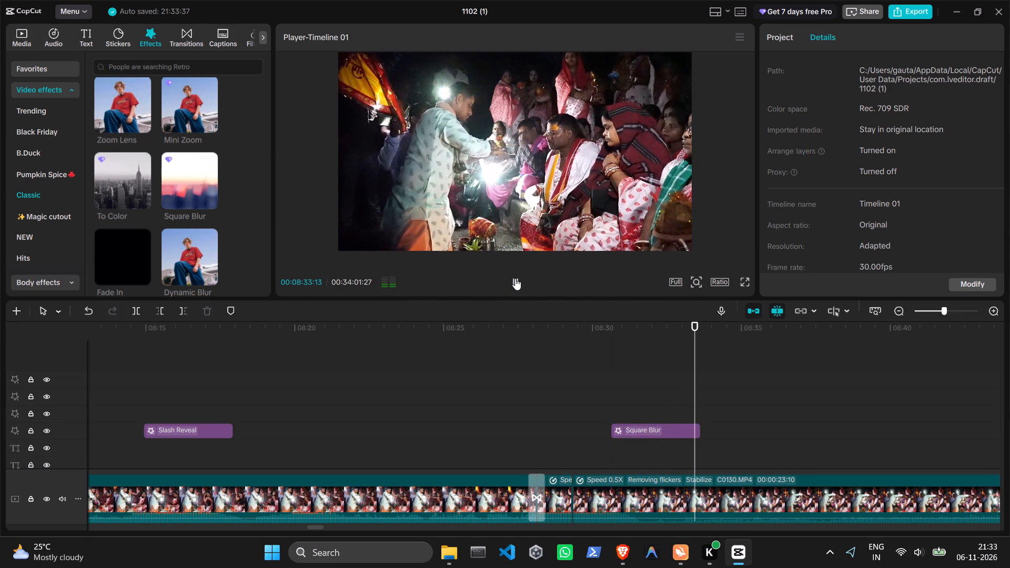
{"action": "left_click", "coordinate": [515, 278]}
Set the speed of the C0130.MP4 segment that starts at the 00:08:29:10 cut to 0.70x.
{"action": "left_click", "coordinate": [670, 496]}
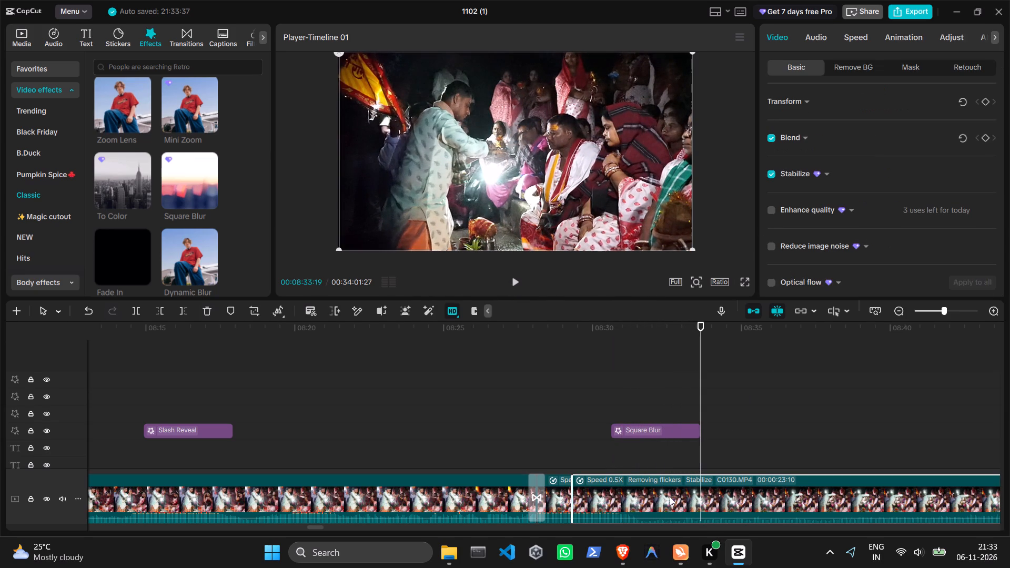
{"action": "left_click", "coordinate": [859, 42]}
{"action": "left_click", "coordinate": [968, 117]}
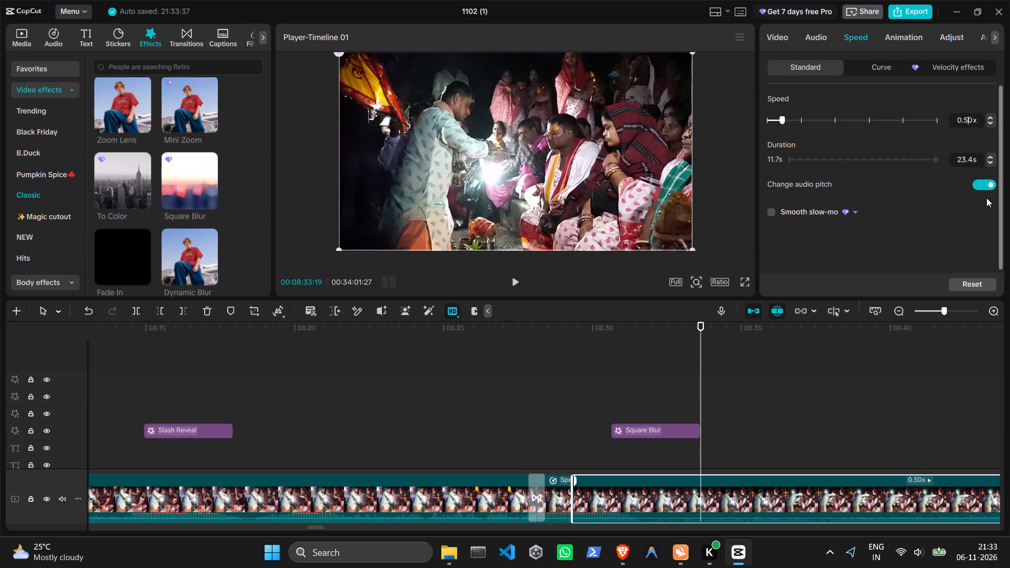
{"action": "key", "text": "BackSpace"}
{"action": "key", "text": "7"}
{"action": "key", "text": "Return"}
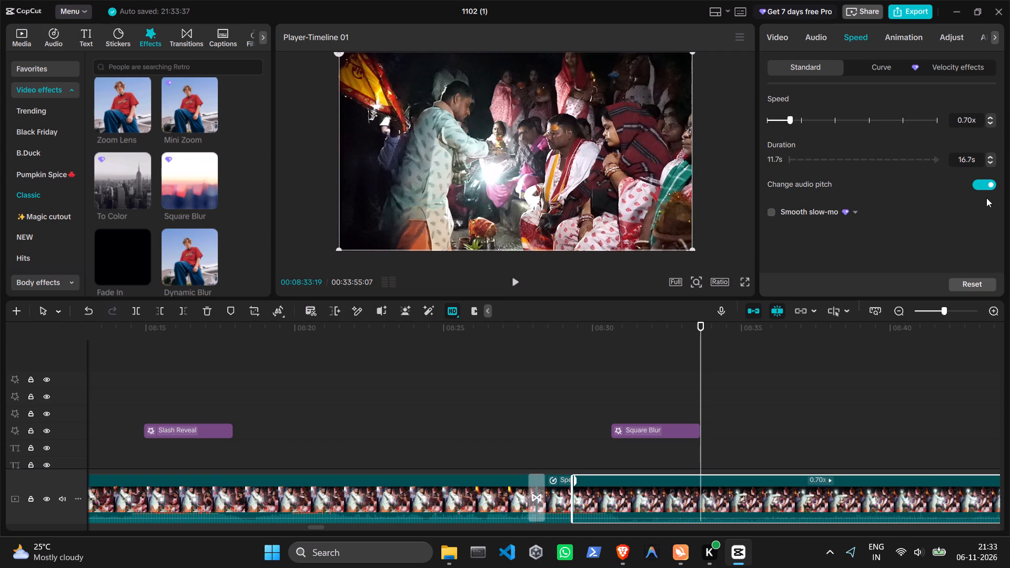
Play back the 0.70x segment from near its start through to about 00:08:34 to check its pace.
{"action": "left_click", "coordinate": [589, 407]}
{"action": "left_click", "coordinate": [520, 281]}
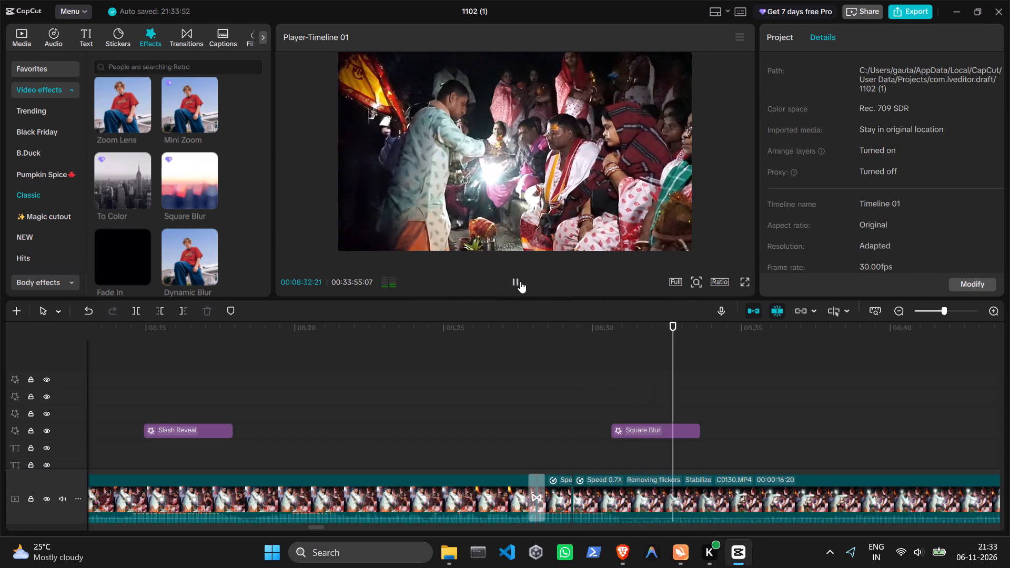
{"action": "left_click", "coordinate": [520, 281]}
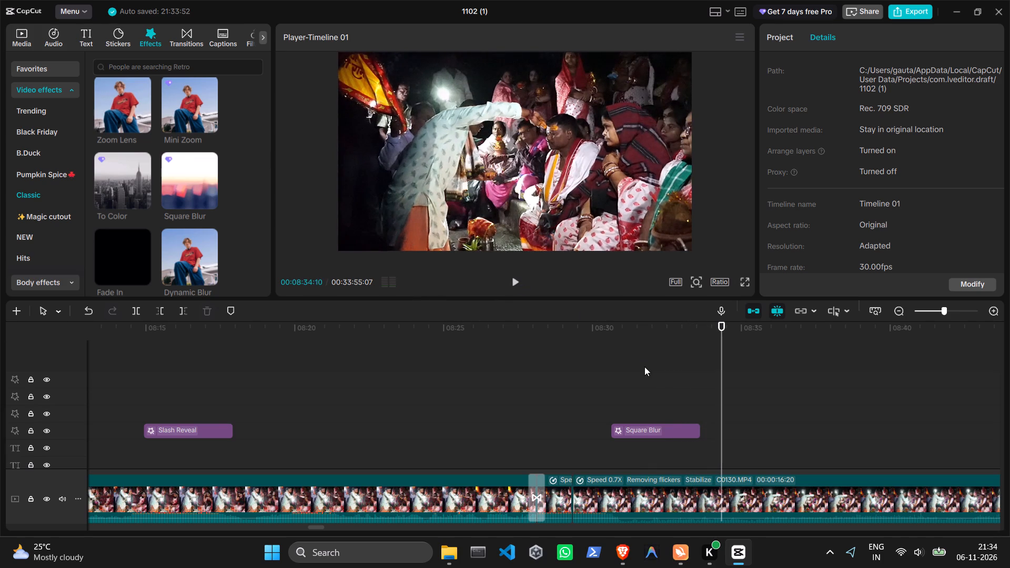
Extend the end of the Square Blur effect that starts at about 00:08:30 to about 00:08:38.
{"action": "left_click", "coordinate": [651, 428]}
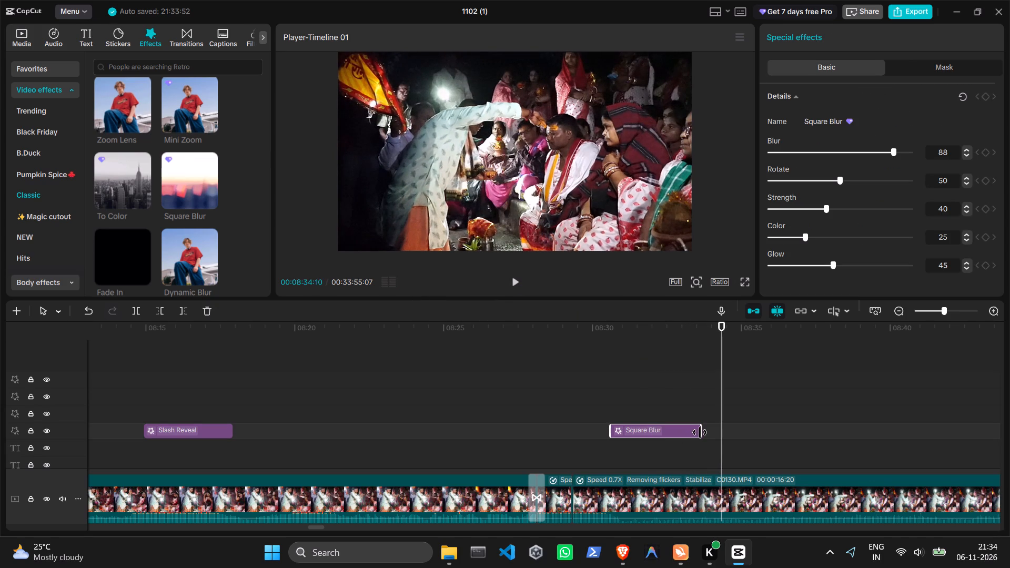
{"action": "left_click_drag", "start_coordinate": [700, 432], "coordinate": [839, 427]}
Play back the extended Square Blur from about 00:08:30 to 00:08:36:00 to check how it looks.
{"action": "left_click_drag", "start_coordinate": [723, 403], "coordinate": [608, 415]}
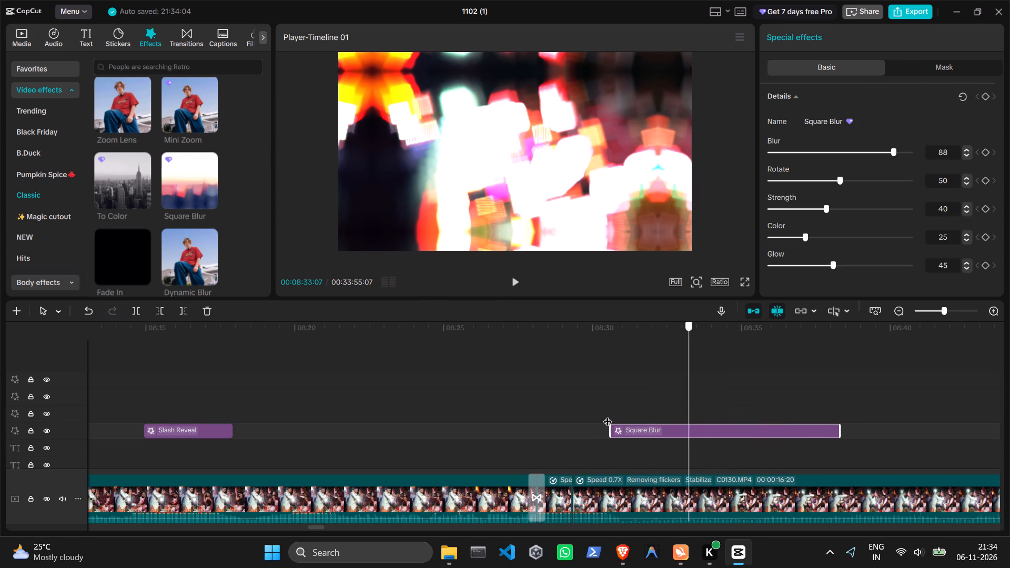
{"action": "left_click_drag", "start_coordinate": [608, 415], "coordinate": [590, 419]}
{"action": "left_click", "coordinate": [515, 281]}
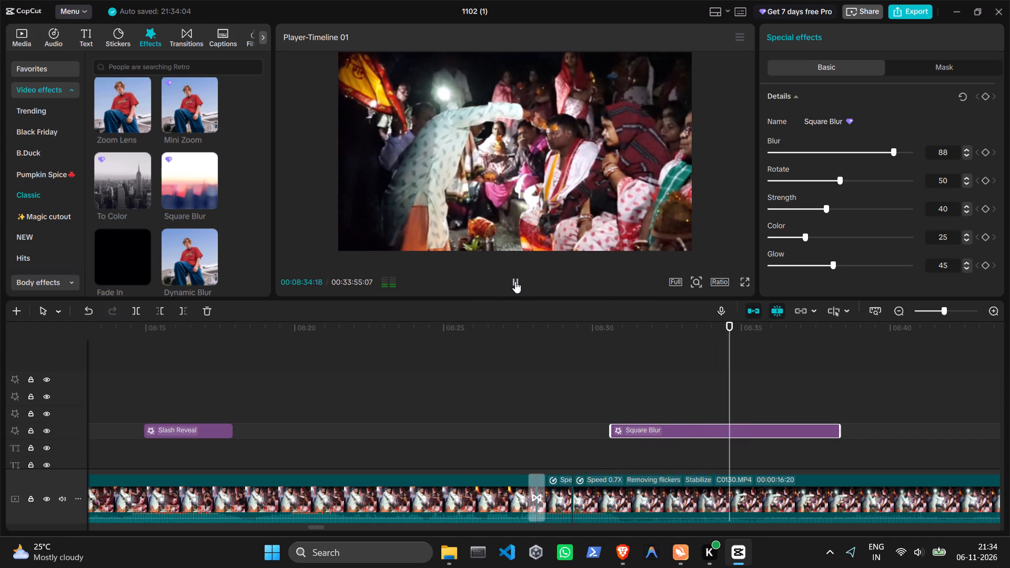
{"action": "left_click", "coordinate": [515, 281]}
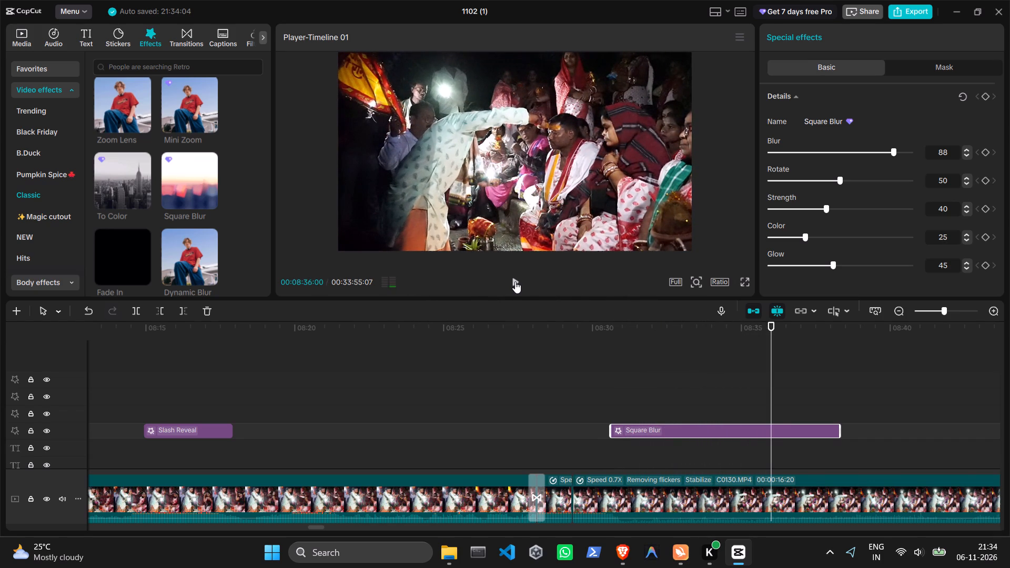
Play on to the moment the priest reaches the woman's forehead and split the C0130.MP4 clip at 00:08:47:29.
{"action": "left_click", "coordinate": [515, 281]}
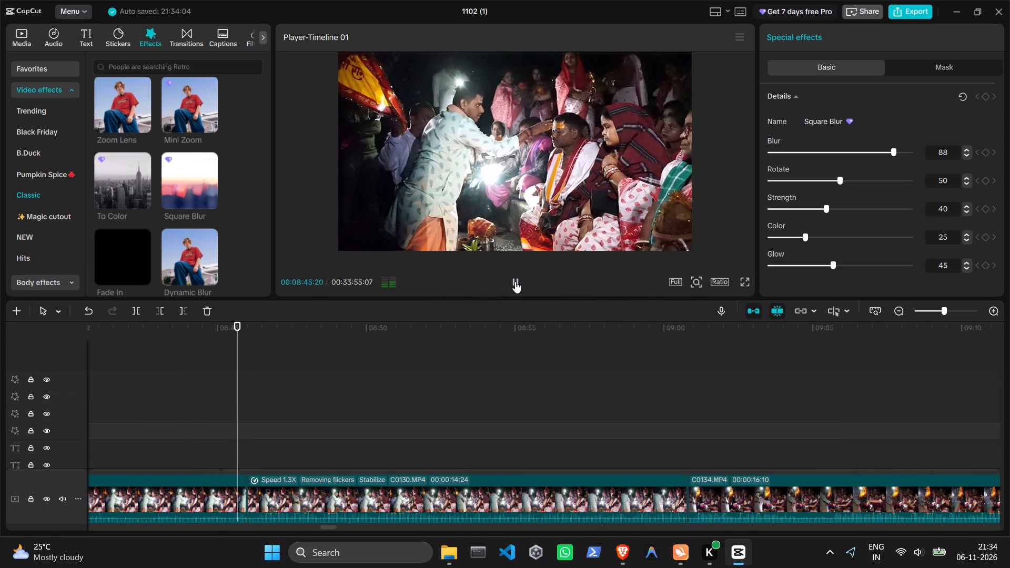
{"action": "left_click", "coordinate": [515, 281]}
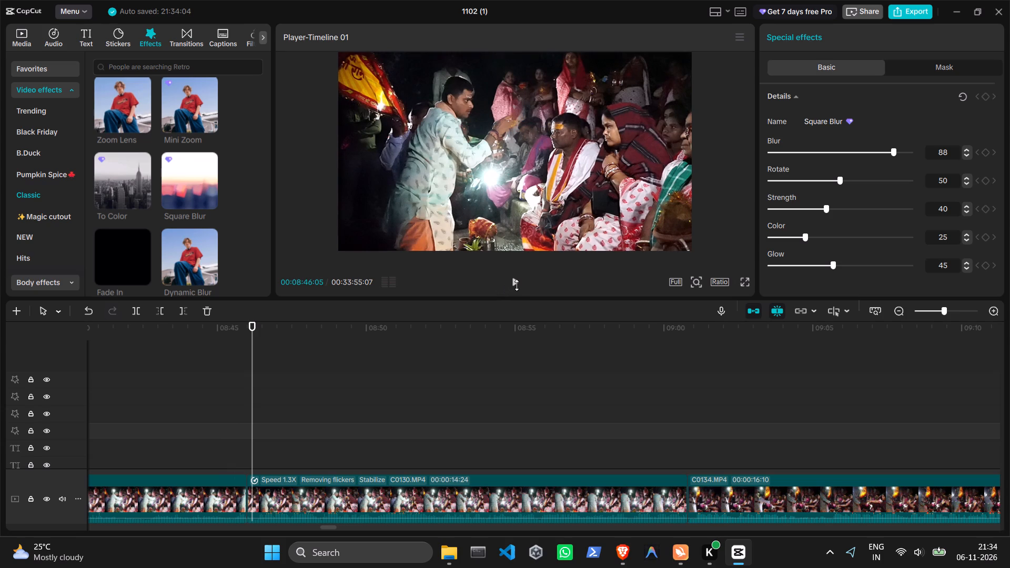
{"action": "left_click", "coordinate": [517, 285]}
{"action": "left_click", "coordinate": [517, 285]}
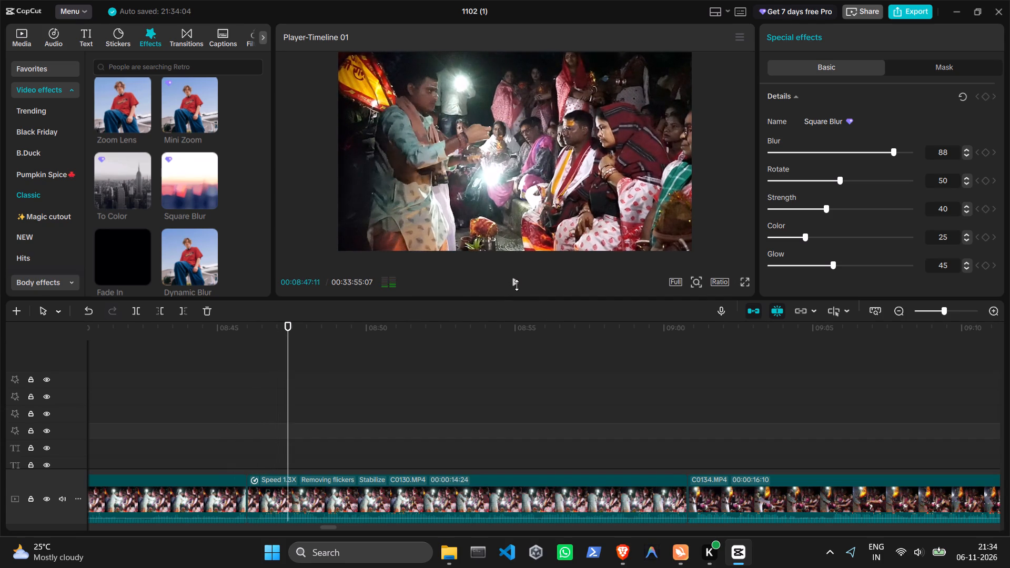
{"action": "left_click", "coordinate": [517, 285]}
{"action": "left_click", "coordinate": [517, 285]}
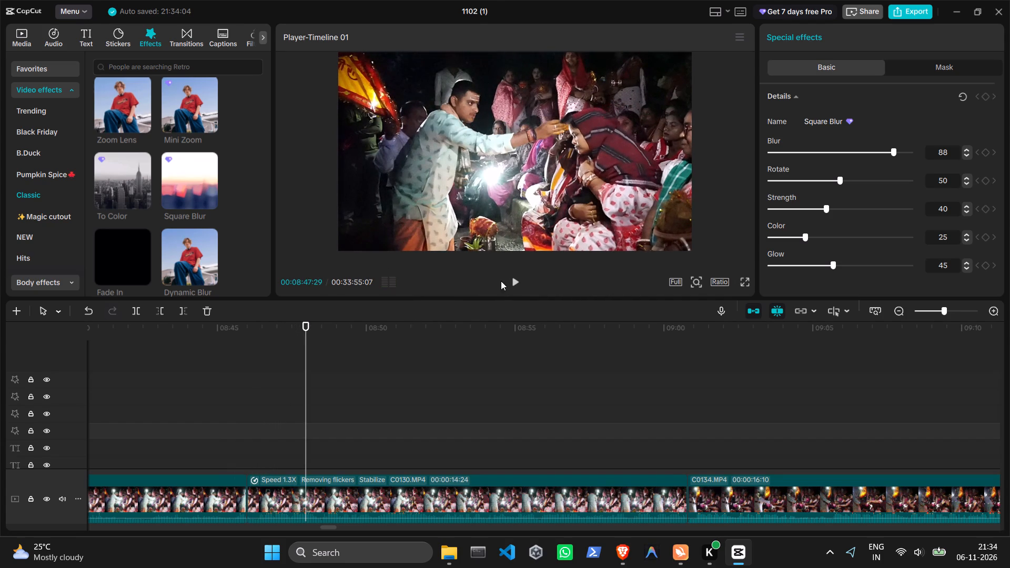
{"action": "left_click", "coordinate": [136, 308]}
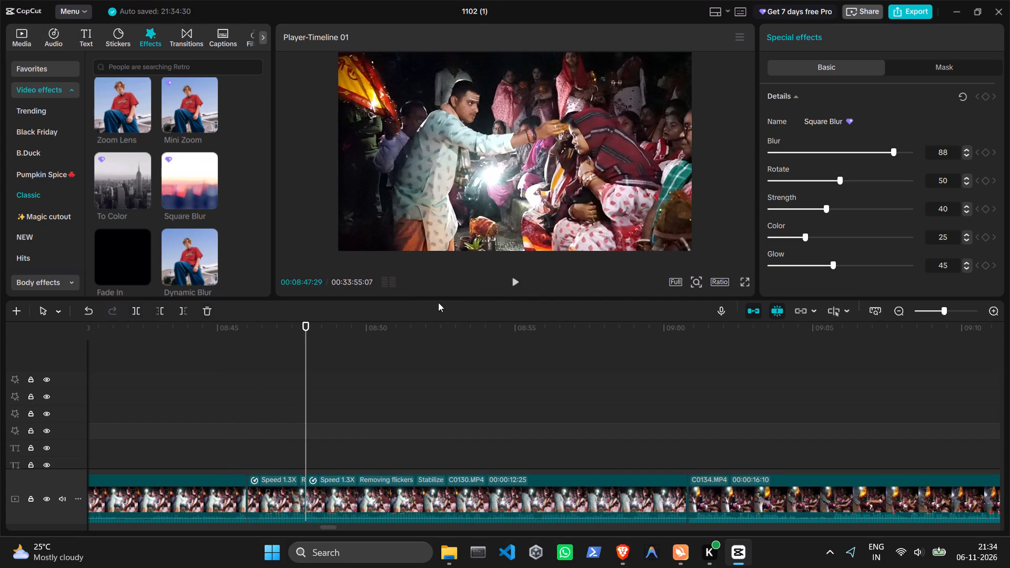
Find the end of the forehead-blessing moment and split the C0130.MP4 clip again at 00:08:50:16.
{"action": "left_click", "coordinate": [512, 287]}
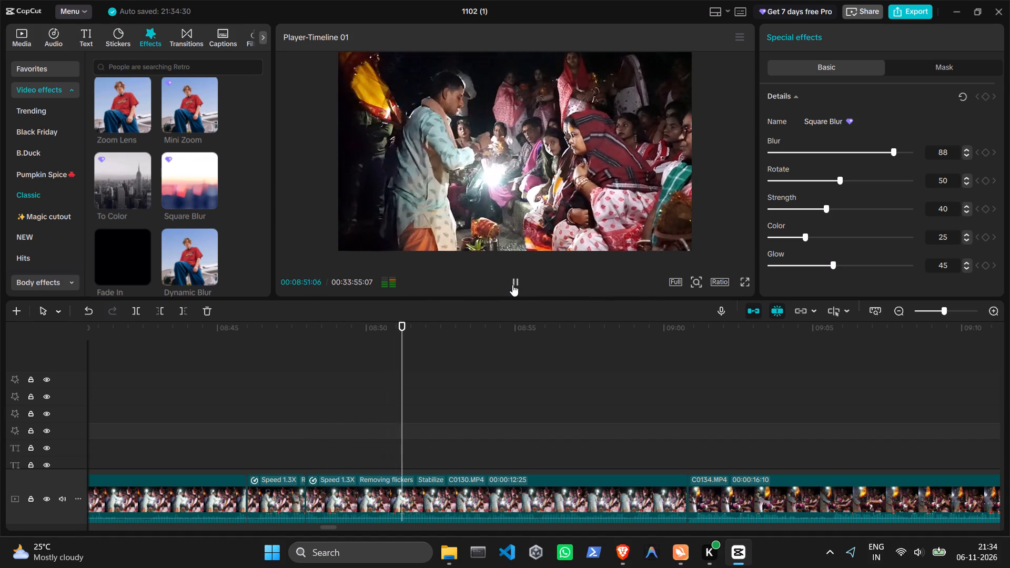
{"action": "left_click", "coordinate": [512, 285]}
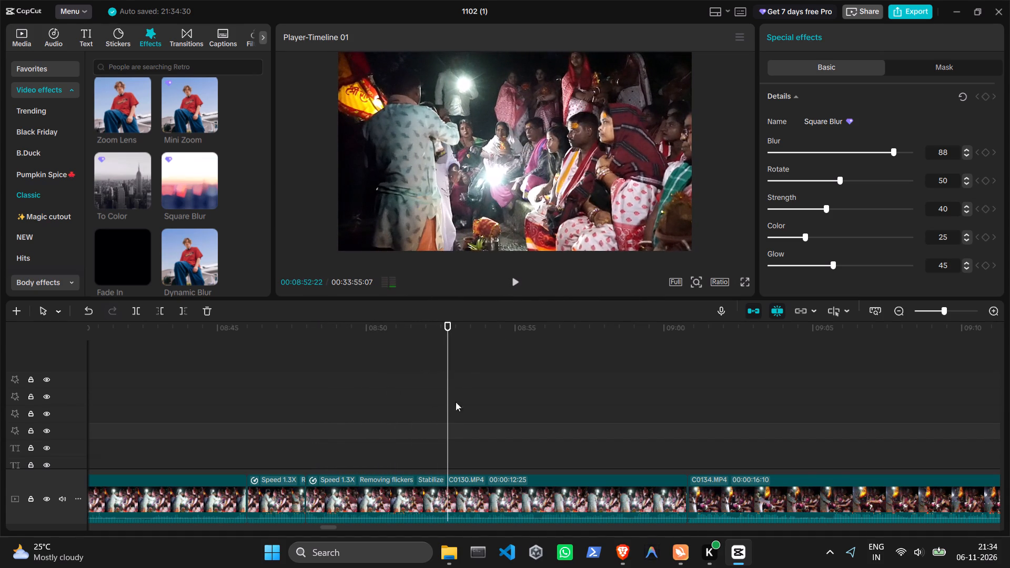
{"action": "left_click_drag", "start_coordinate": [445, 412], "coordinate": [405, 426]}
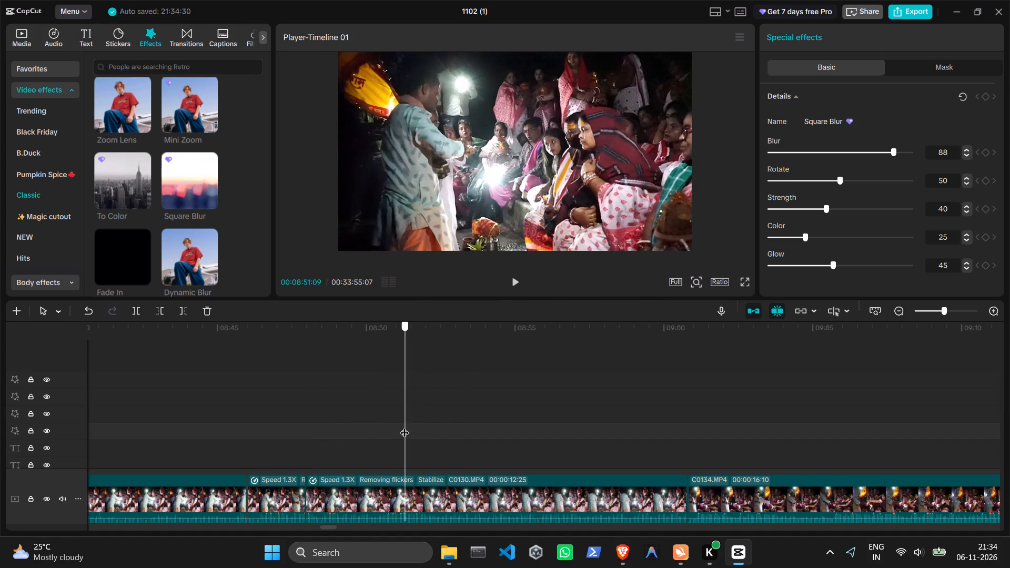
{"action": "left_click_drag", "start_coordinate": [405, 426], "coordinate": [382, 431]}
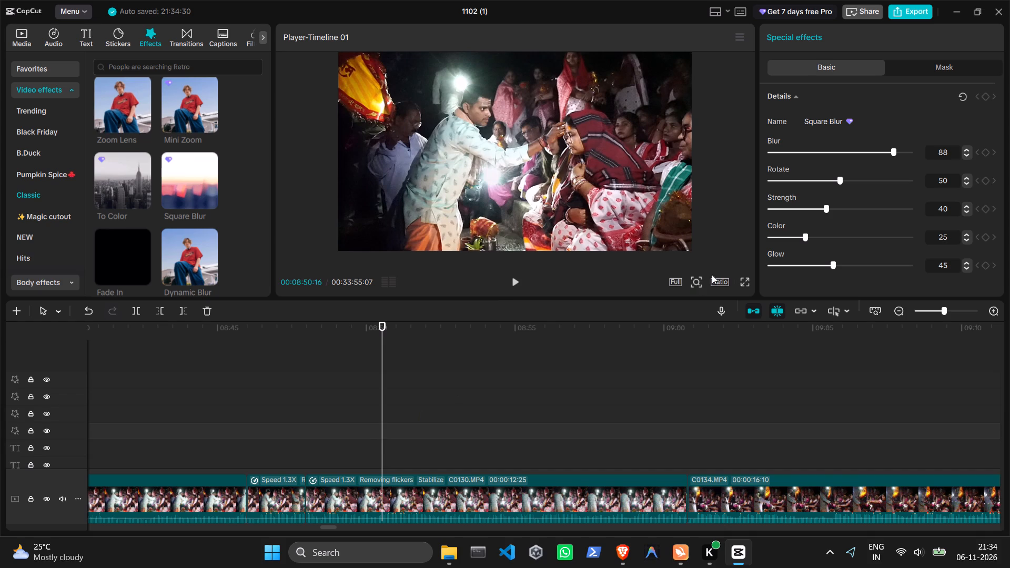
{"action": "left_click", "coordinate": [138, 316]}
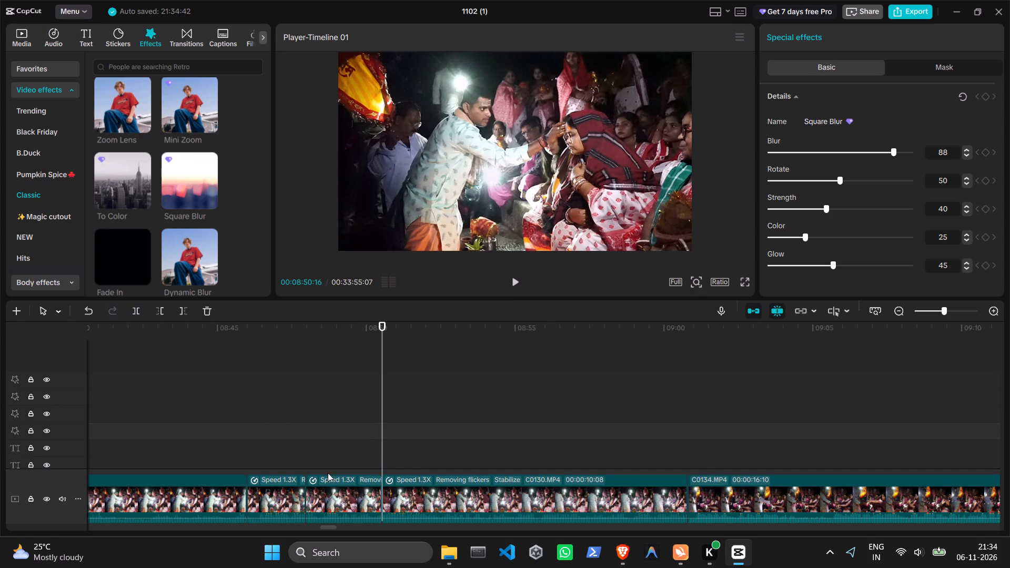
Set the speed of the C0130.MP4 segment between the 00:08:47:29 and 00:08:50:16 cuts to 0.75x.
{"action": "left_click", "coordinate": [329, 493]}
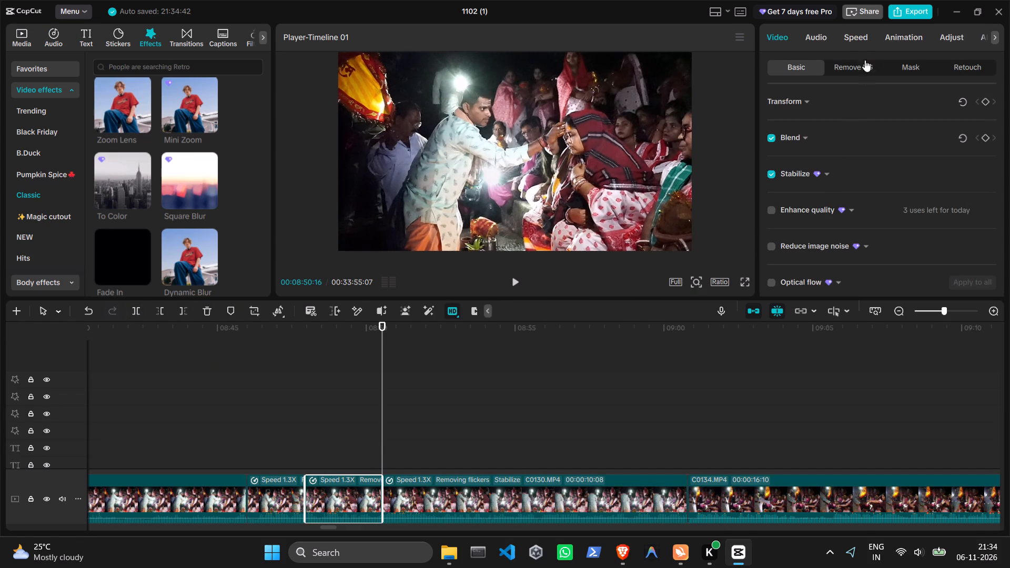
{"action": "left_click", "coordinate": [856, 43]}
{"action": "left_click", "coordinate": [973, 115]}
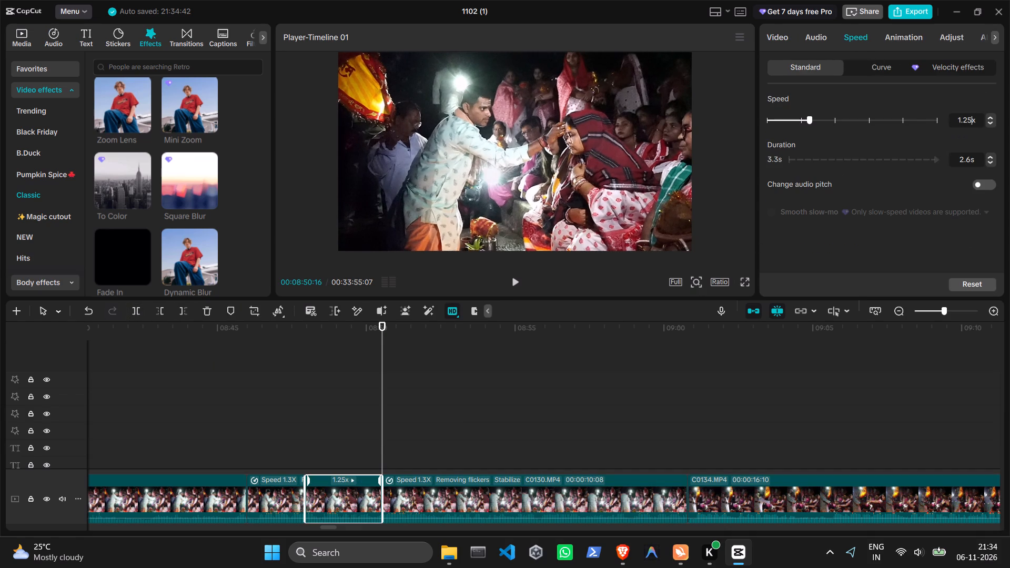
{"action": "key", "text": "BackSpace"}
{"action": "key", "text": "BackSpace"}
{"action": "key", "text": "BackSpace"}
{"action": "key", "text": "BackSpace"}
{"action": "key", "text": "BackSpace"}
{"action": "key", "text": "BackSpace"}
{"action": "key", "text": "BackSpace"}
{"action": "key", "text": "BackSpace"}
{"action": "key", "text": "BackSpace"}
{"action": "type", "text": "0.70"}
{"action": "key", "text": "BackSpace"}
{"action": "key", "text": "5"}
{"action": "key", "text": "Return"}
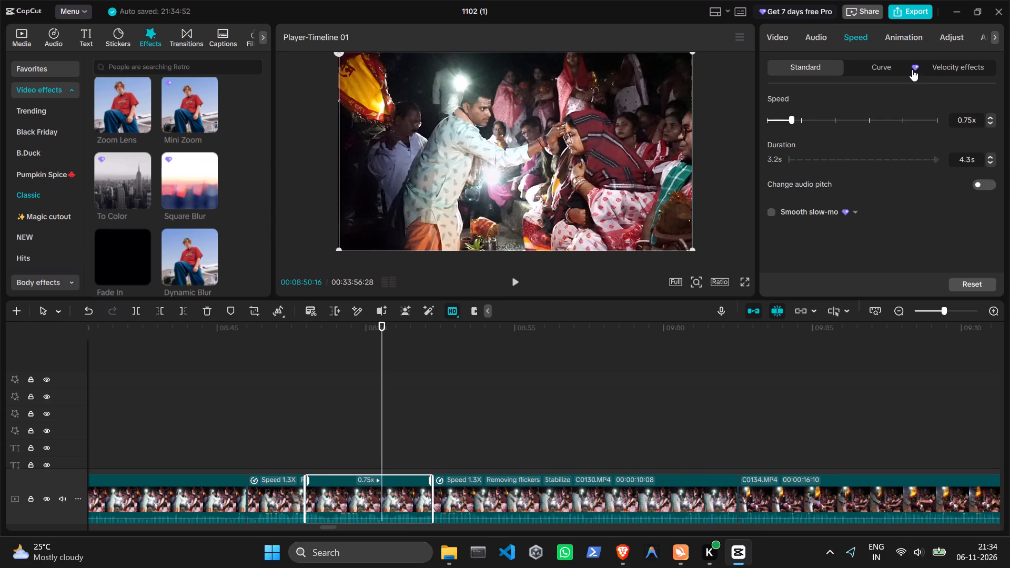
Set the speed of the earlier slowed C0130.MP4 segment that starts at the 00:08:29:10 cut to 0.75x.
{"action": "left_click", "coordinate": [140, 494]}
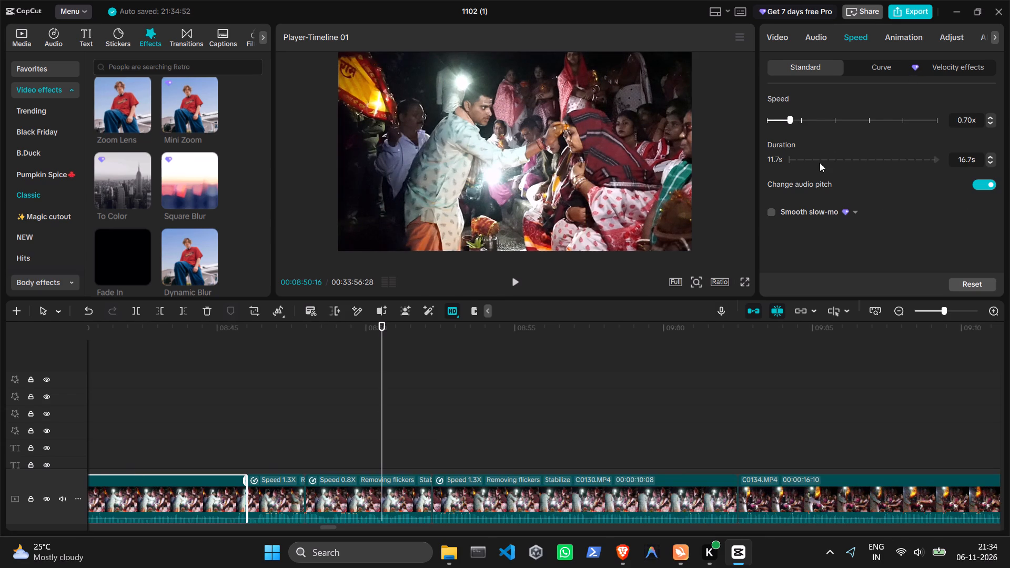
{"action": "left_click", "coordinate": [971, 118]}
{"action": "key", "text": "BackSpace"}
{"action": "key", "text": "5"}
{"action": "key", "text": "Return"}
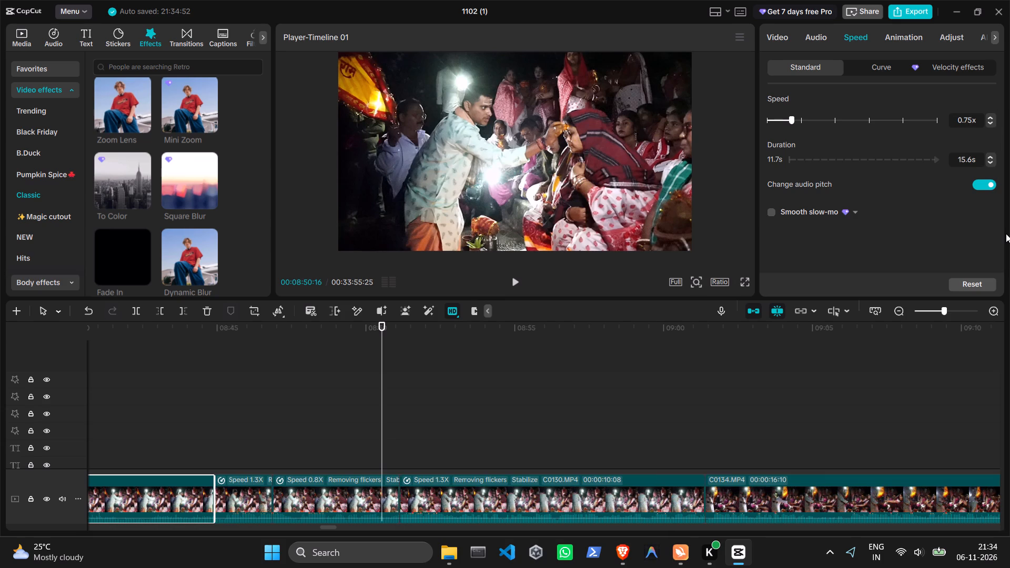
Add a Square Blur effect at 00:08:46:26, at the start of the second slowed C0130.MP4 segment.
{"action": "left_click", "coordinate": [230, 490]}
{"action": "left_click", "coordinate": [331, 494]}
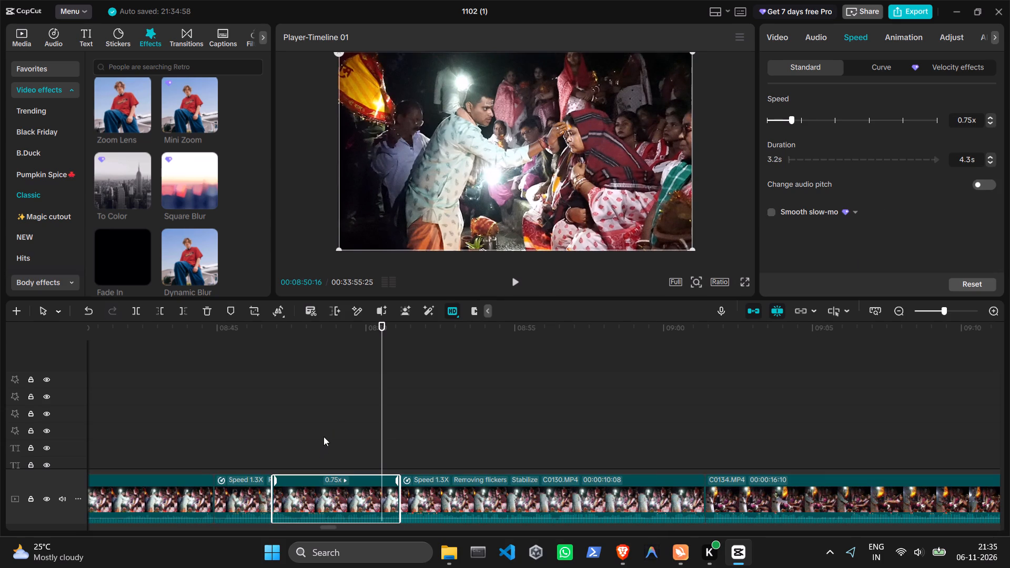
{"action": "left_click_drag", "start_coordinate": [379, 418], "coordinate": [272, 447]}
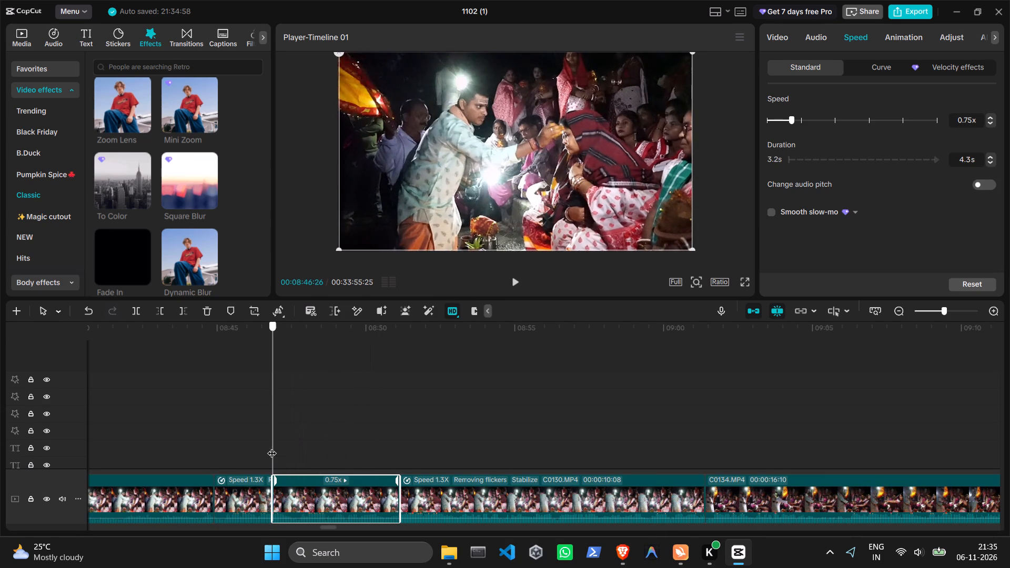
{"action": "left_click_drag", "start_coordinate": [272, 447], "coordinate": [272, 447]}
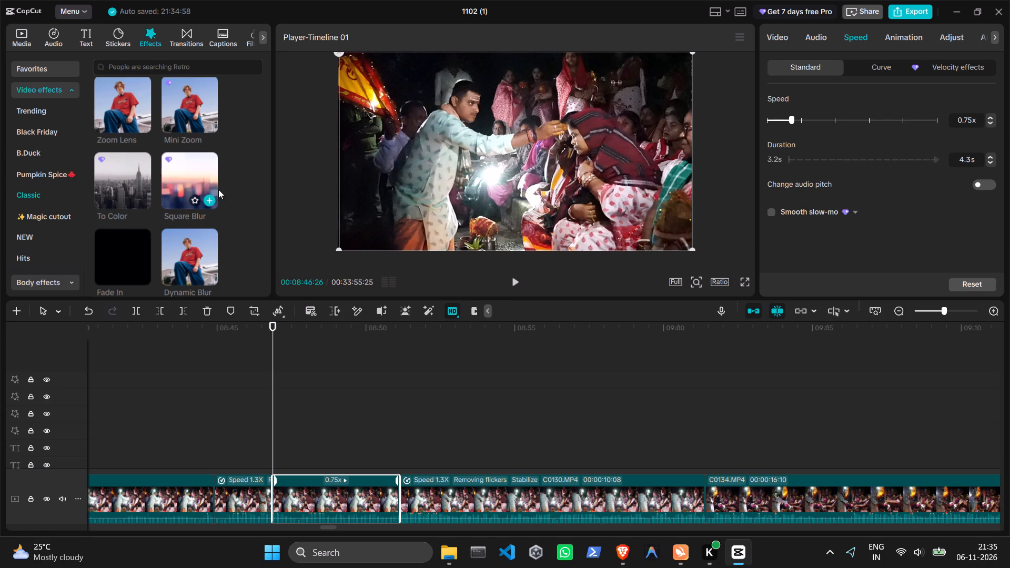
{"action": "left_click", "coordinate": [211, 197]}
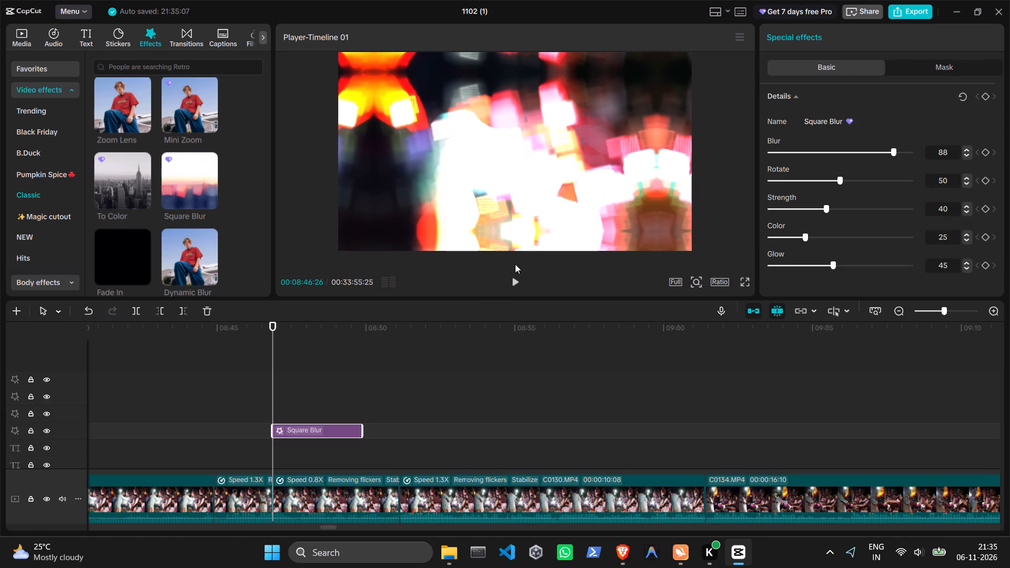
Play back from the new Square Blur at 00:08:46:26 to the start of C0134.MP4 at about 00:09:01 to check the result.
{"action": "left_click", "coordinate": [516, 283]}
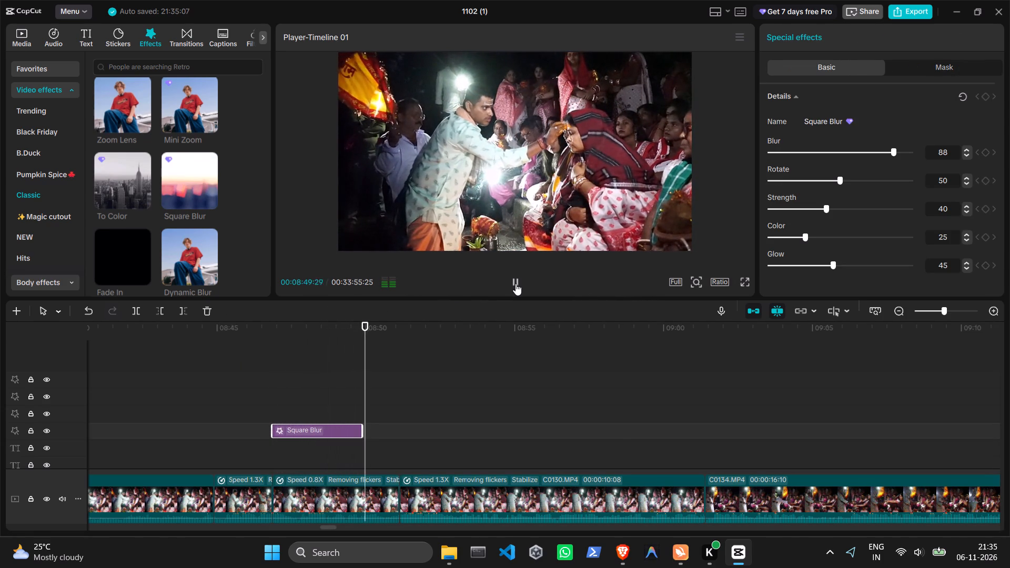
{"action": "left_click", "coordinate": [516, 283]}
{"action": "left_click", "coordinate": [516, 283]}
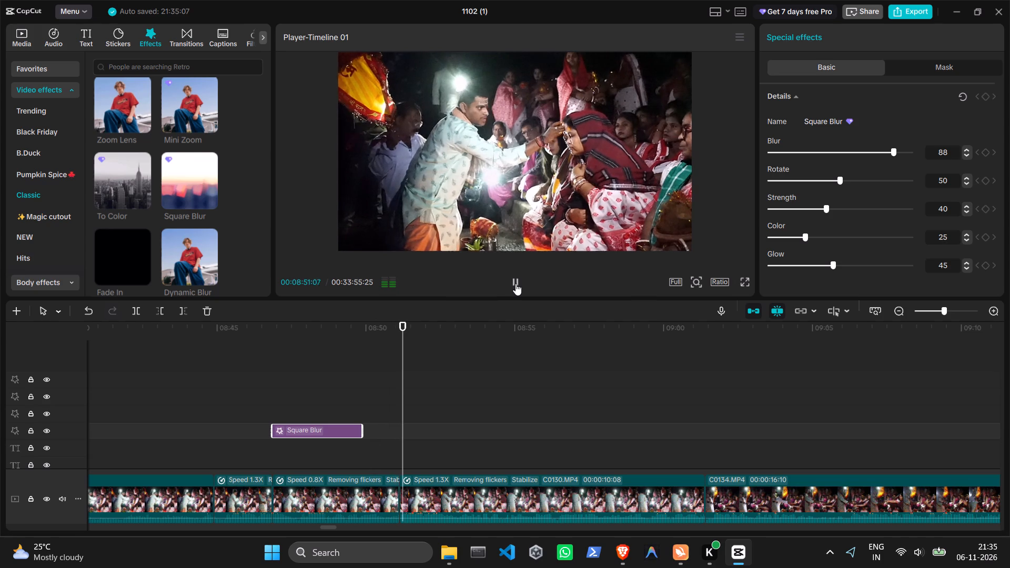
{"action": "left_click", "coordinate": [516, 283]}
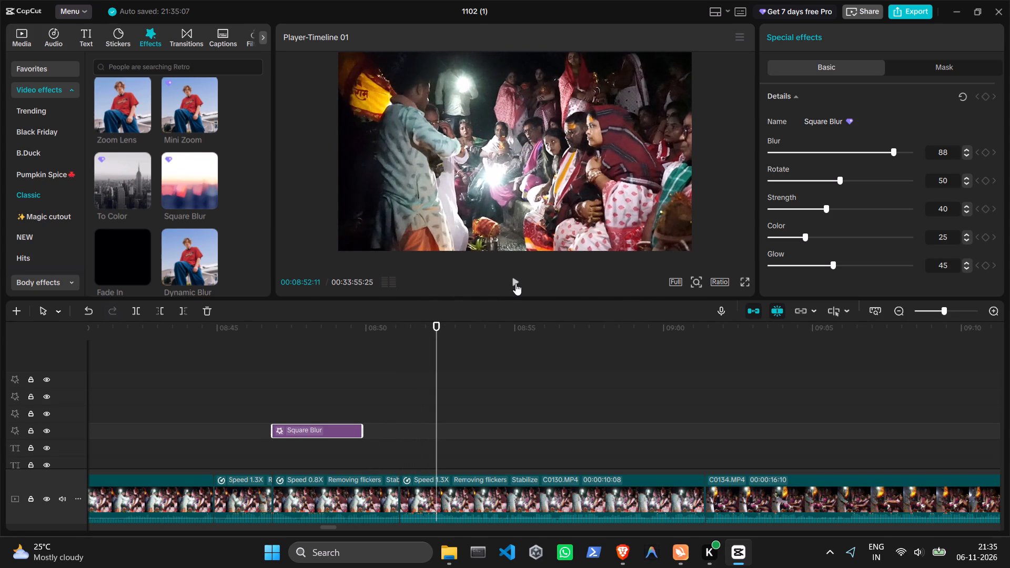
{"action": "left_click", "coordinate": [516, 283]}
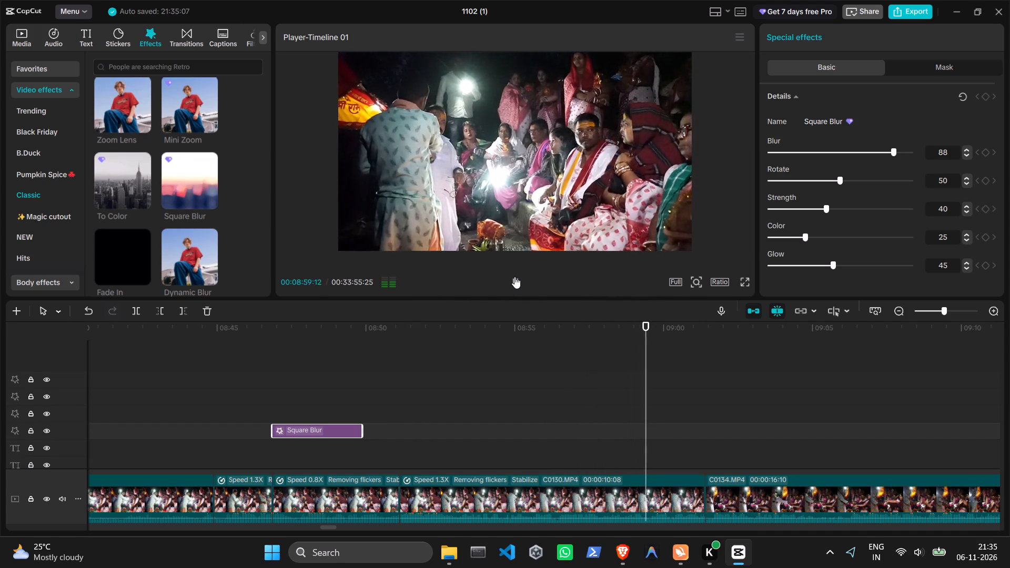
{"action": "left_click", "coordinate": [514, 277]}
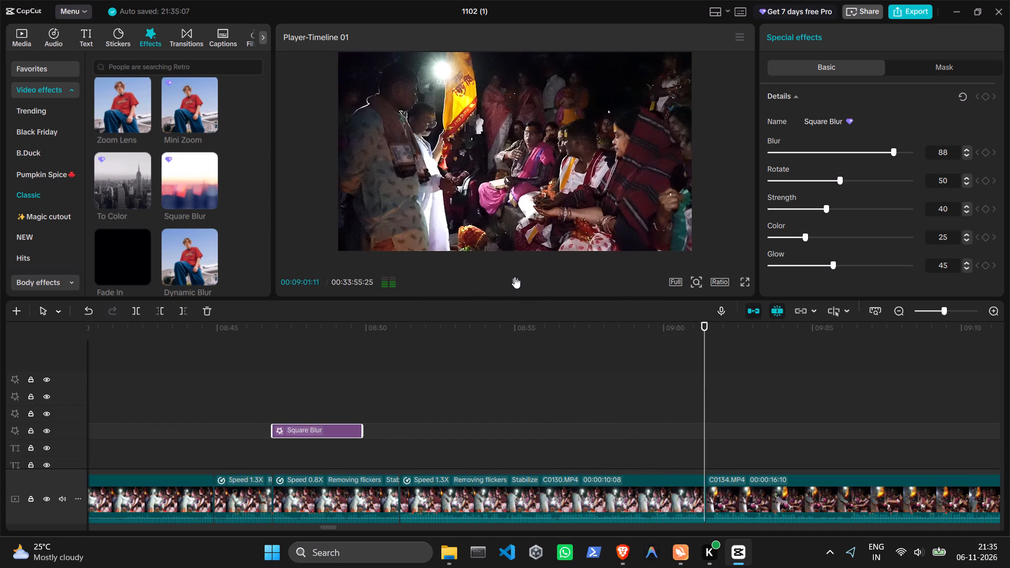
Set the speed of the C0134.MP4 clip to 1.25x.
{"action": "left_click", "coordinate": [772, 486]}
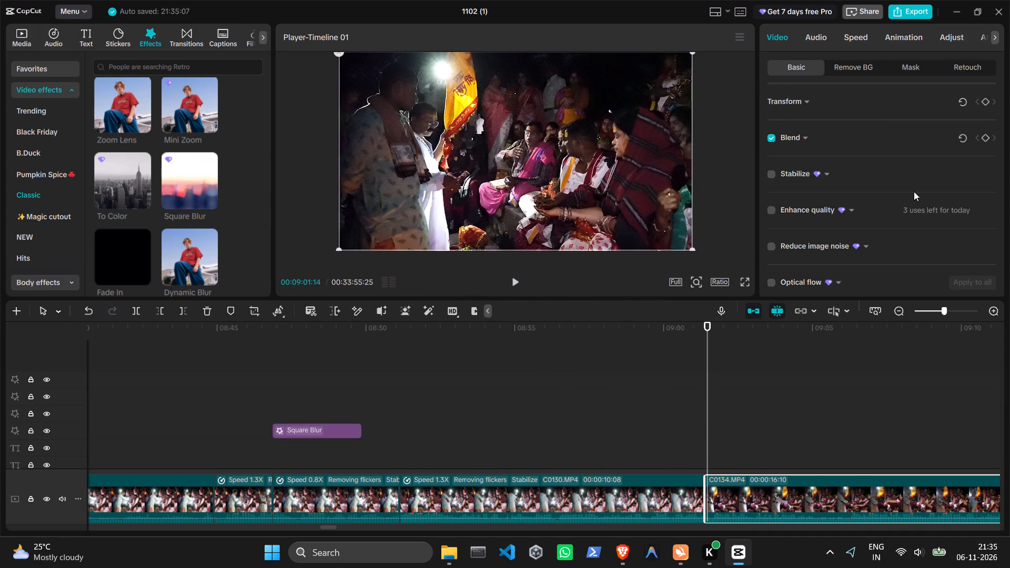
{"action": "left_click", "coordinate": [858, 36]}
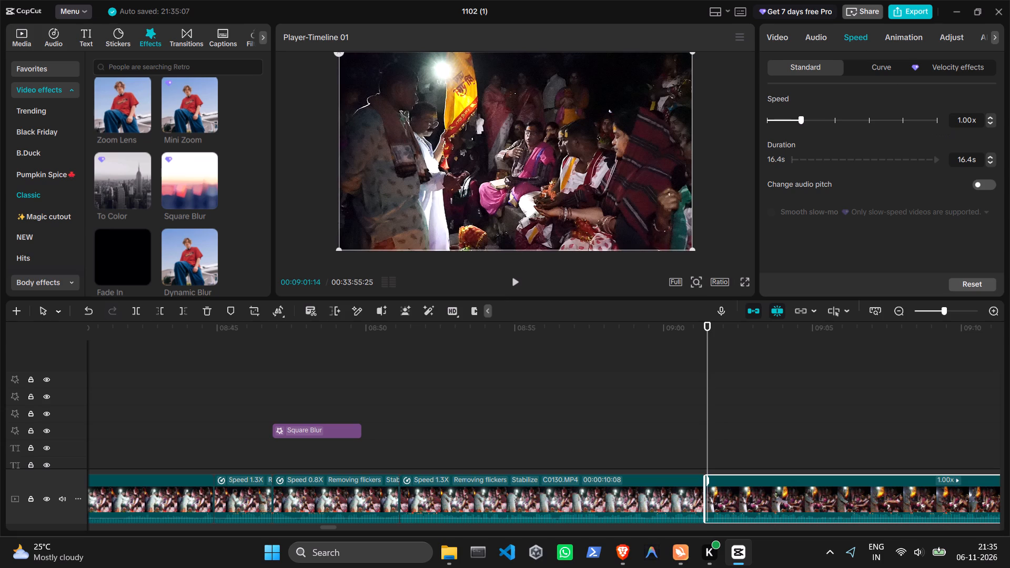
{"action": "left_click", "coordinate": [970, 120]}
{"action": "key", "text": "BackSpace"}
{"action": "key", "text": "BackSpace"}
{"action": "type", "text": "25"}
{"action": "key", "text": "Return"}
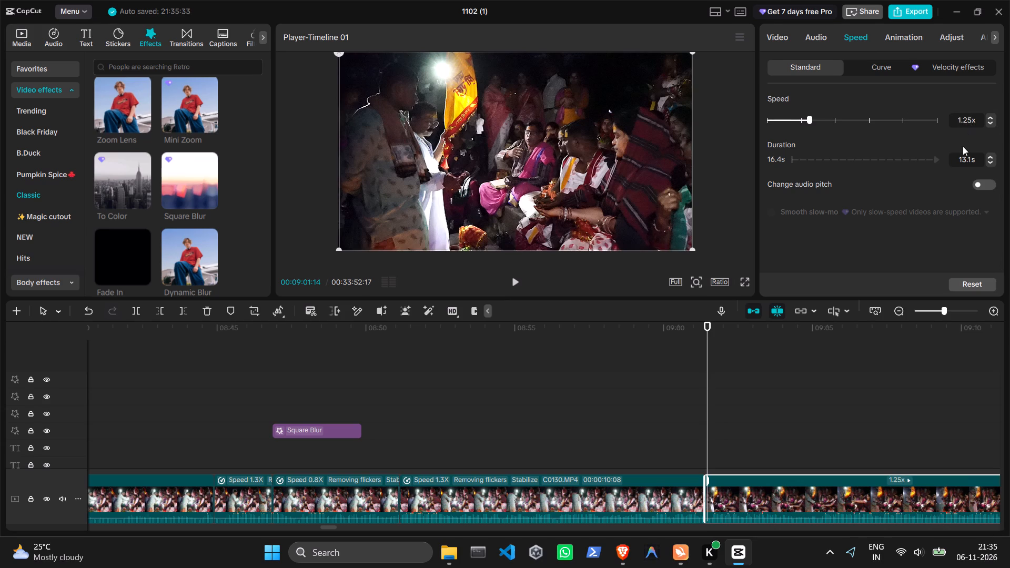
Turn on Stabilize for the C0134.MP4 clip.
{"action": "left_click", "coordinate": [787, 32]}
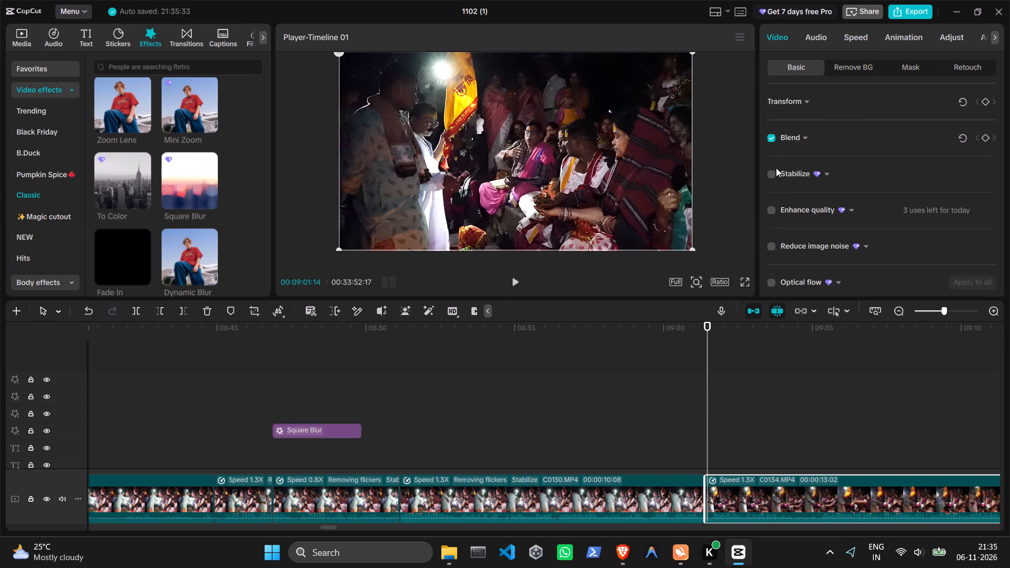
{"action": "left_click", "coordinate": [773, 177]}
Look through the C0134.MP4 clip's basic video settings to find the Remove flickers option.
{"action": "scroll", "coordinate": [849, 217], "scroll_direction": "down", "scroll_amount": 2}
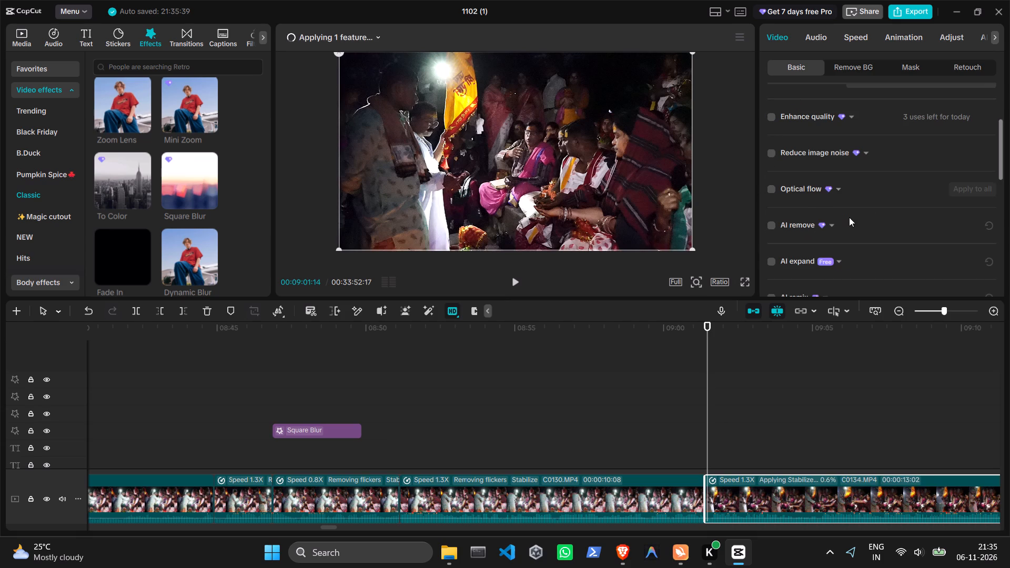
{"action": "scroll", "coordinate": [814, 208], "scroll_direction": "down", "scroll_amount": 2}
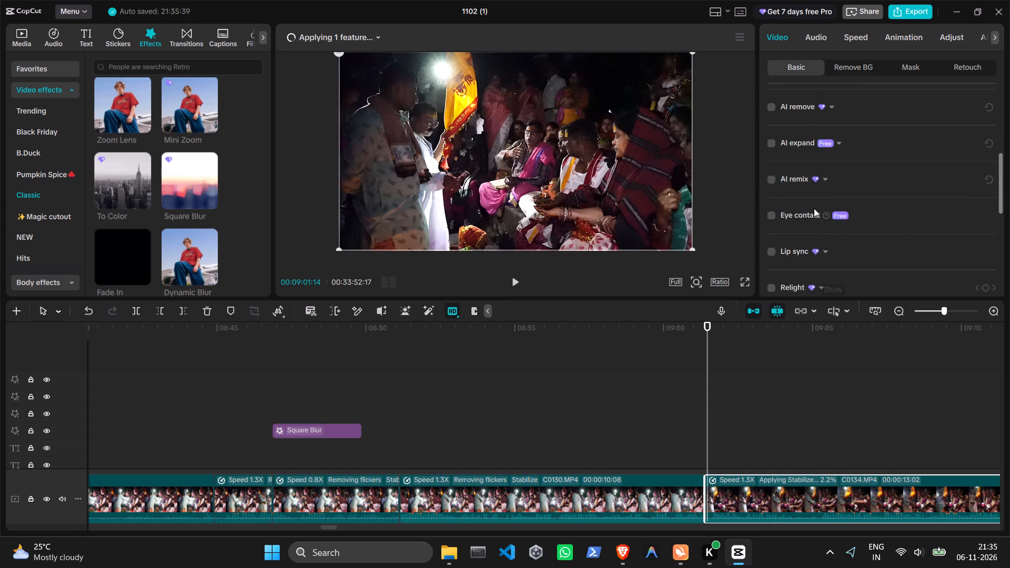
{"action": "scroll", "coordinate": [814, 208], "scroll_direction": "down", "scroll_amount": 1}
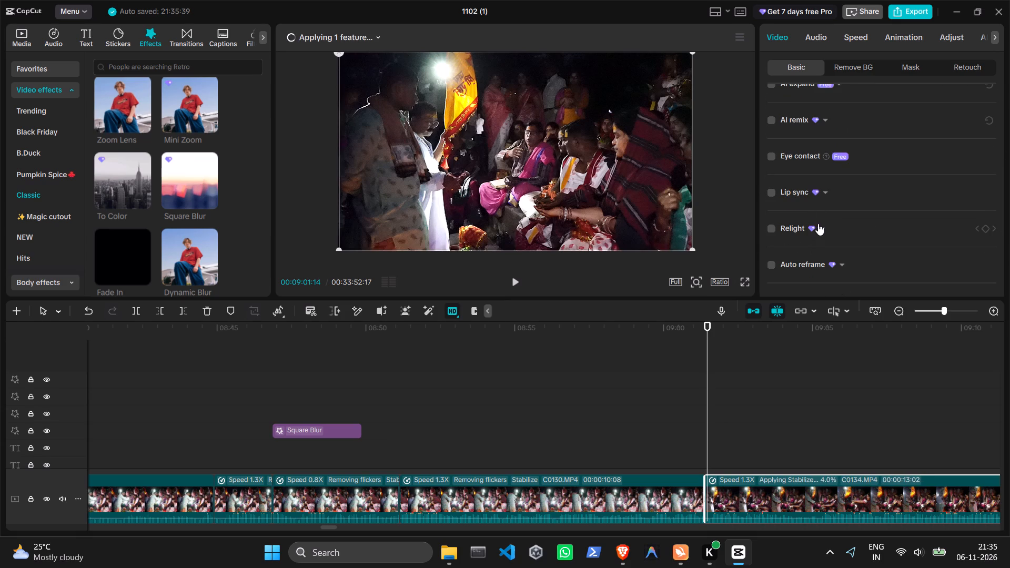
{"action": "left_click", "coordinate": [827, 224]}
{"action": "left_click", "coordinate": [827, 224]}
{"action": "scroll", "coordinate": [819, 221], "scroll_direction": "down", "scroll_amount": 2}
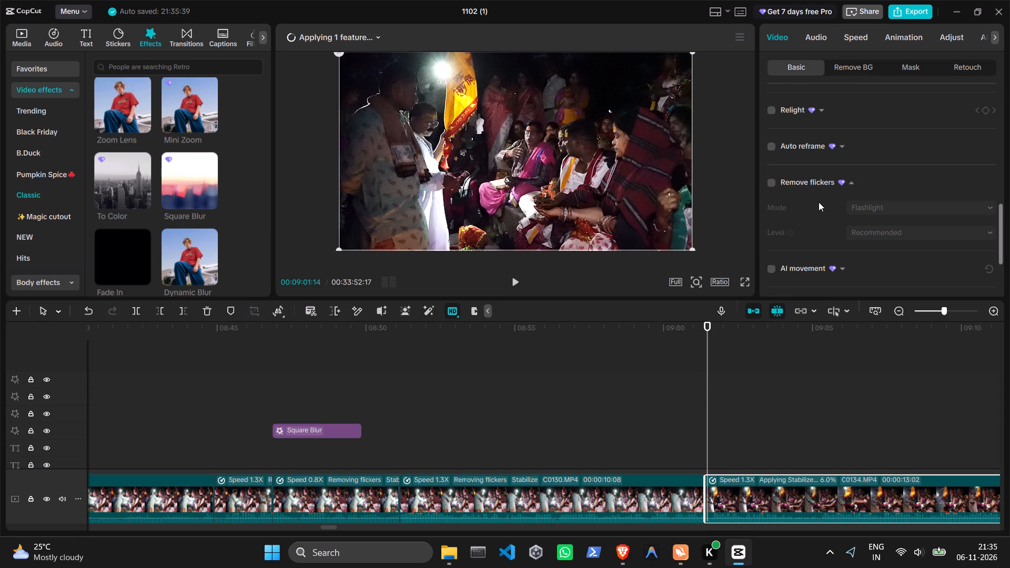
{"action": "scroll", "coordinate": [796, 181], "scroll_direction": "up", "scroll_amount": 1}
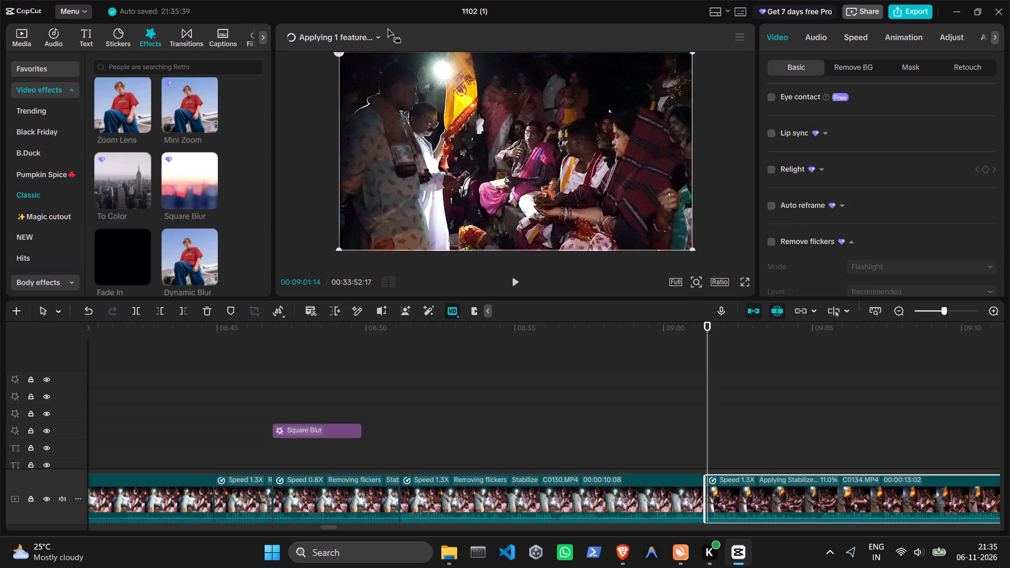
Open the processing details to check the progress of the stabilization on C0134.MP4.
{"action": "left_click", "coordinate": [378, 42]}
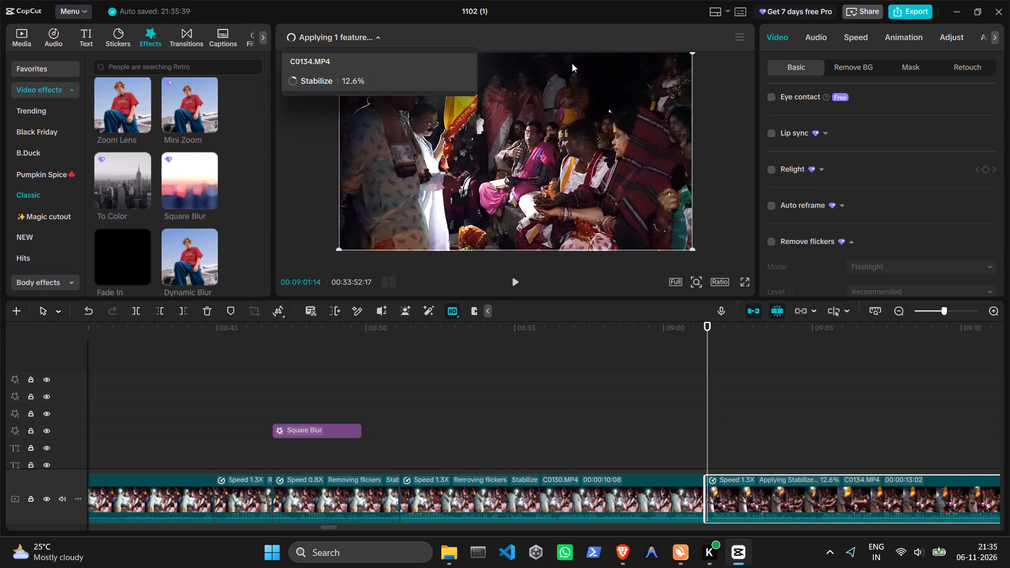
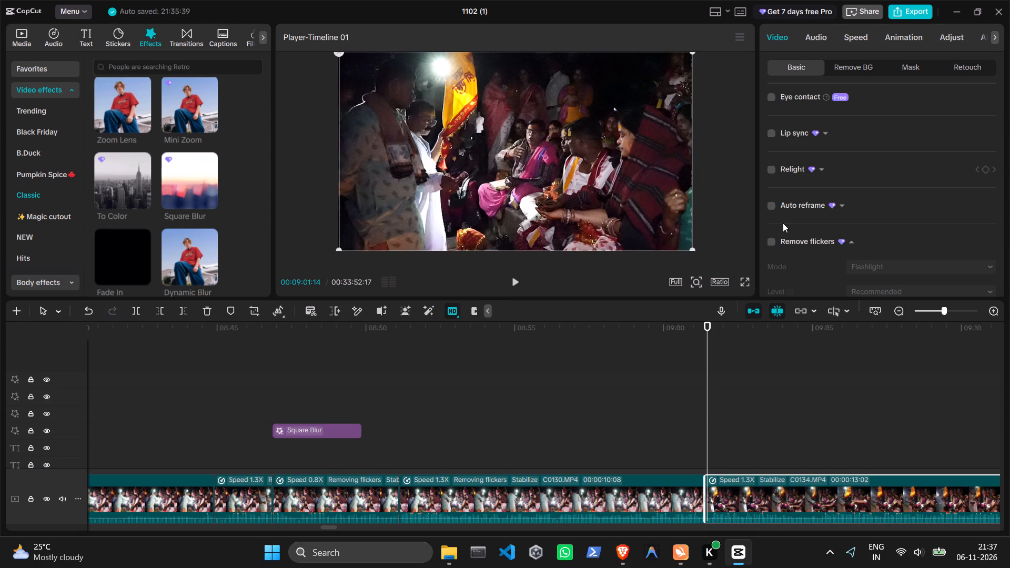
Turn on Remove flickers for the C0134.MP4 clip in Flashlight mode at the Recommended level.
{"action": "left_click", "coordinate": [773, 244]}
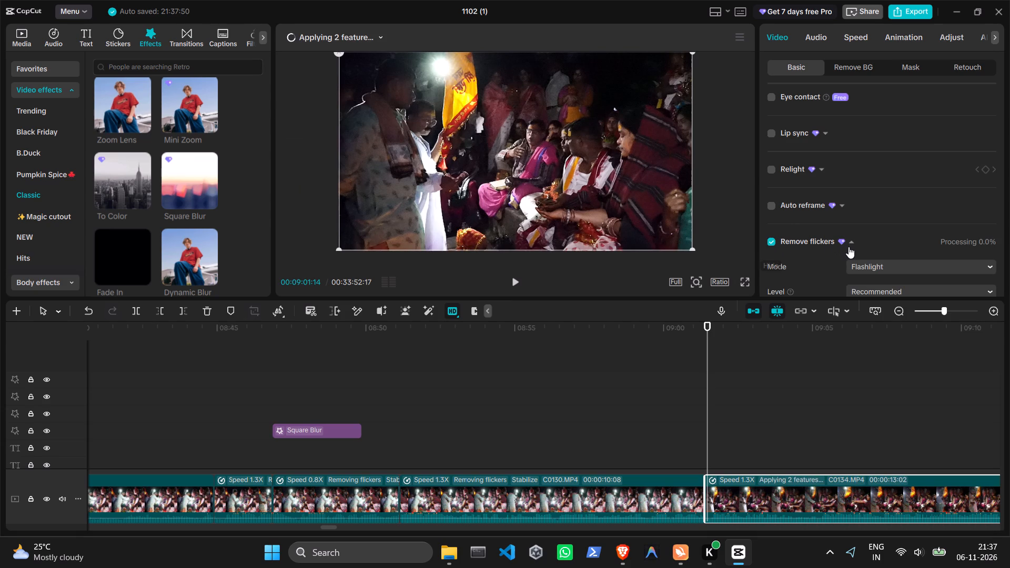
{"action": "left_click", "coordinate": [852, 247]}
{"action": "scroll", "coordinate": [852, 235], "scroll_direction": "up", "scroll_amount": 2}
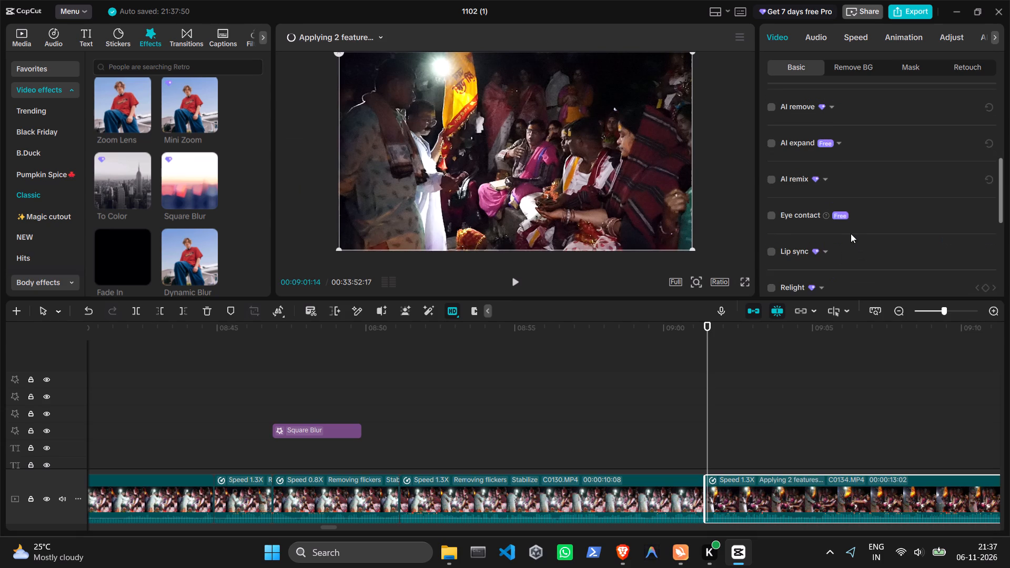
{"action": "scroll", "coordinate": [852, 235], "scroll_direction": "up", "scroll_amount": 2}
Open the processing details to check the progress of flicker removal and stabilization on C0134.MP4.
{"action": "left_click", "coordinate": [376, 35]}
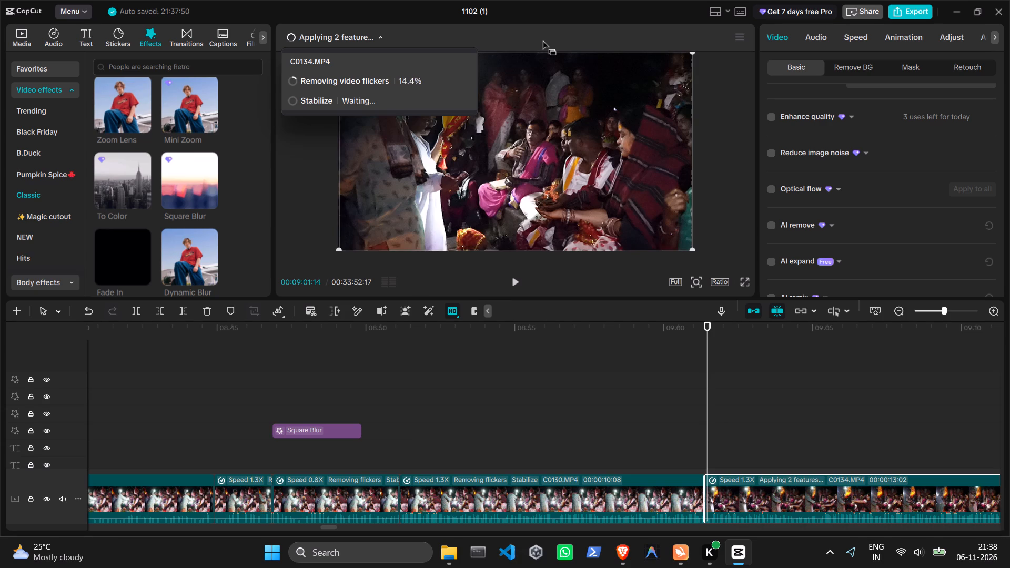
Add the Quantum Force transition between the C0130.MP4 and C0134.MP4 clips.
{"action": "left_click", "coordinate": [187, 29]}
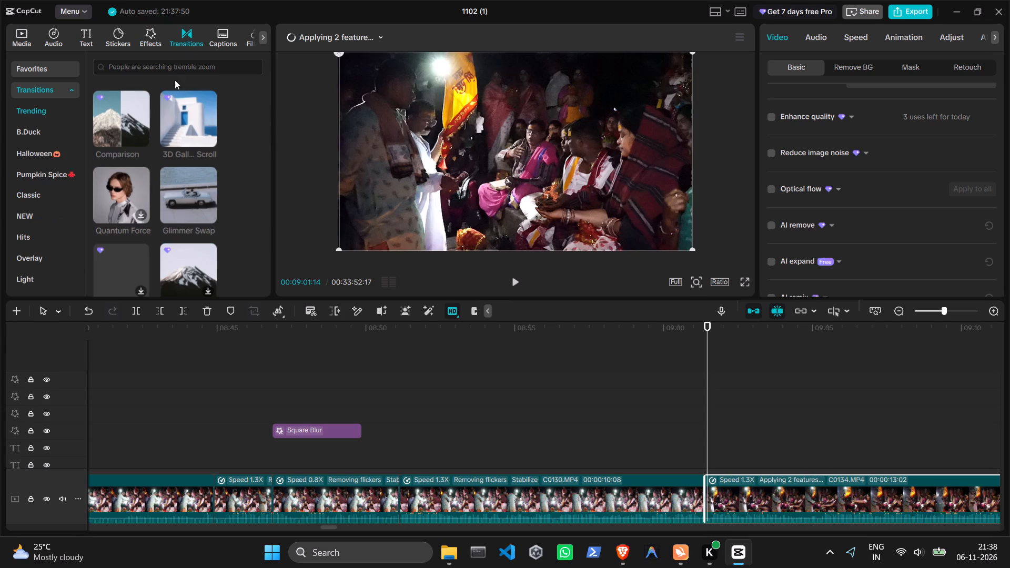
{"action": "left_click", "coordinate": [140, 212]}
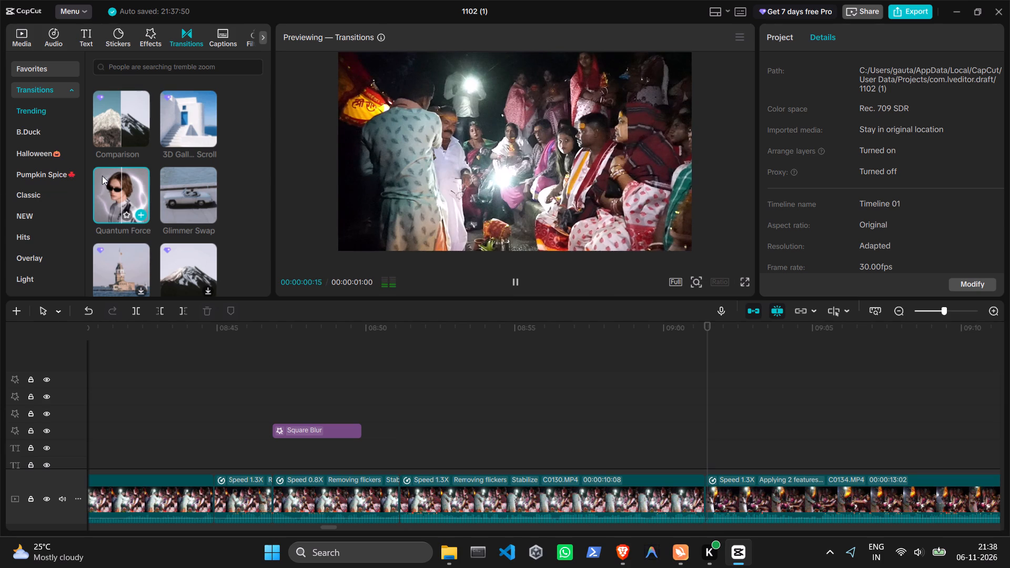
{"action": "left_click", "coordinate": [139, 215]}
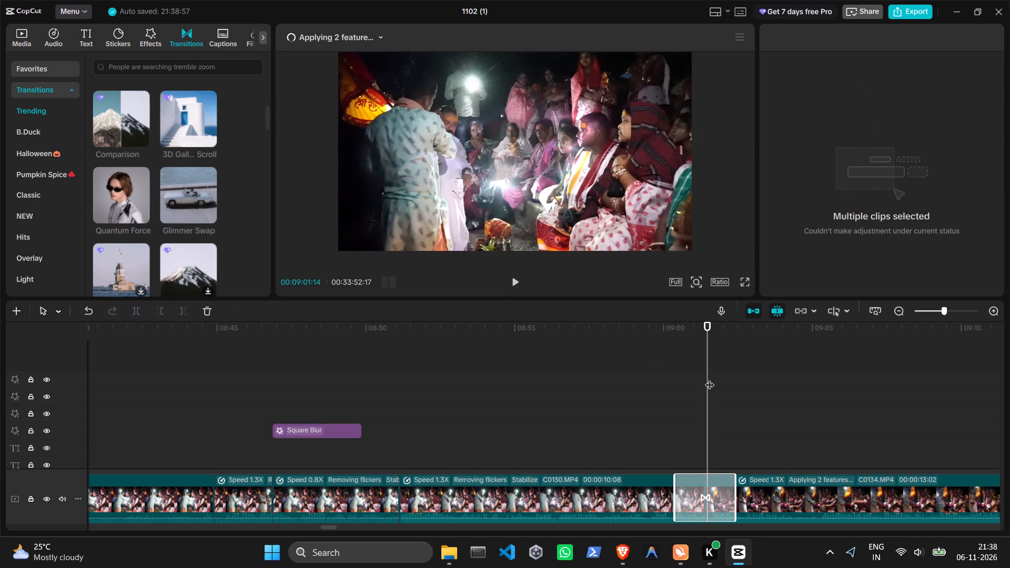
Play back the Quantum Force transition between C0130.MP4 and C0134.MP4.
{"action": "left_click_drag", "start_coordinate": [712, 378], "coordinate": [621, 410]}
{"action": "left_click", "coordinate": [515, 279]}
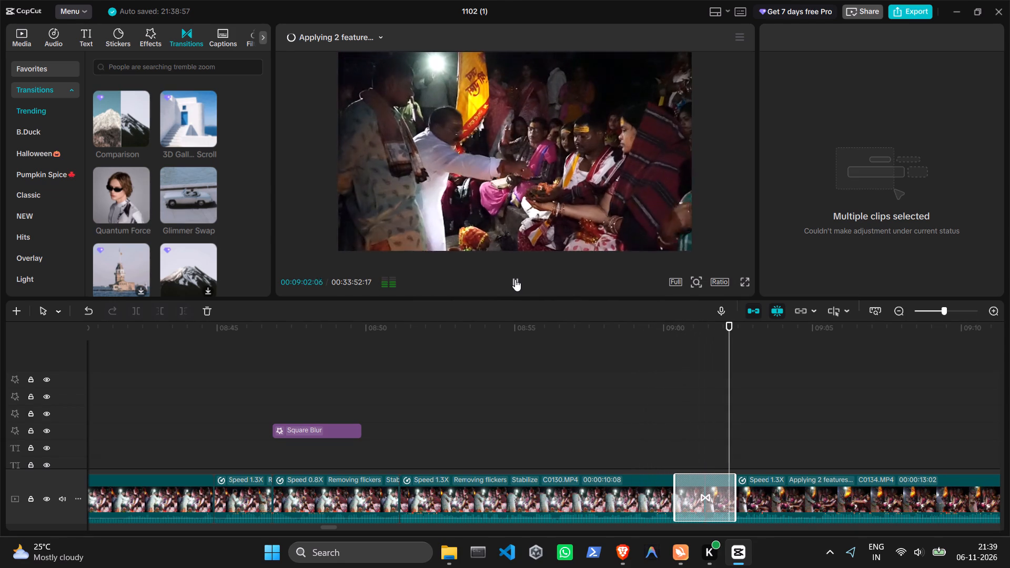
{"action": "left_click", "coordinate": [515, 279]}
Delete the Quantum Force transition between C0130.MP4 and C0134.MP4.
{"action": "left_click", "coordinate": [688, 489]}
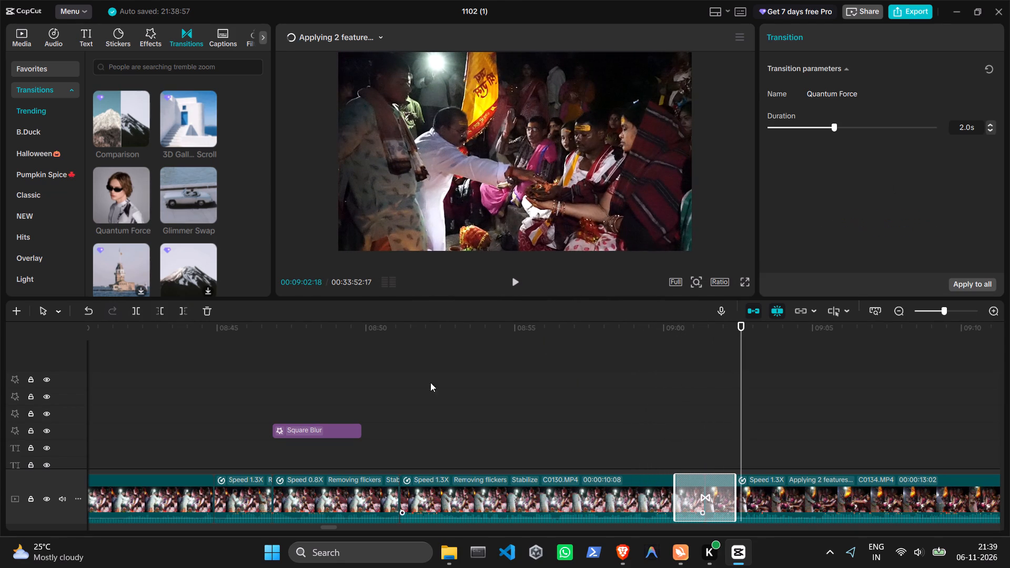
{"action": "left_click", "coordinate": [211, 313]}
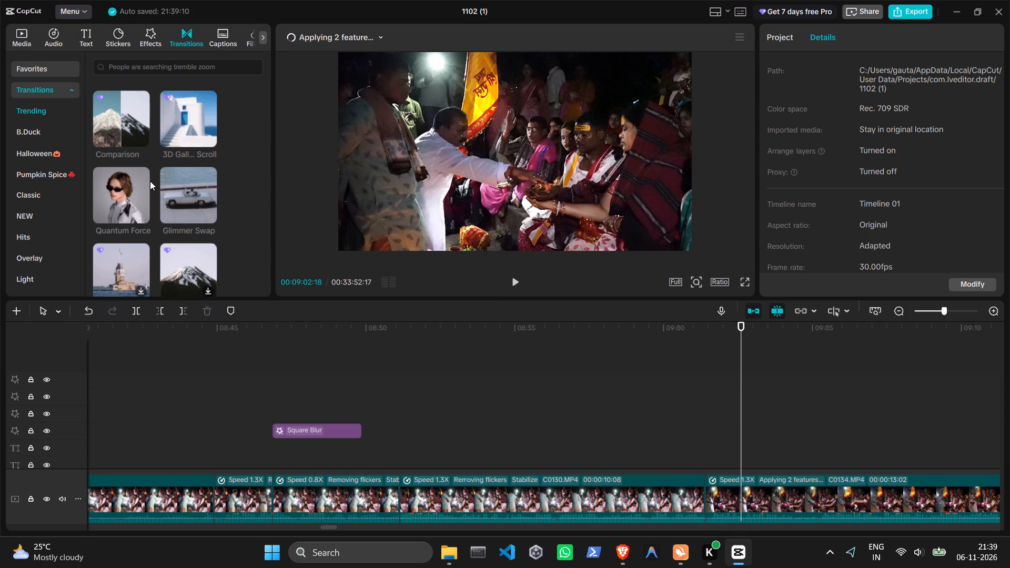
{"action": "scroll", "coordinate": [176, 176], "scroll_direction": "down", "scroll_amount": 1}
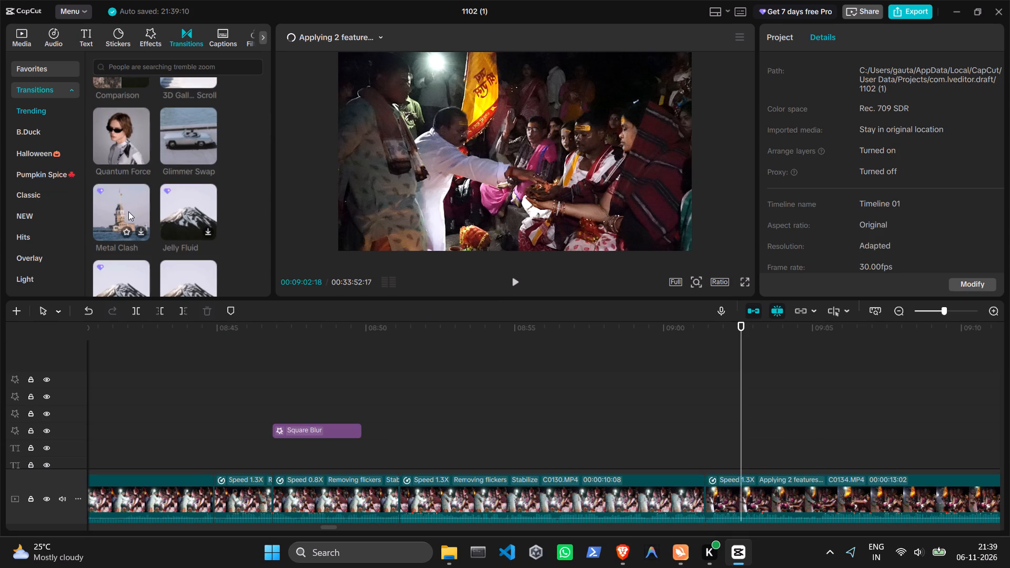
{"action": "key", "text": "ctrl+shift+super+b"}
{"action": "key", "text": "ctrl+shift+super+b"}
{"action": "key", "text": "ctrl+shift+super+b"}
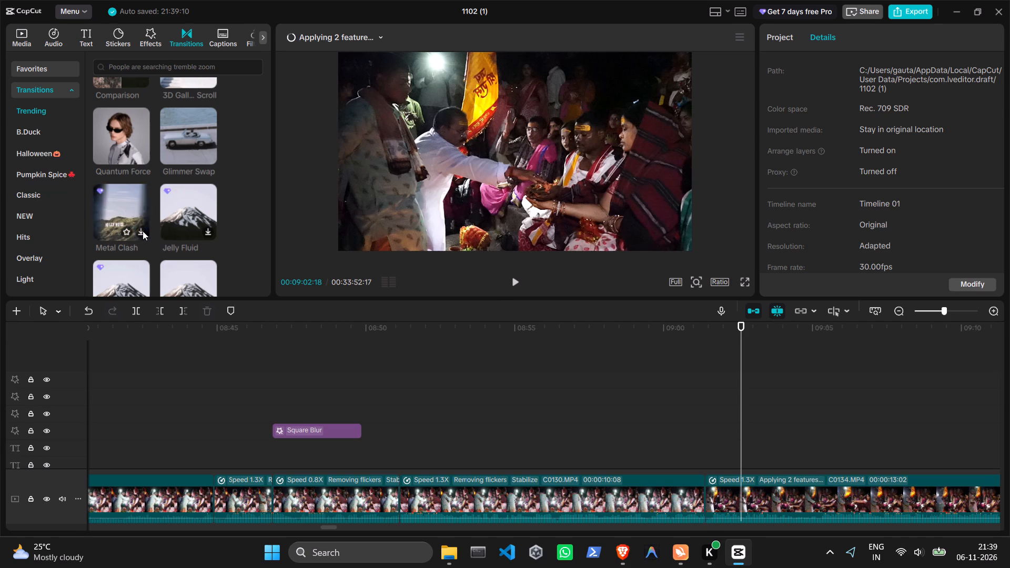
Download the Sheen Flip transition from the Trending category and add it between the C0130.MP4 and C0134.MP4 clips.
{"action": "scroll", "coordinate": [143, 219], "scroll_direction": "down", "scroll_amount": 1}
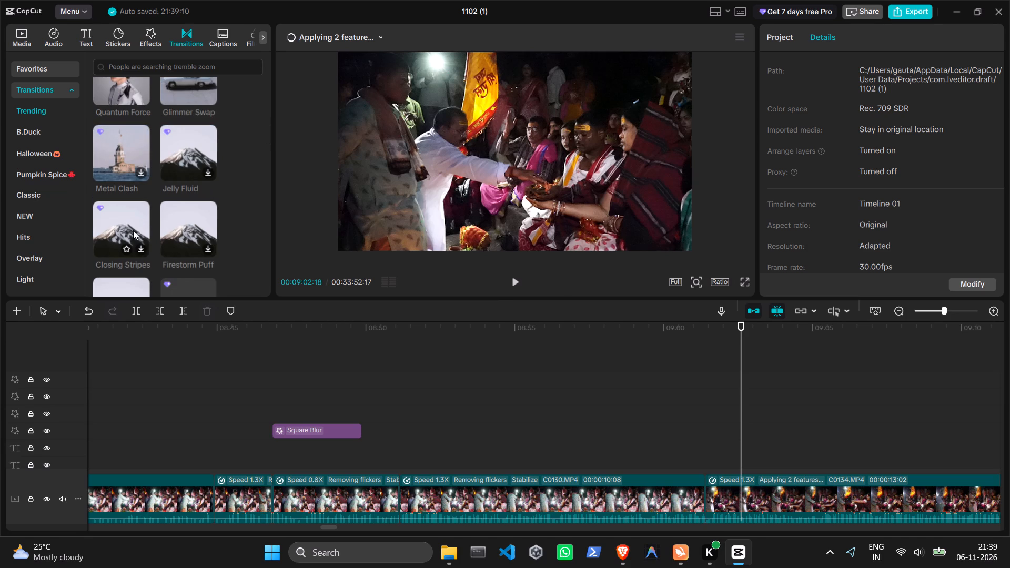
{"action": "scroll", "coordinate": [132, 221], "scroll_direction": "down", "scroll_amount": 1}
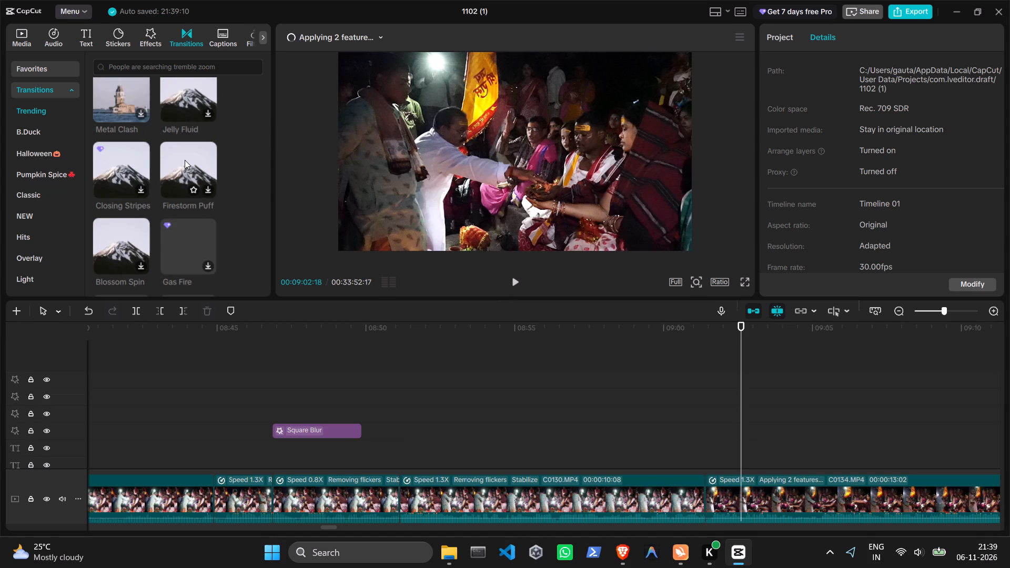
{"action": "left_click", "coordinate": [49, 130]}
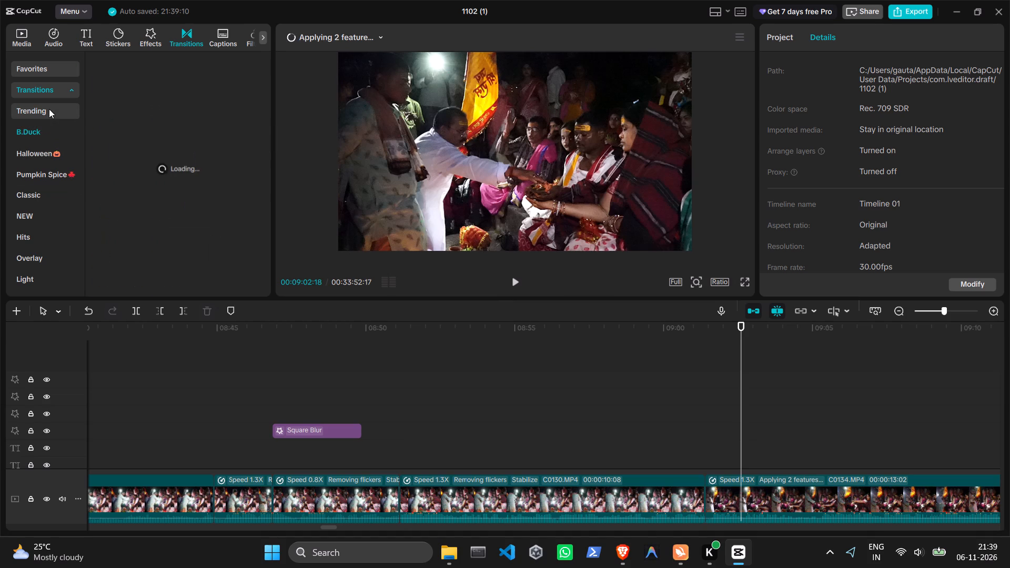
{"action": "left_click", "coordinate": [49, 109]}
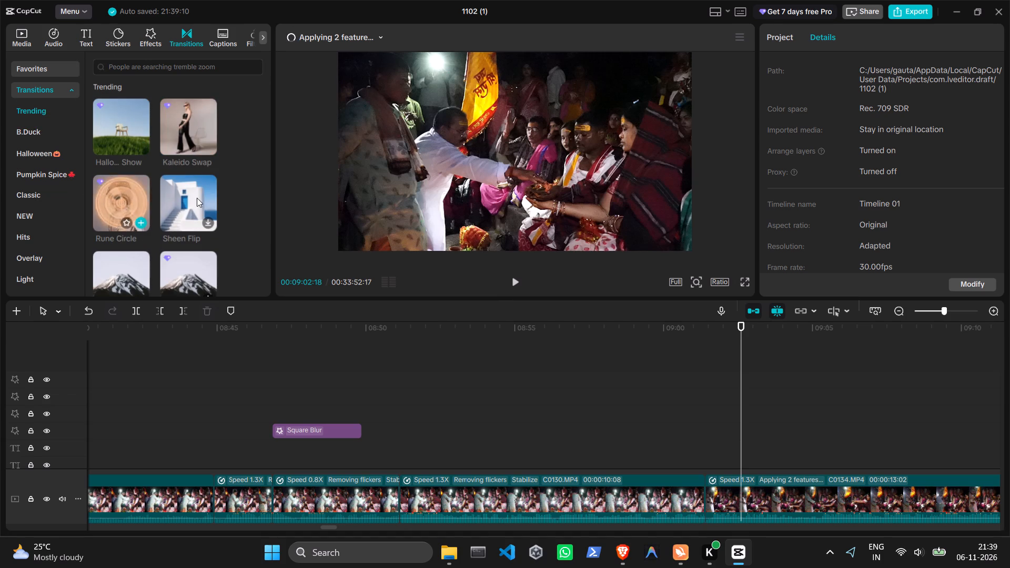
{"action": "scroll", "coordinate": [202, 195], "scroll_direction": "down", "scroll_amount": 1}
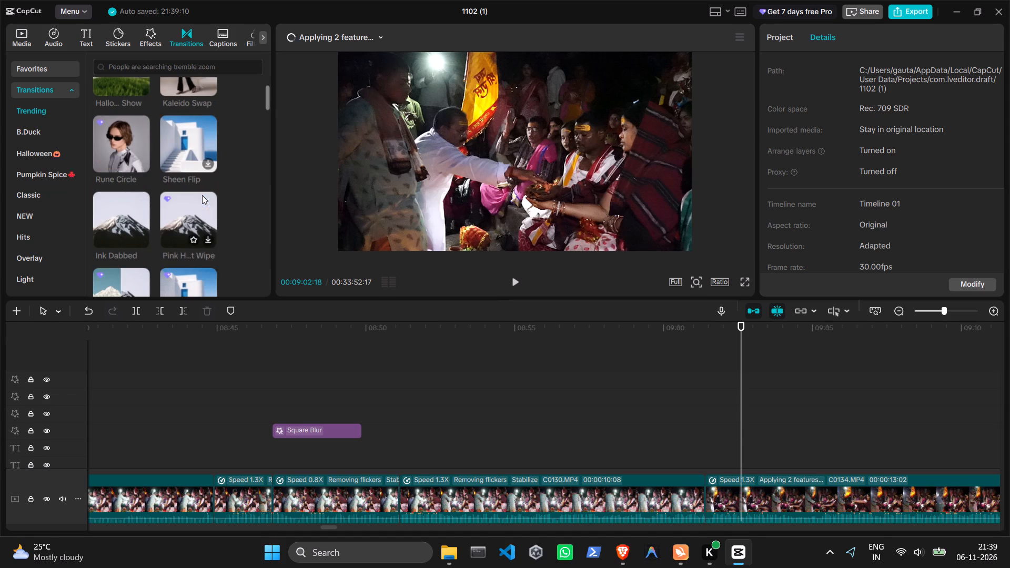
{"action": "left_click", "coordinate": [207, 164]}
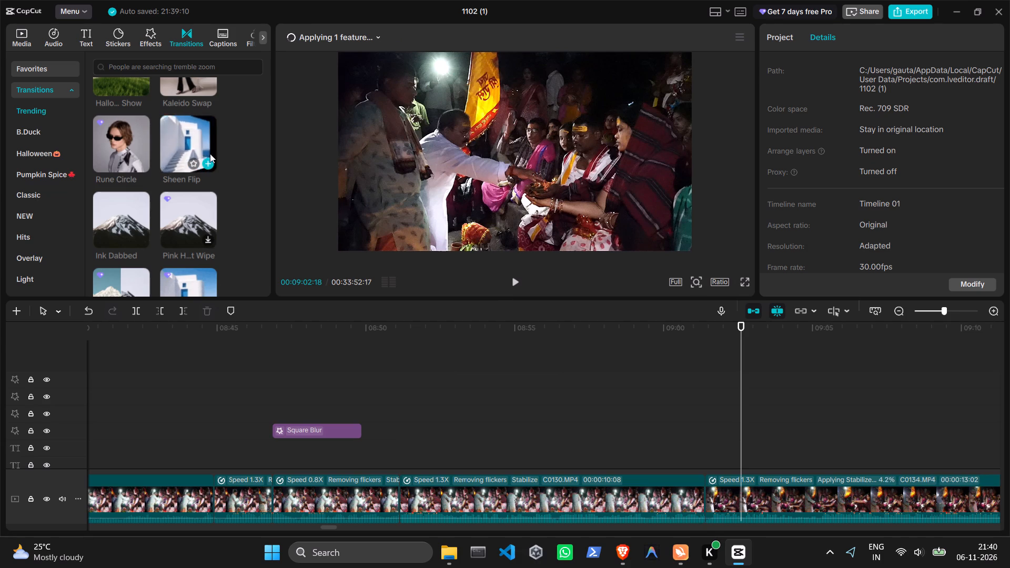
{"action": "left_click", "coordinate": [211, 168]}
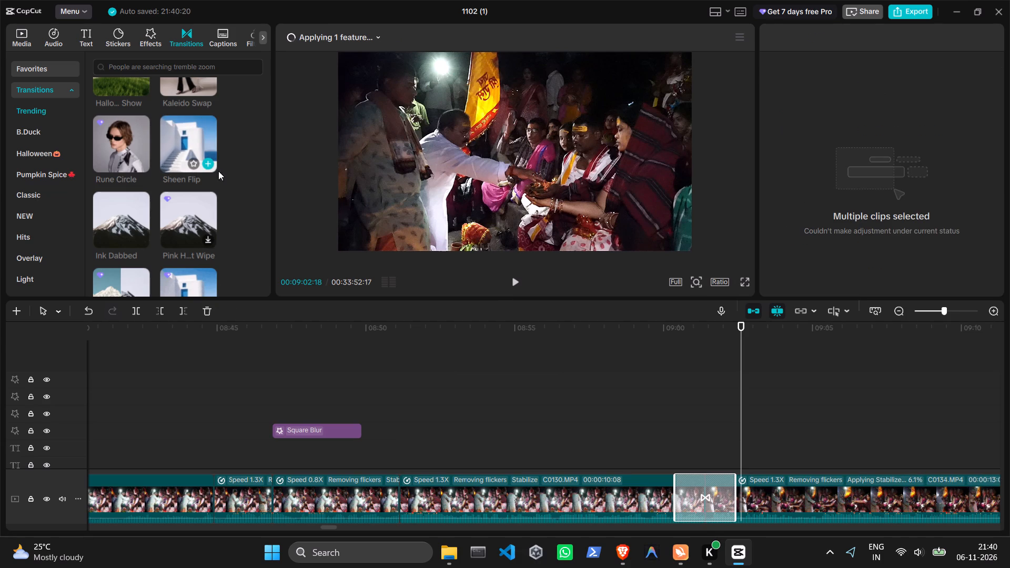
Play back the cut between C0130.MP4 and C0134.MP4 to review the Sheen Flip transition and the start of the second clip.
{"action": "left_click", "coordinate": [660, 412]}
{"action": "left_click", "coordinate": [509, 282]}
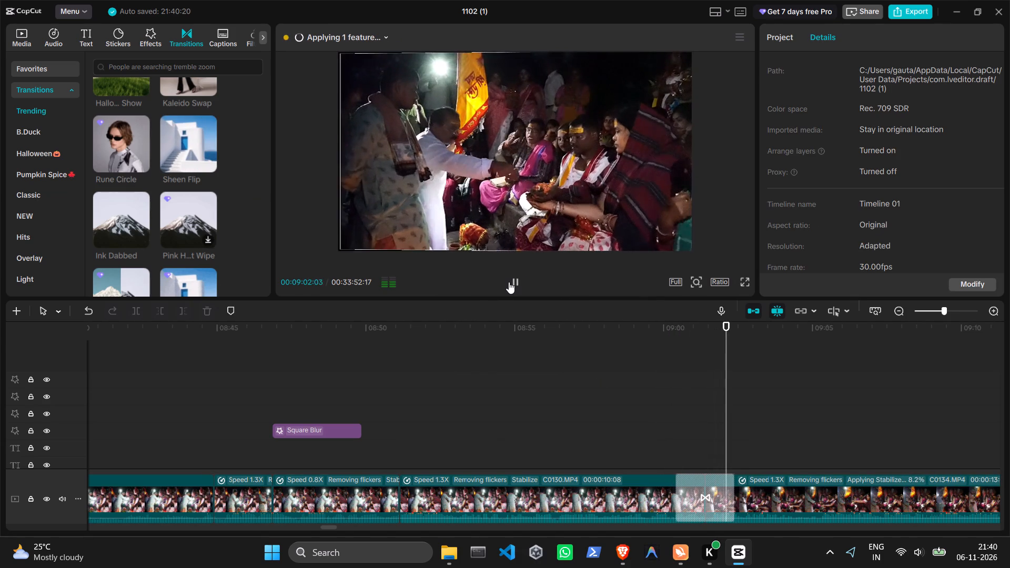
{"action": "left_click", "coordinate": [509, 282]}
{"action": "left_click", "coordinate": [642, 438]}
{"action": "left_click", "coordinate": [519, 287]}
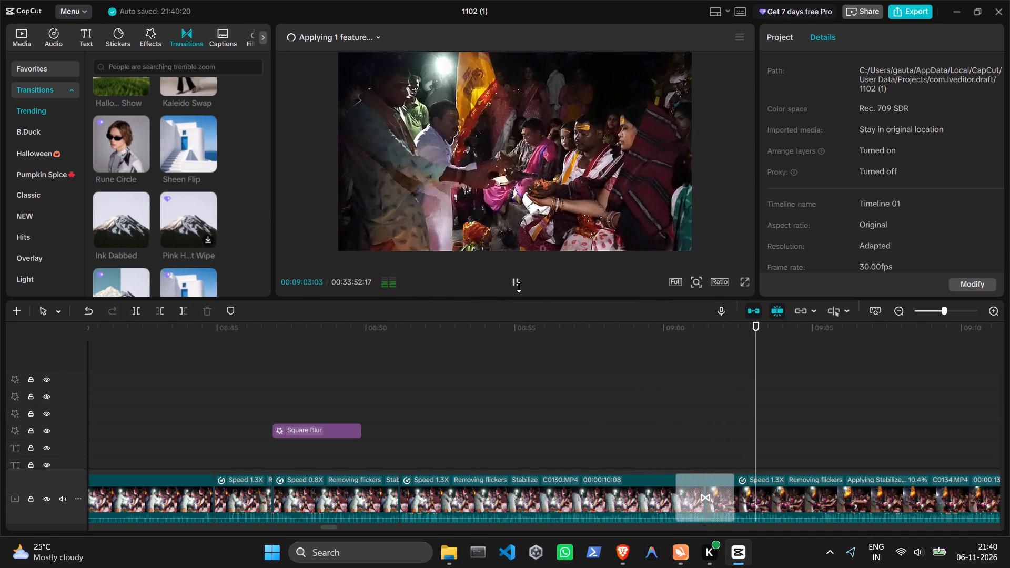
{"action": "left_click", "coordinate": [519, 287]}
{"action": "left_click", "coordinate": [519, 287]}
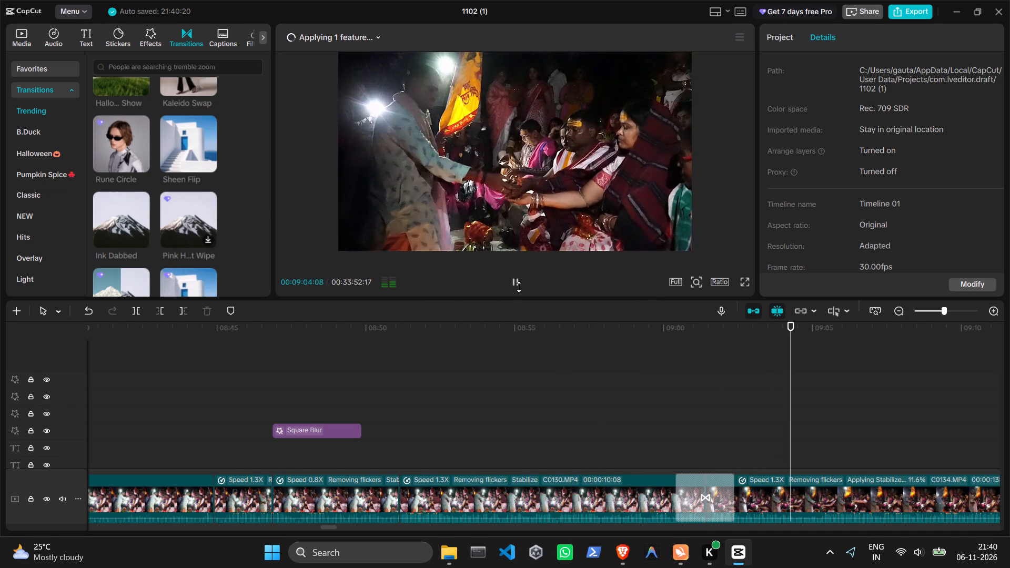
{"action": "left_click", "coordinate": [519, 287]}
Add the Swing effect from the Classic video effects over the C0134.MP4 clip at 00:09:04:21.
{"action": "left_click", "coordinate": [147, 35]}
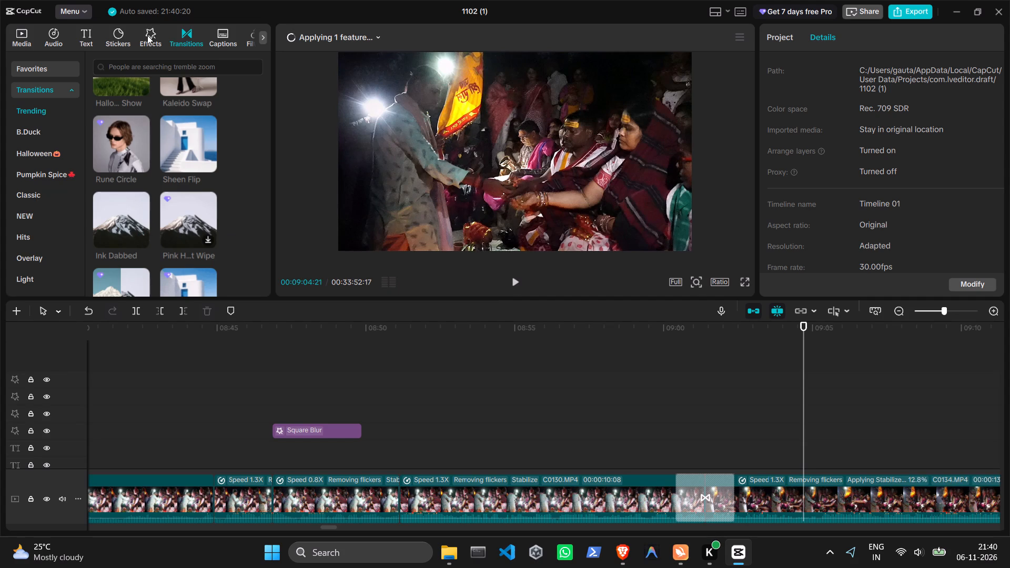
{"action": "scroll", "coordinate": [179, 126], "scroll_direction": "down", "scroll_amount": 1}
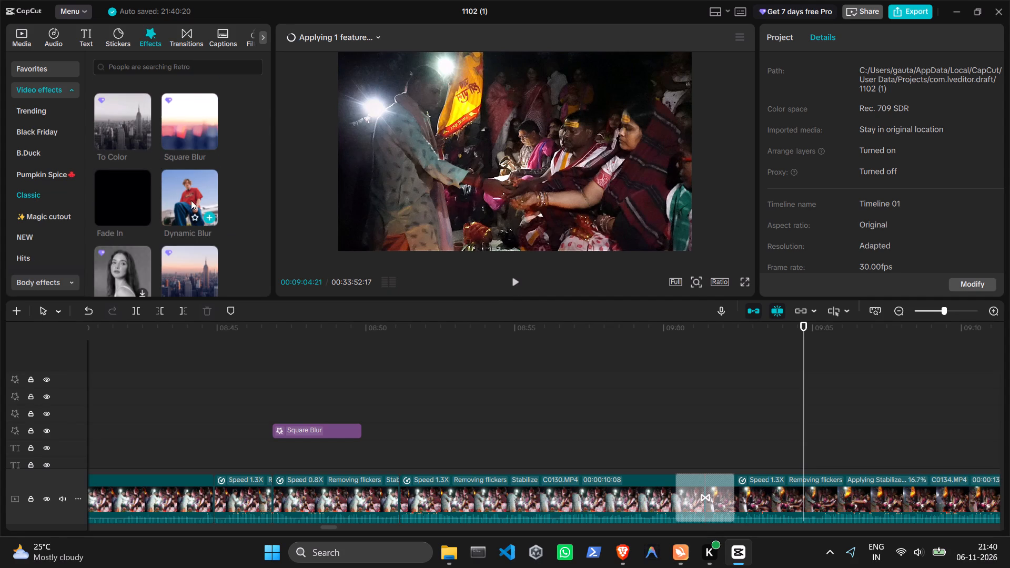
{"action": "scroll", "coordinate": [139, 202], "scroll_direction": "down", "scroll_amount": 1}
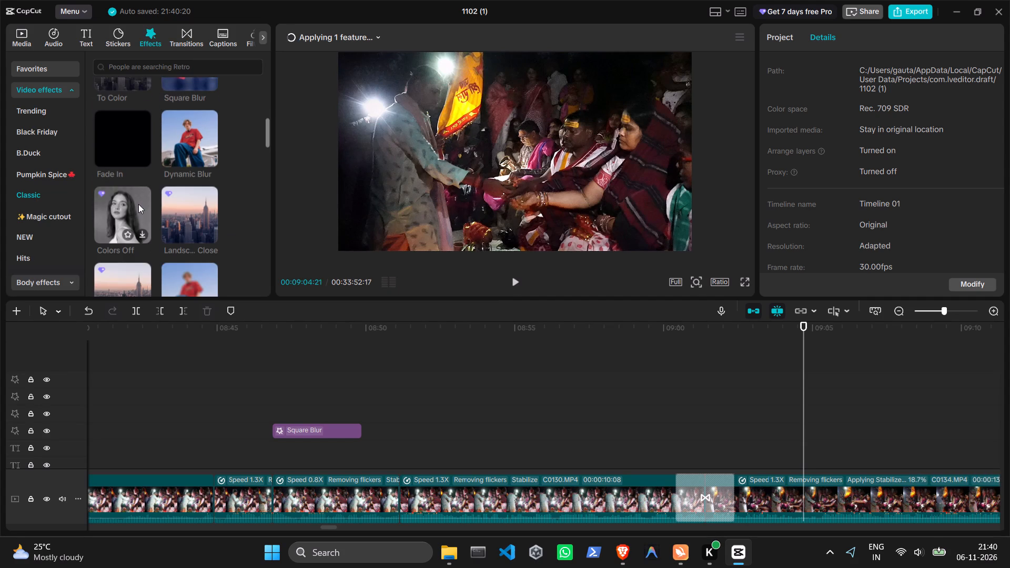
{"action": "scroll", "coordinate": [174, 209], "scroll_direction": "down", "scroll_amount": 1}
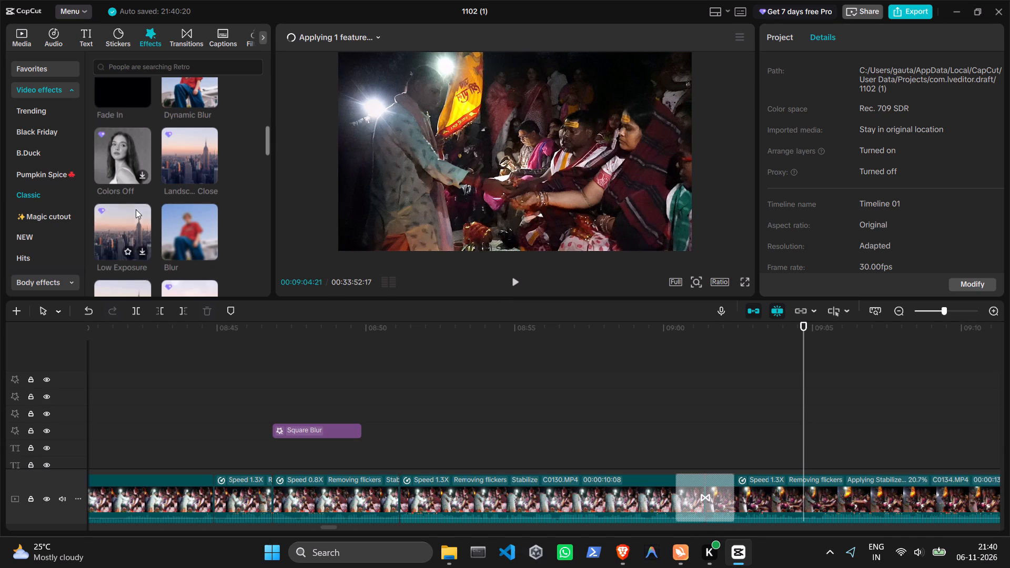
{"action": "scroll", "coordinate": [199, 218], "scroll_direction": "down", "scroll_amount": 1}
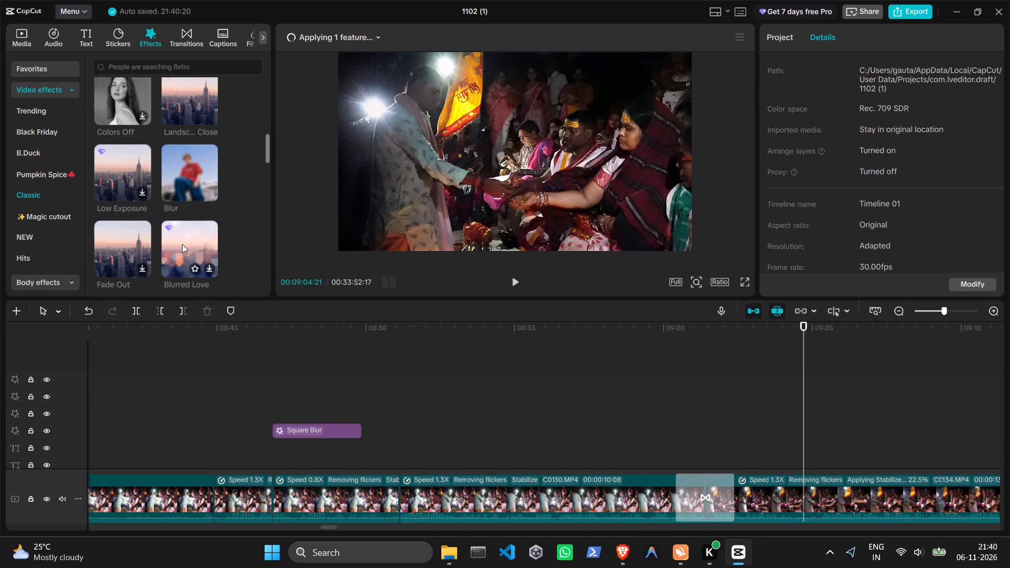
{"action": "scroll", "coordinate": [120, 242], "scroll_direction": "down", "scroll_amount": 2}
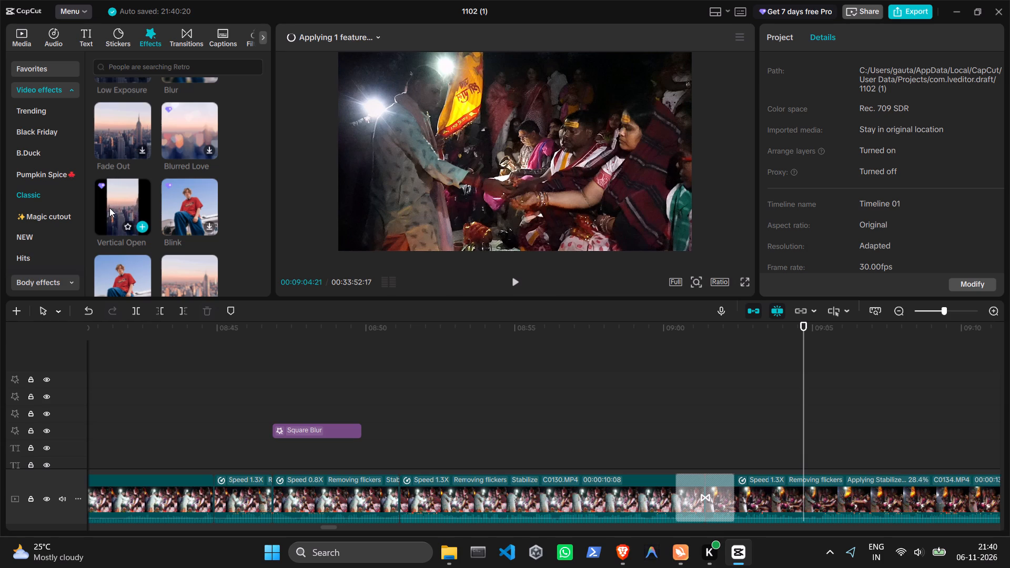
{"action": "scroll", "coordinate": [139, 178], "scroll_direction": "down", "scroll_amount": 2}
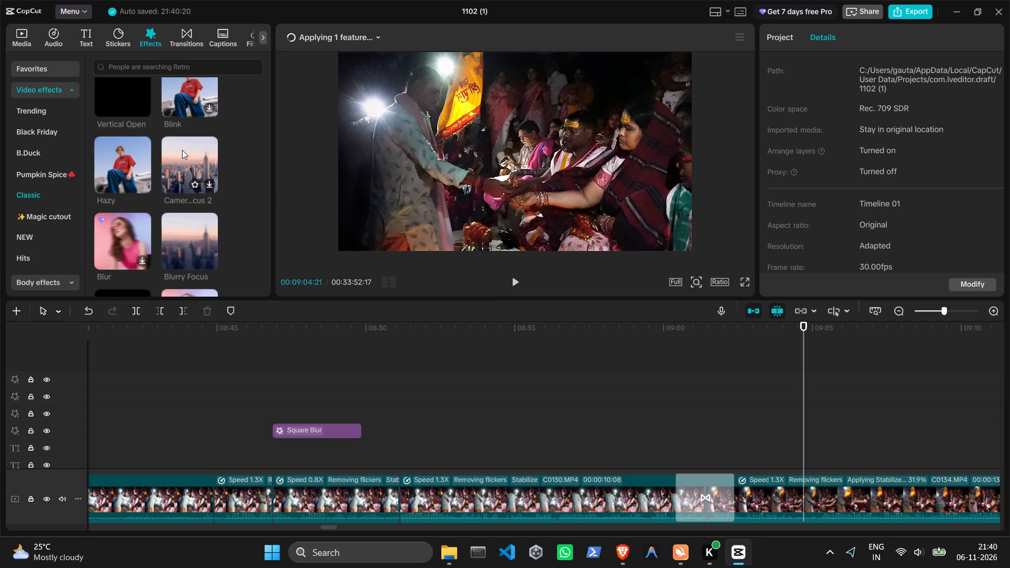
{"action": "left_click", "coordinate": [182, 150]}
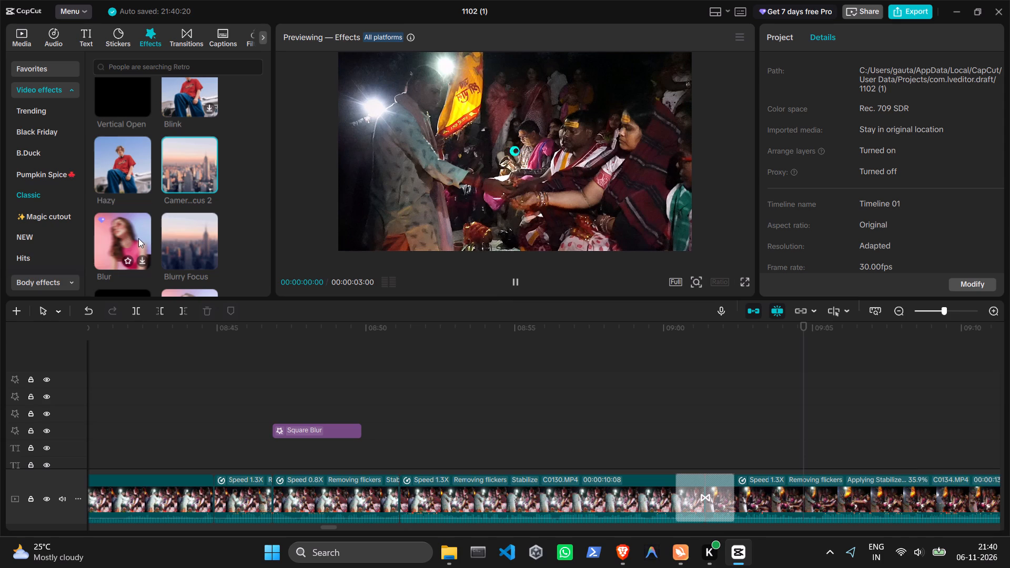
{"action": "scroll", "coordinate": [138, 238], "scroll_direction": "down", "scroll_amount": 1}
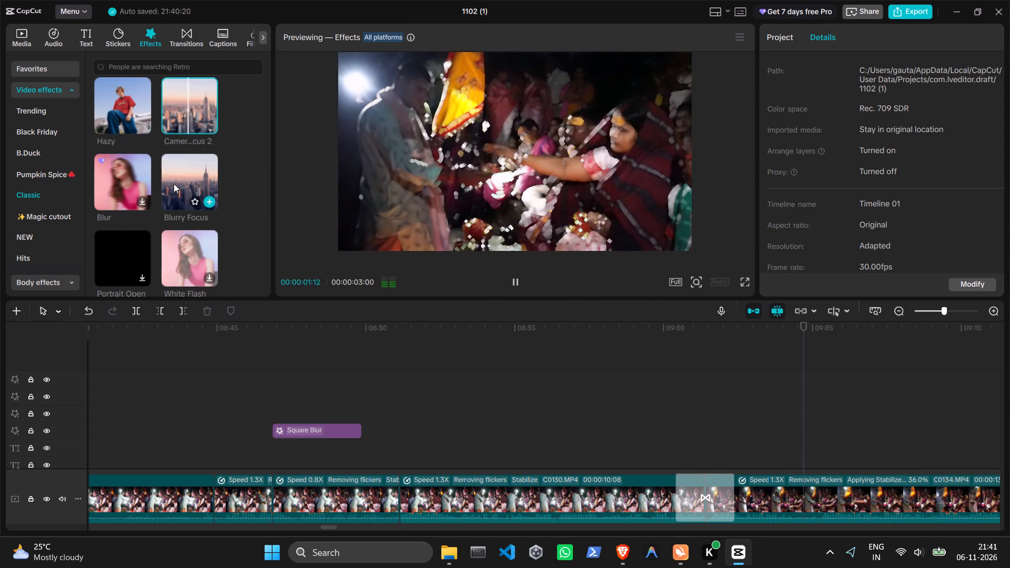
{"action": "scroll", "coordinate": [174, 184], "scroll_direction": "down", "scroll_amount": 1}
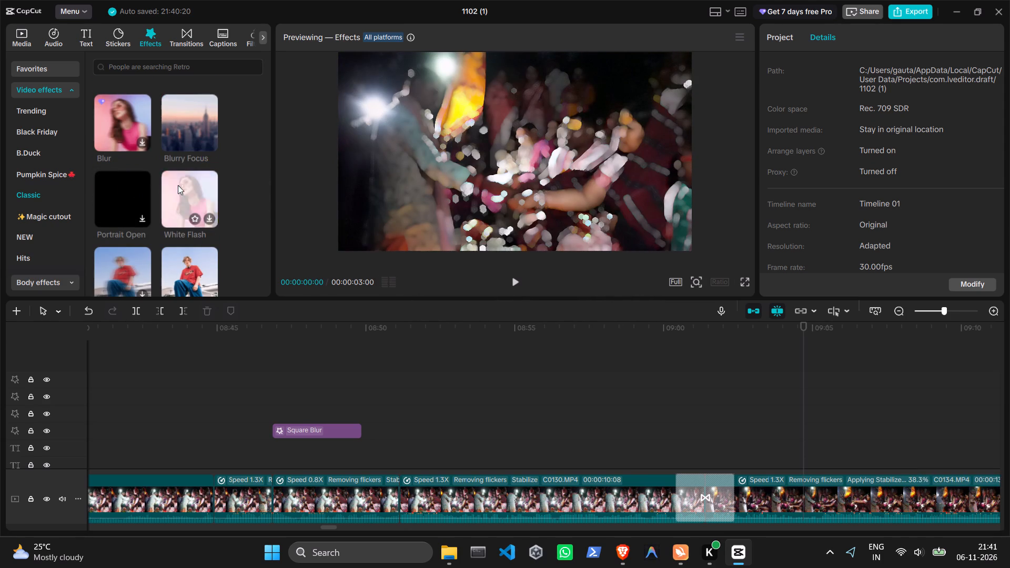
{"action": "scroll", "coordinate": [122, 234], "scroll_direction": "down", "scroll_amount": 1}
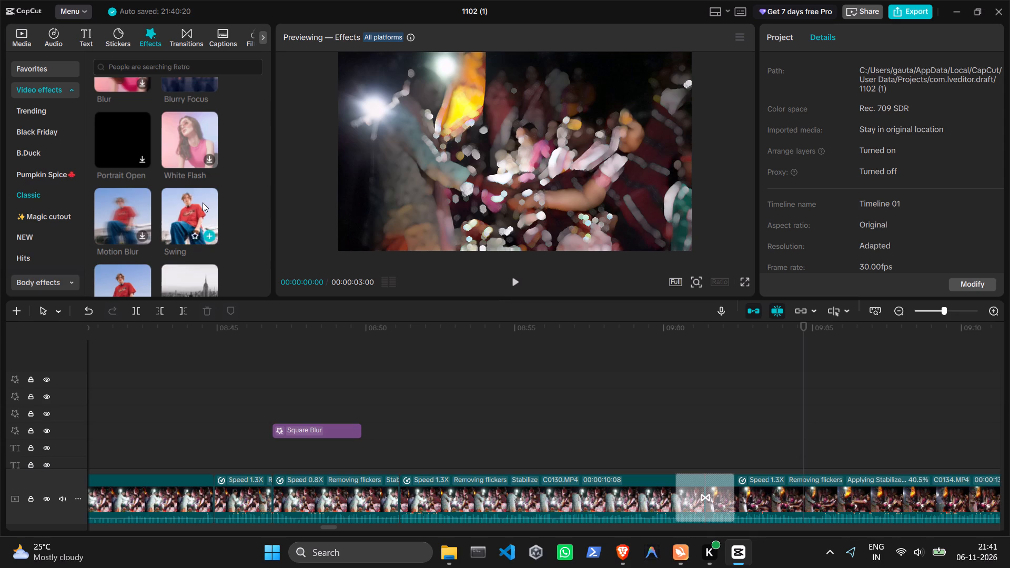
{"action": "scroll", "coordinate": [203, 202], "scroll_direction": "down", "scroll_amount": 1}
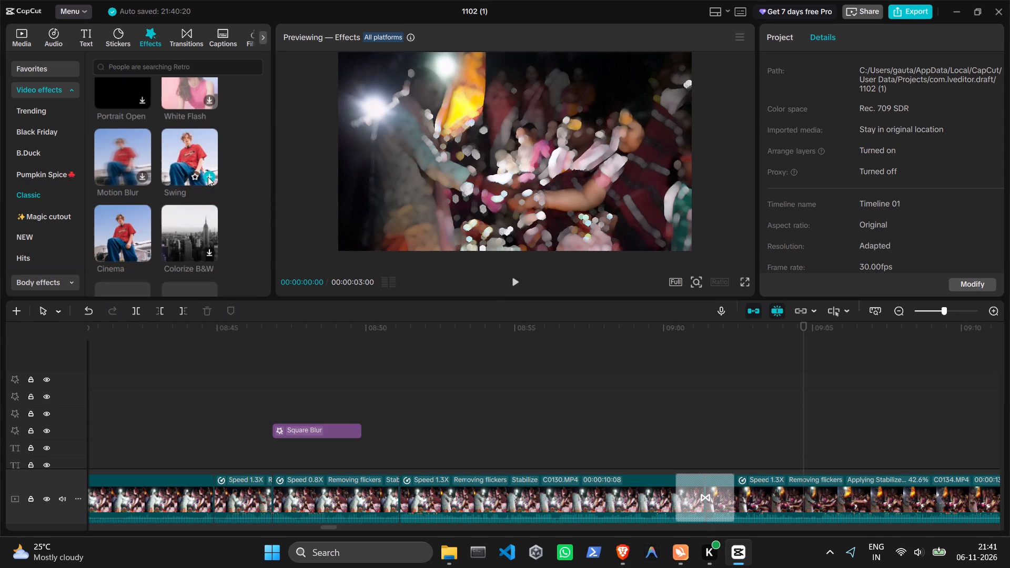
{"action": "left_click", "coordinate": [208, 177]}
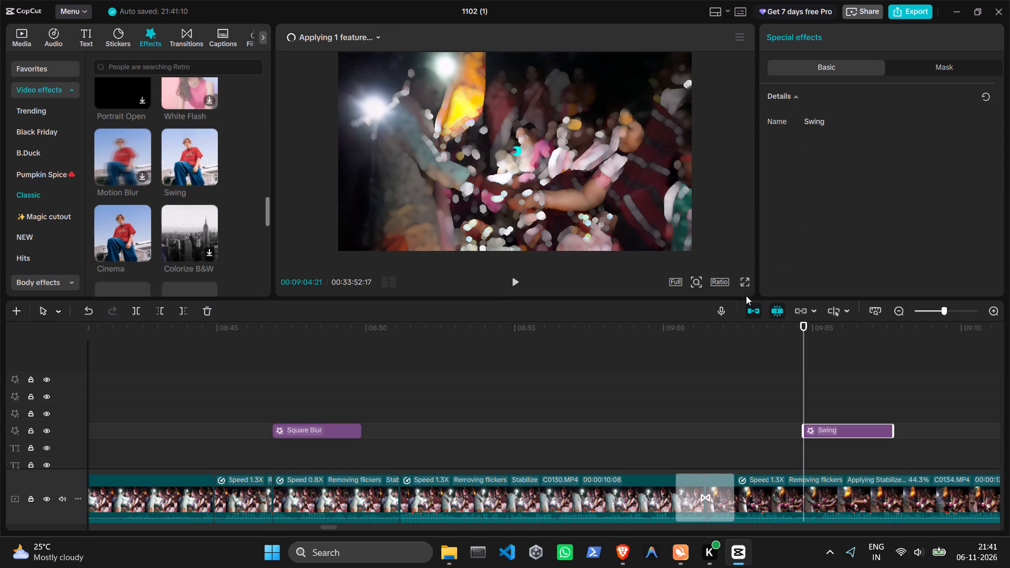
Play back and scrub the stretch of C0134.MP4 under the Swing effect to review how it looks.
{"action": "left_click", "coordinate": [504, 283]}
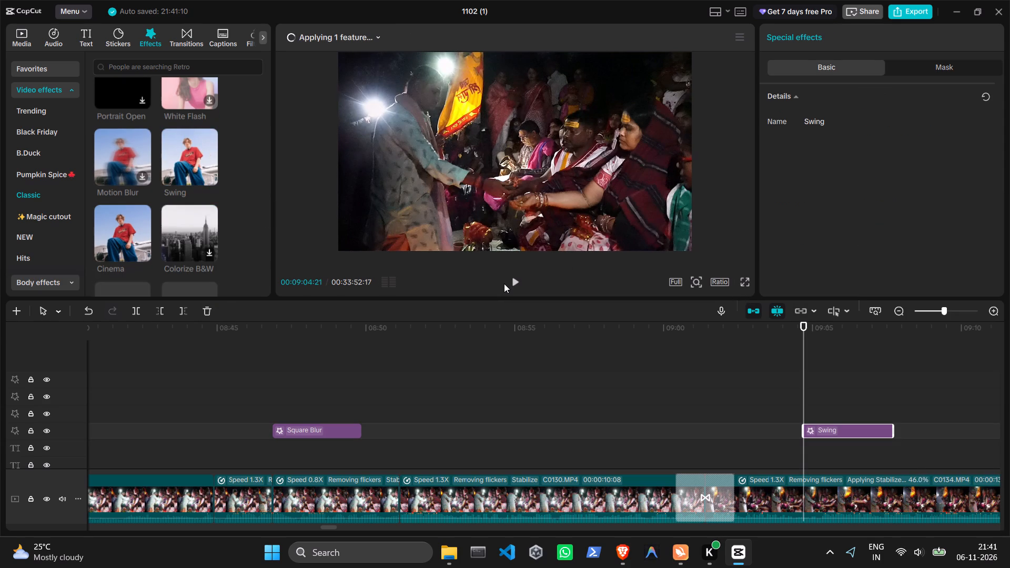
{"action": "left_click", "coordinate": [514, 283]}
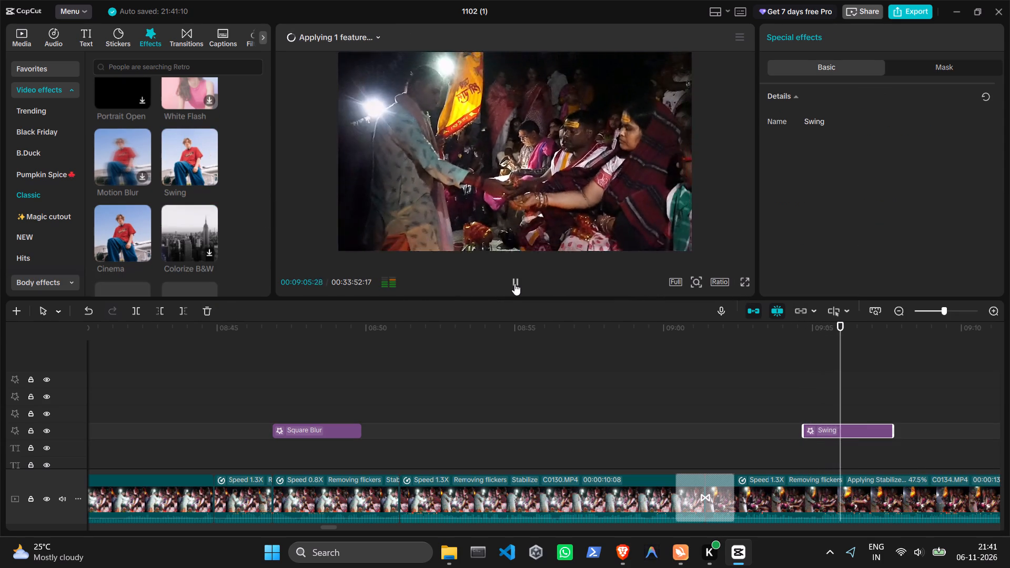
{"action": "left_click", "coordinate": [514, 283]}
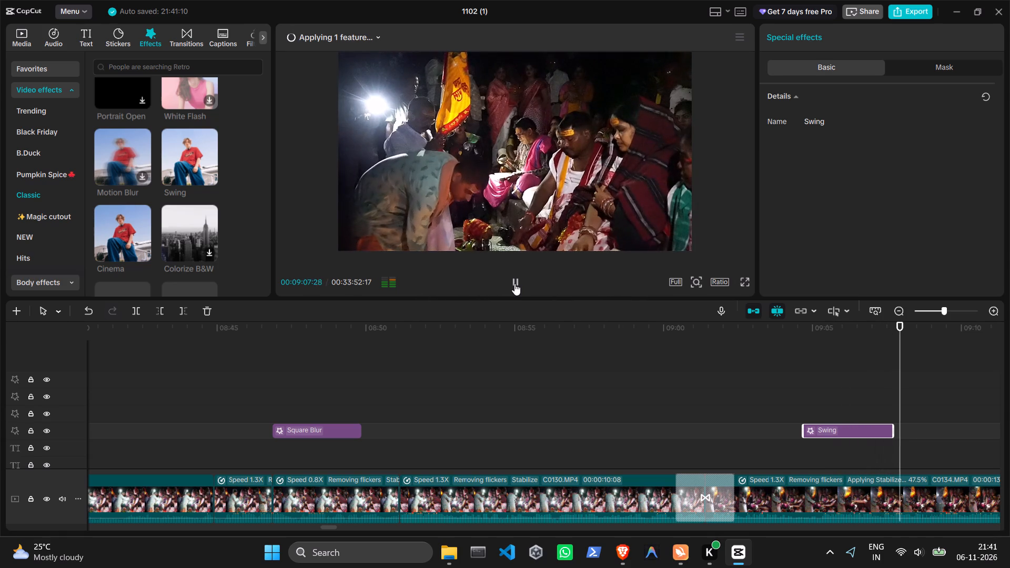
{"action": "left_click_drag", "start_coordinate": [903, 387], "coordinate": [771, 403]}
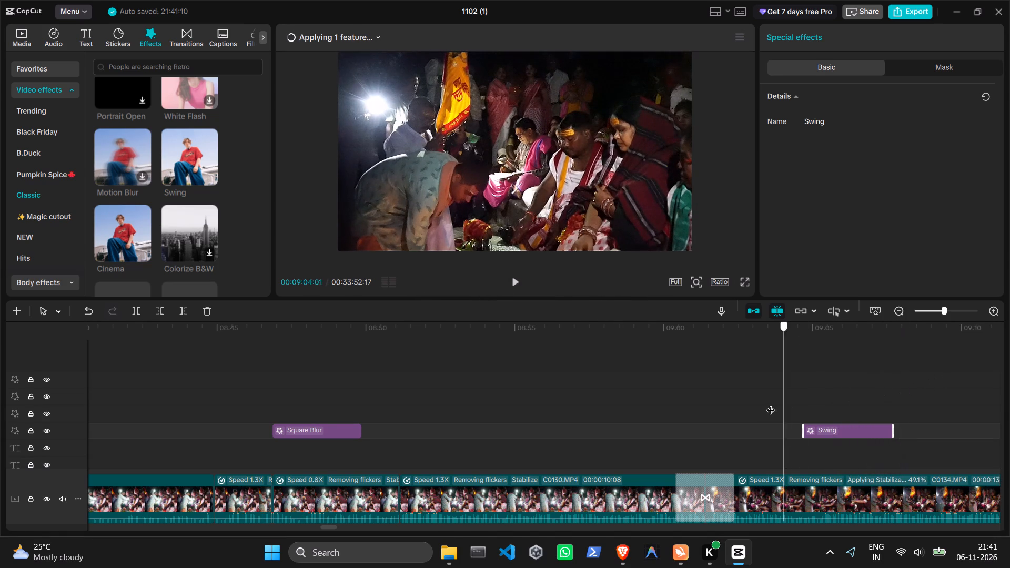
{"action": "left_click_drag", "start_coordinate": [771, 403], "coordinate": [916, 399]}
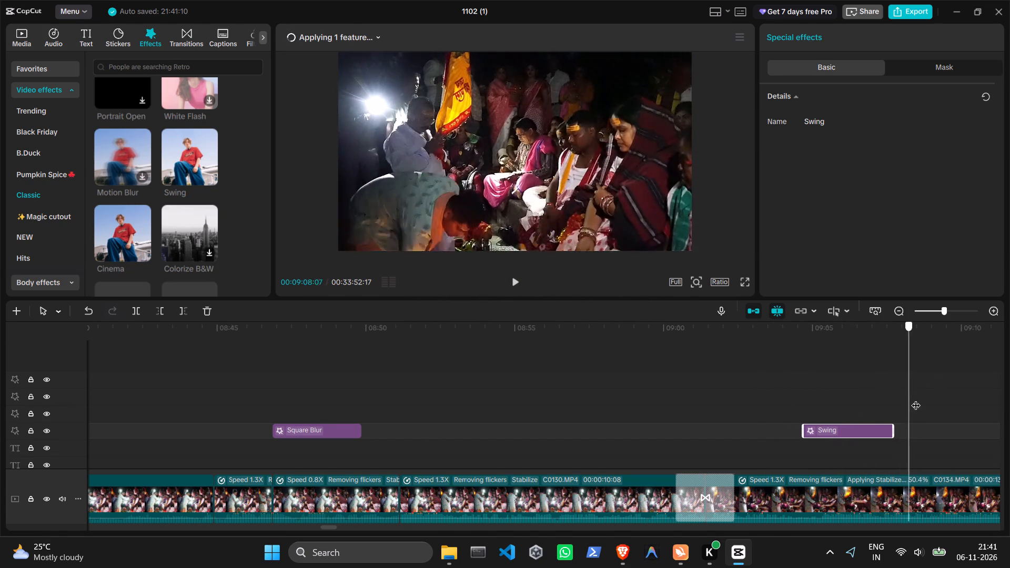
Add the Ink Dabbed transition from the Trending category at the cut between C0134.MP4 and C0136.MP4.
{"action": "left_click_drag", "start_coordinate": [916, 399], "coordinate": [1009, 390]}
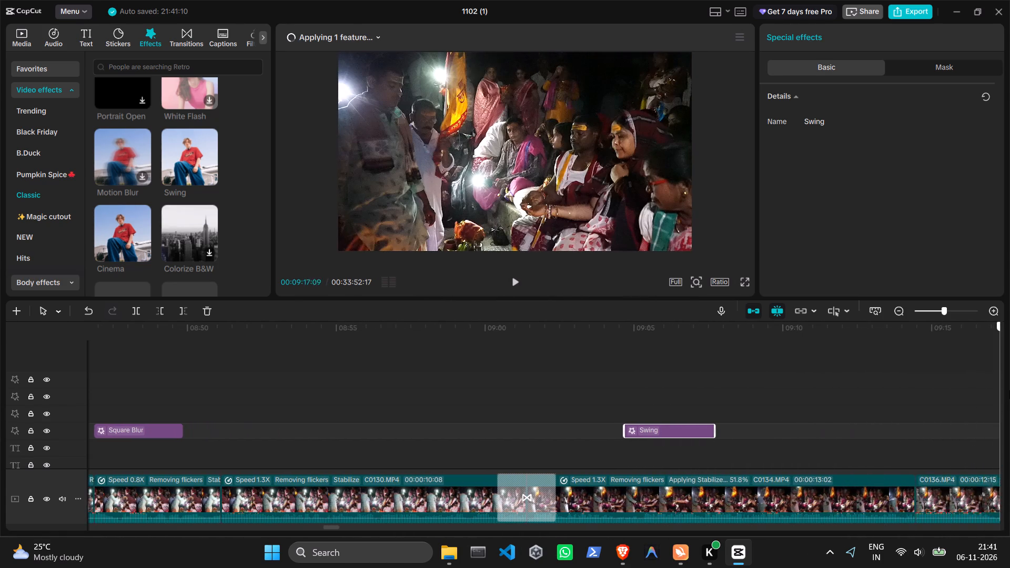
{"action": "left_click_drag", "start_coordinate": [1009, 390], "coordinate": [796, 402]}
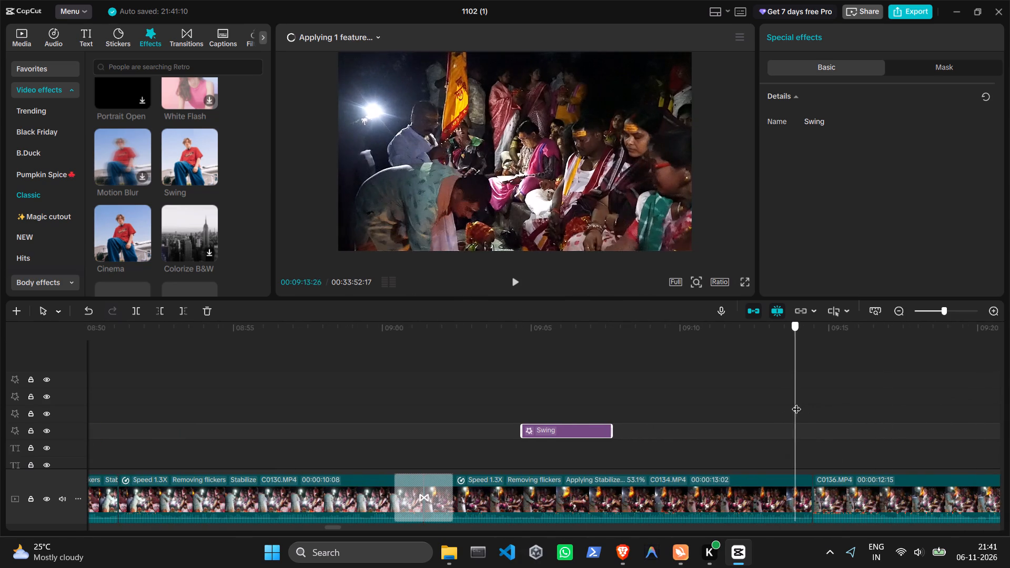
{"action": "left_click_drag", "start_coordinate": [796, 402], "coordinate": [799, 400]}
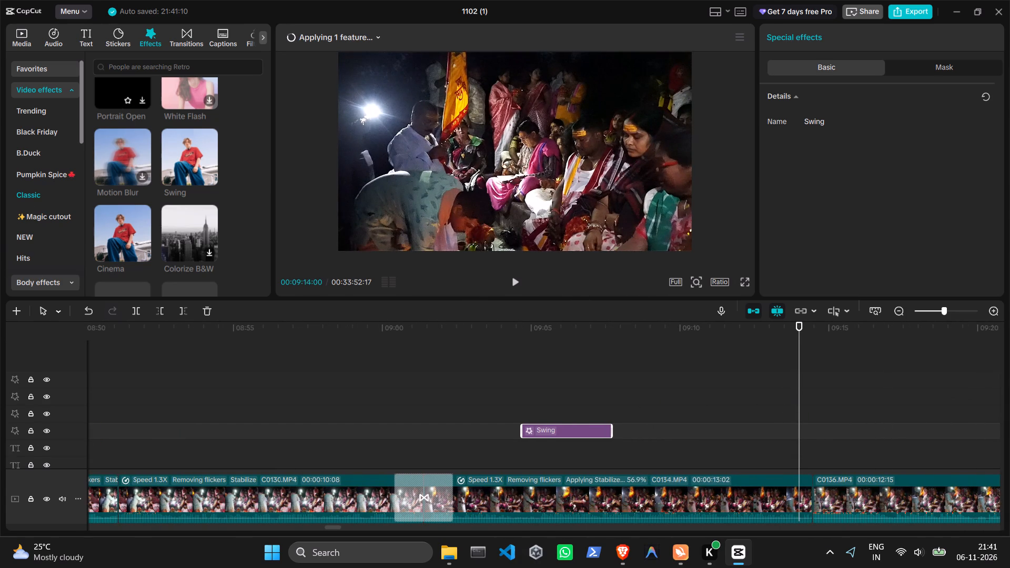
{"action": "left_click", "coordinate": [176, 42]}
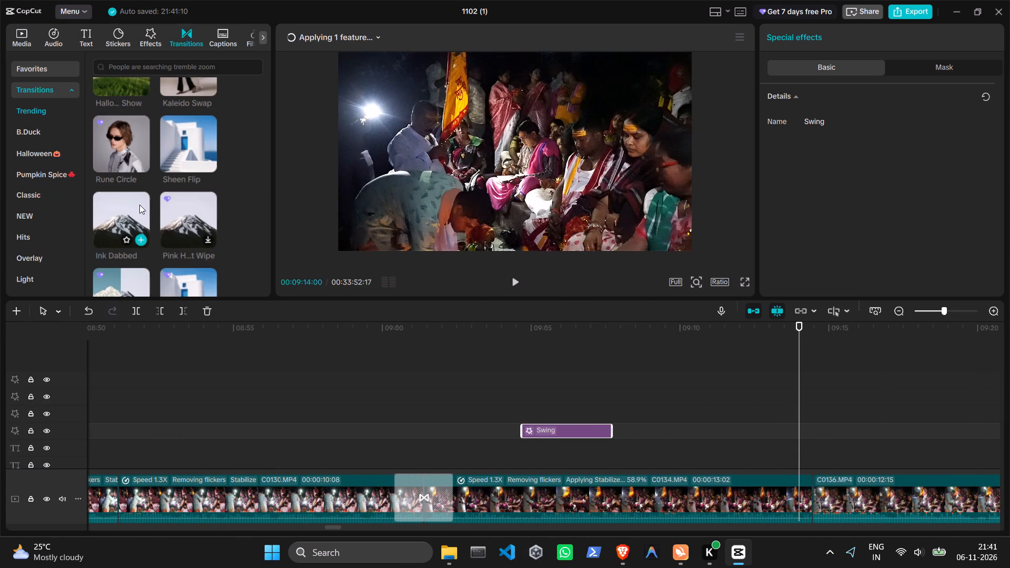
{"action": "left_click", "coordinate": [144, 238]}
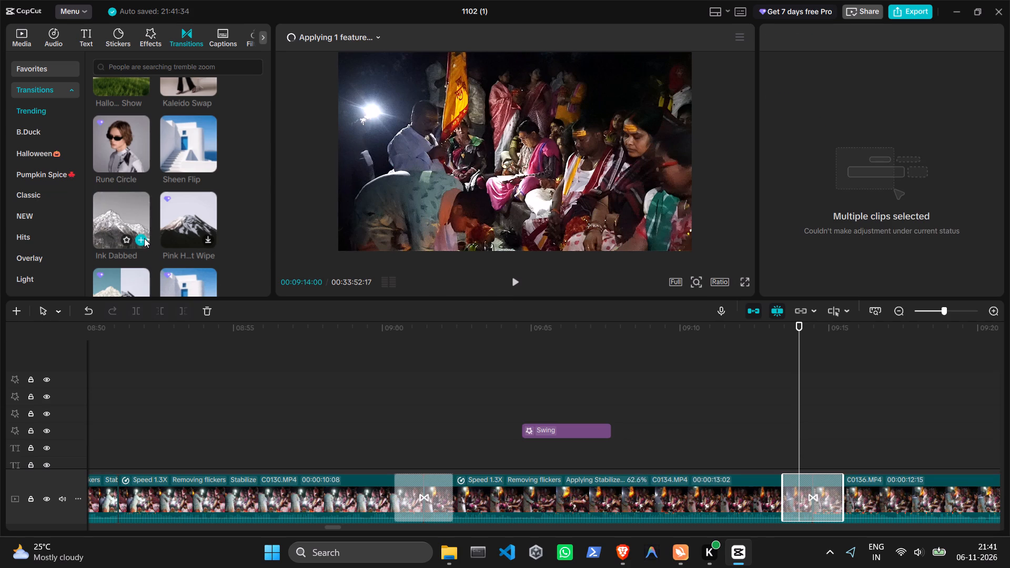
Play back the cut between C0134.MP4 and C0136.MP4 to review the Ink Dabbed transition.
{"action": "left_click_drag", "start_coordinate": [798, 358], "coordinate": [773, 362]}
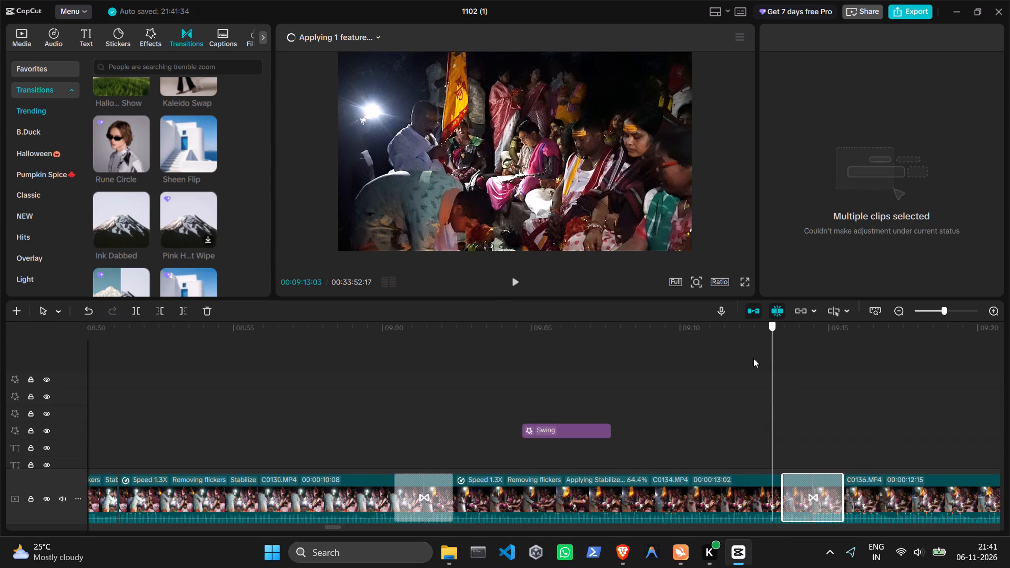
{"action": "left_click", "coordinate": [509, 276]}
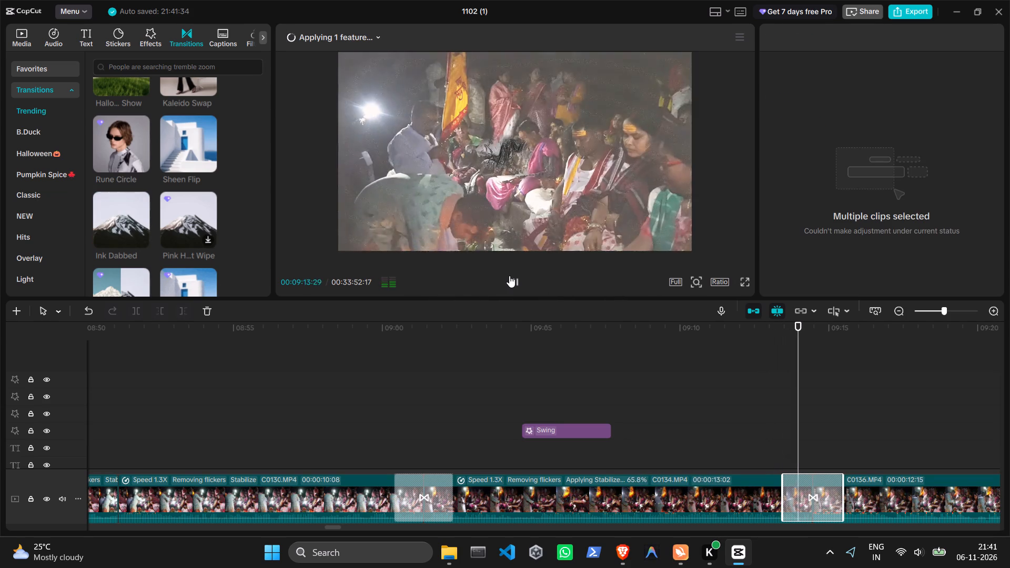
{"action": "left_click", "coordinate": [509, 276]}
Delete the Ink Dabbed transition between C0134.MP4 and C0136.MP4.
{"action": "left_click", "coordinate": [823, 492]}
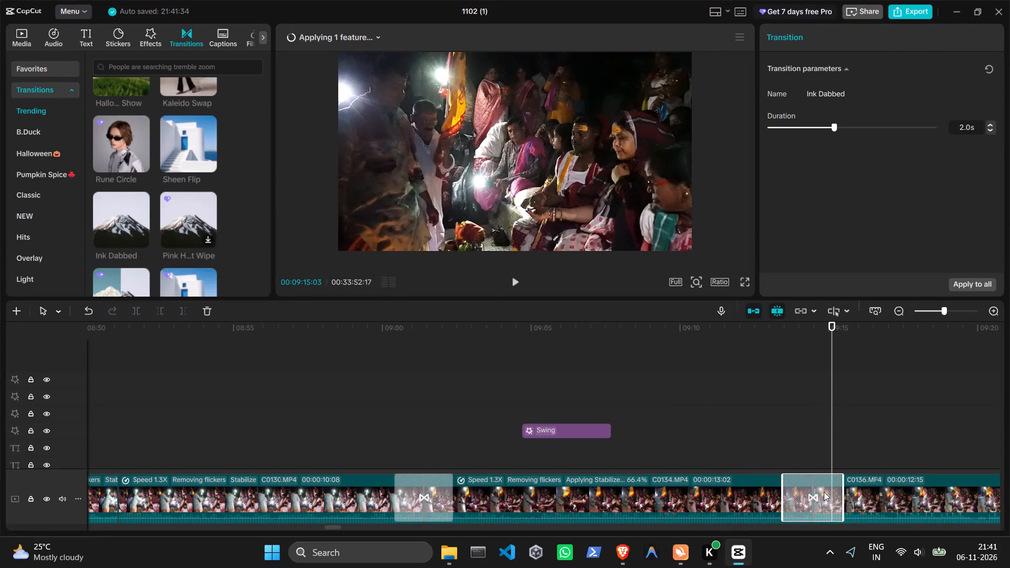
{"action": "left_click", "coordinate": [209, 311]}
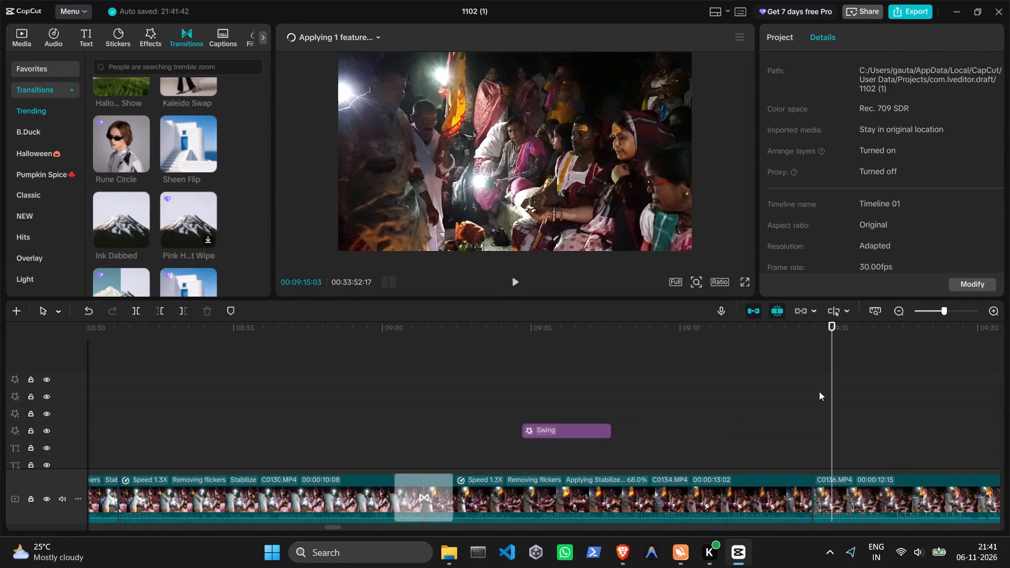
Download the Fragment Cuts transition from the Trending category and add it between the C0134.MP4 and C0136.MP4 clips.
{"action": "left_click_drag", "start_coordinate": [832, 391], "coordinate": [806, 396]}
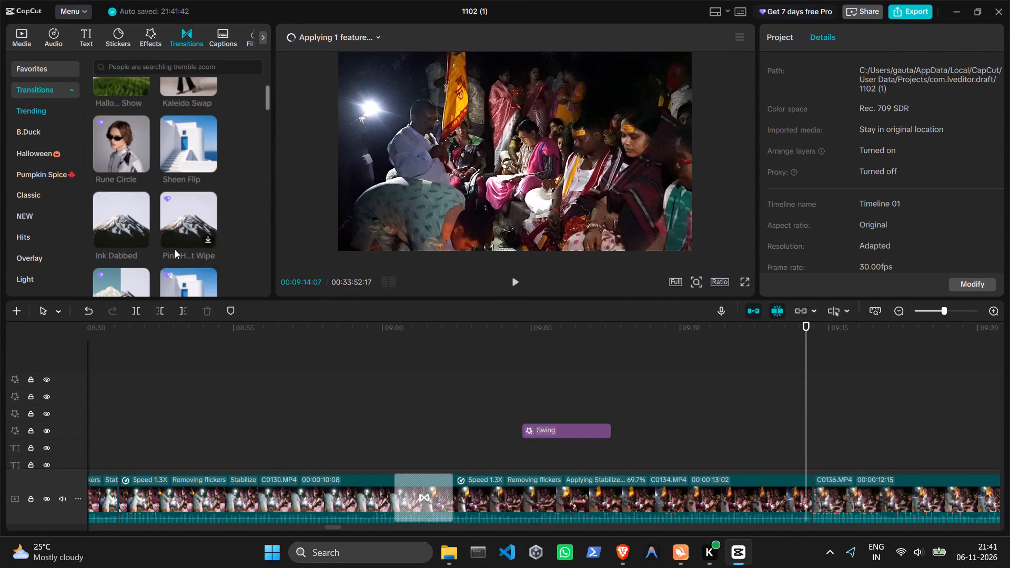
{"action": "scroll", "coordinate": [156, 218], "scroll_direction": "down", "scroll_amount": 1}
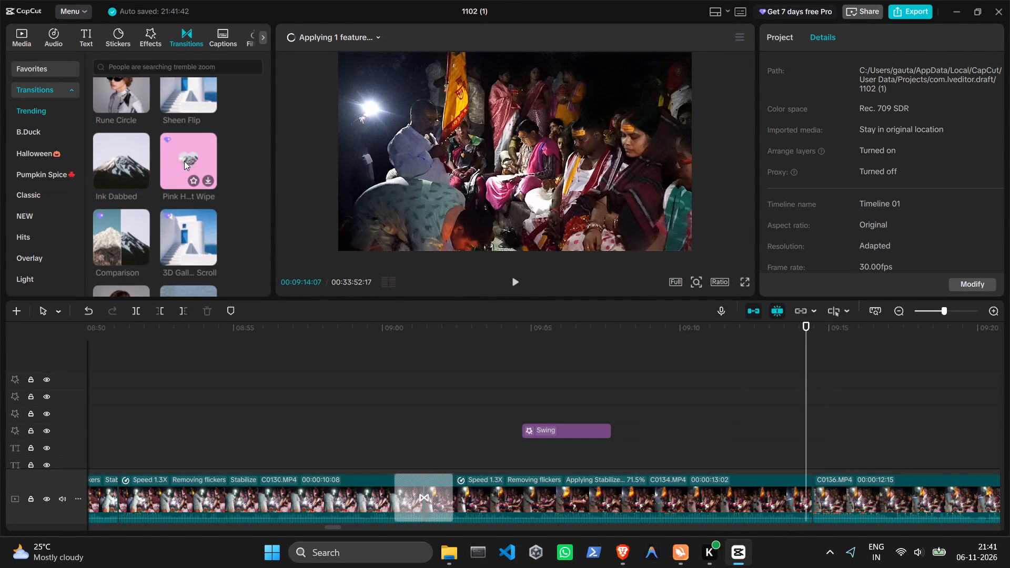
{"action": "scroll", "coordinate": [200, 234], "scroll_direction": "down", "scroll_amount": 2}
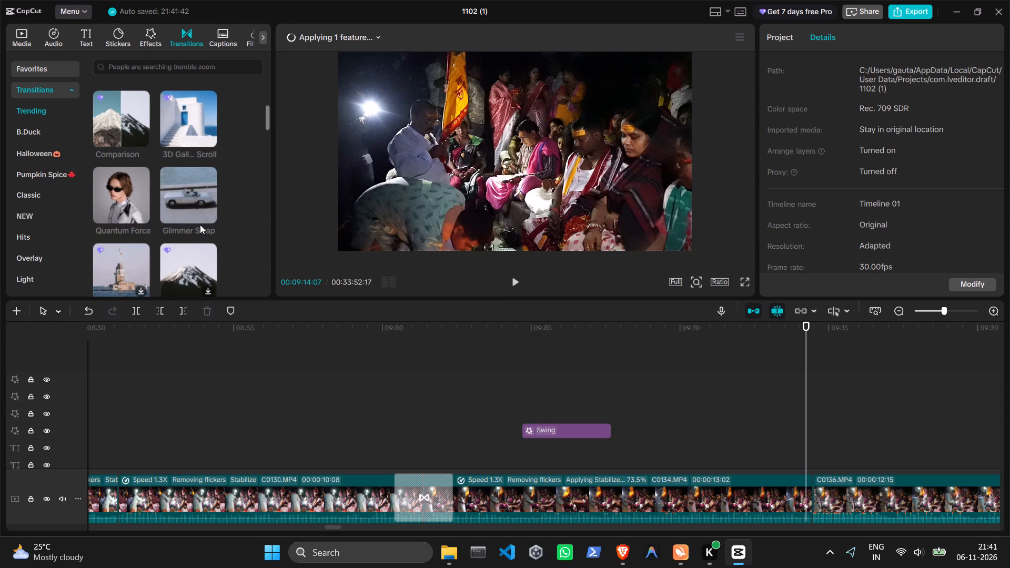
{"action": "scroll", "coordinate": [136, 194], "scroll_direction": "down", "scroll_amount": 2}
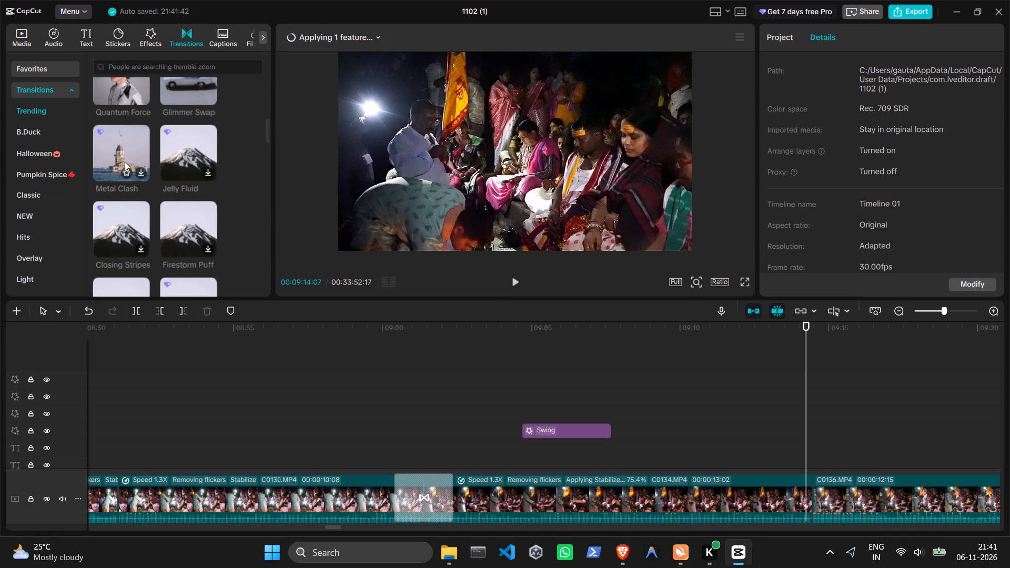
{"action": "scroll", "coordinate": [156, 200], "scroll_direction": "down", "scroll_amount": 3}
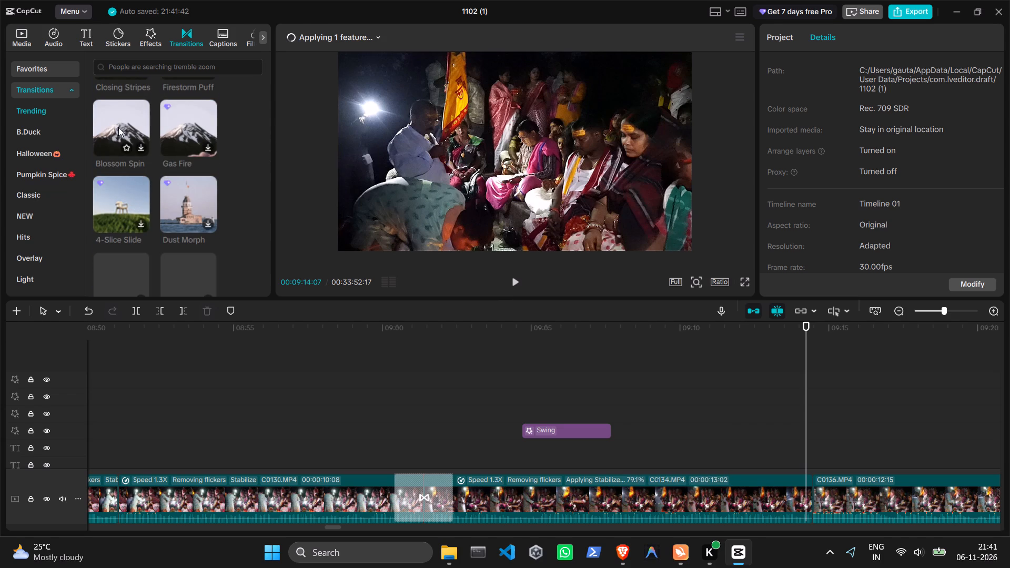
{"action": "scroll", "coordinate": [128, 199], "scroll_direction": "down", "scroll_amount": 1}
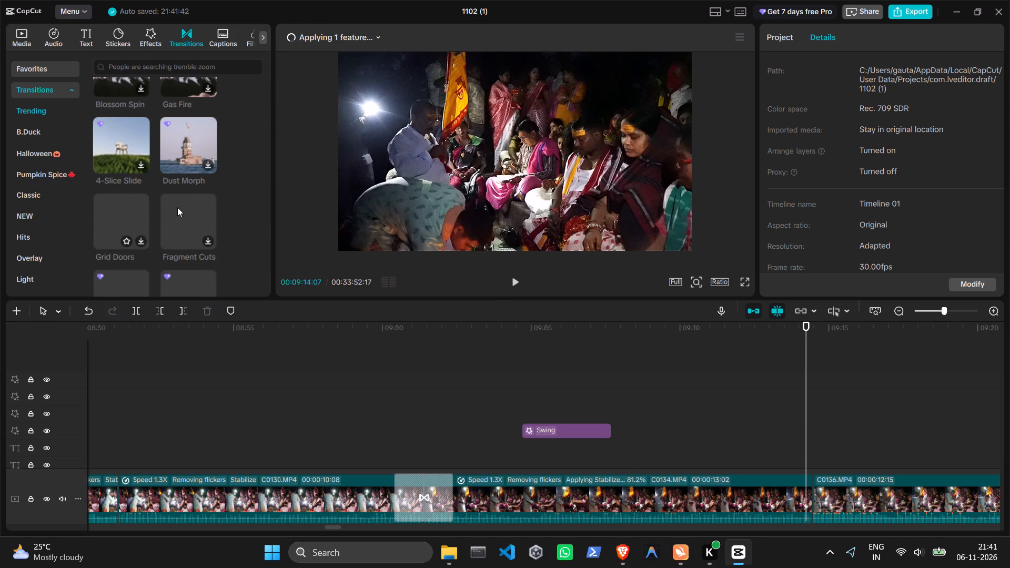
{"action": "scroll", "coordinate": [179, 207], "scroll_direction": "down", "scroll_amount": 1}
{"action": "left_click", "coordinate": [196, 149]}
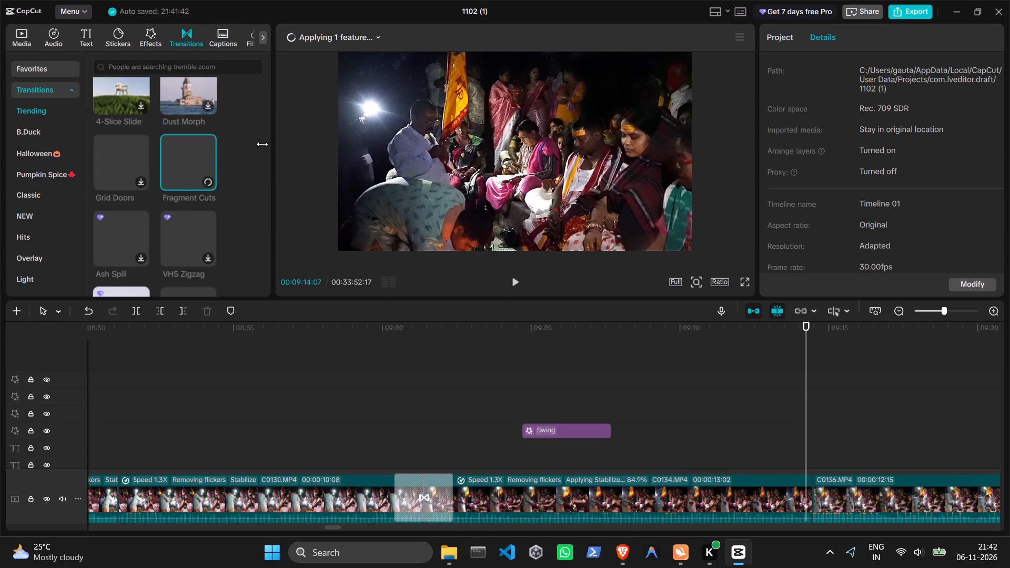
{"action": "left_click", "coordinate": [341, 32]}
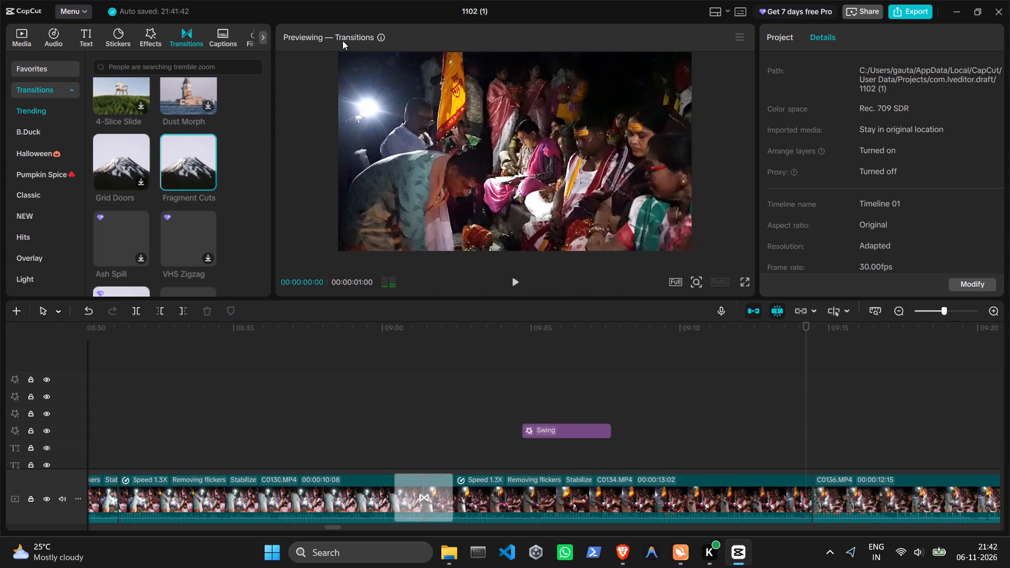
{"action": "left_click", "coordinate": [209, 179]}
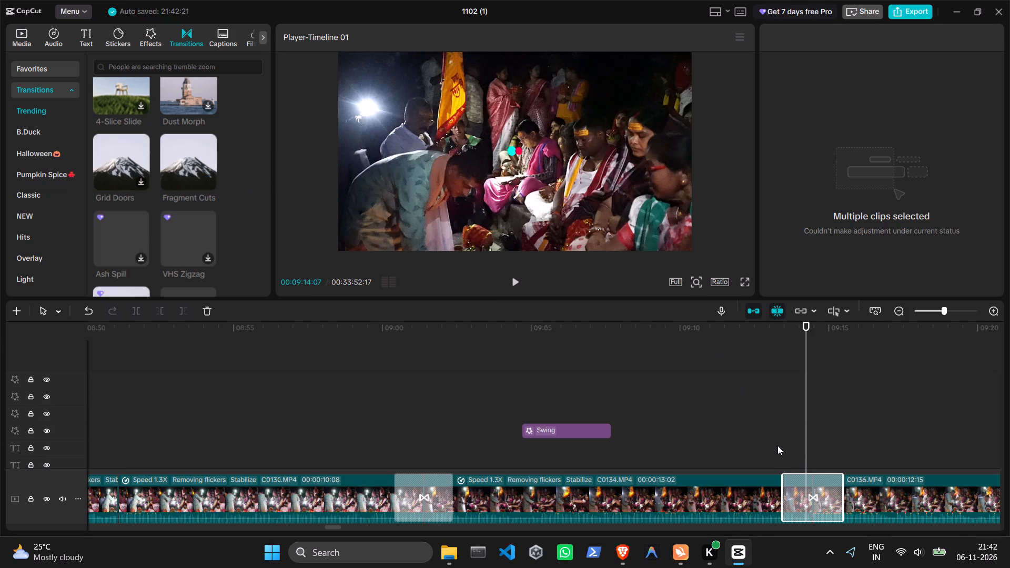
Play back the cut between C0134.MP4 and C0136.MP4 to review the Fragment Cuts transition.
{"action": "left_click", "coordinate": [784, 443]}
{"action": "left_click", "coordinate": [519, 281]}
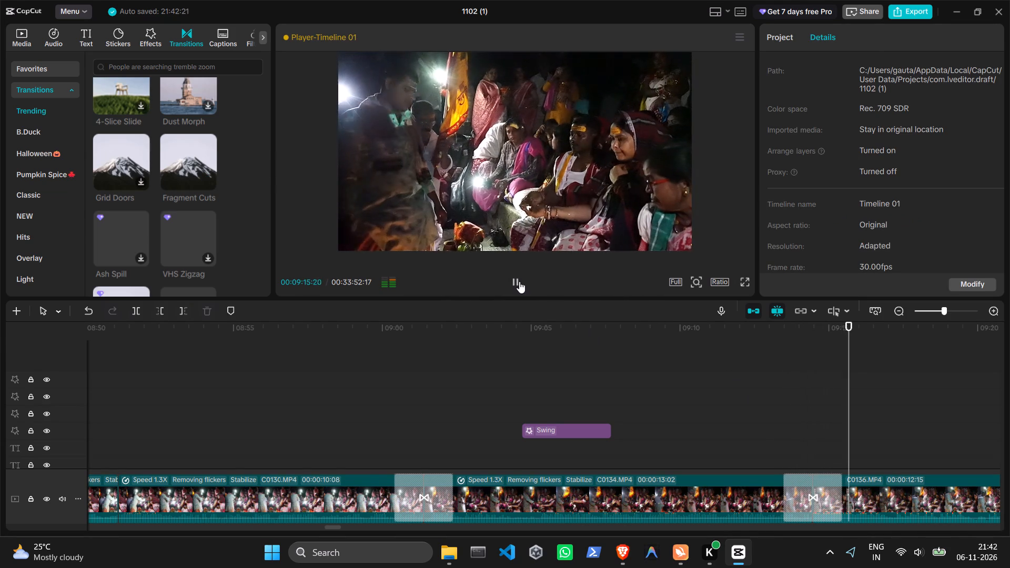
{"action": "left_click", "coordinate": [519, 281]}
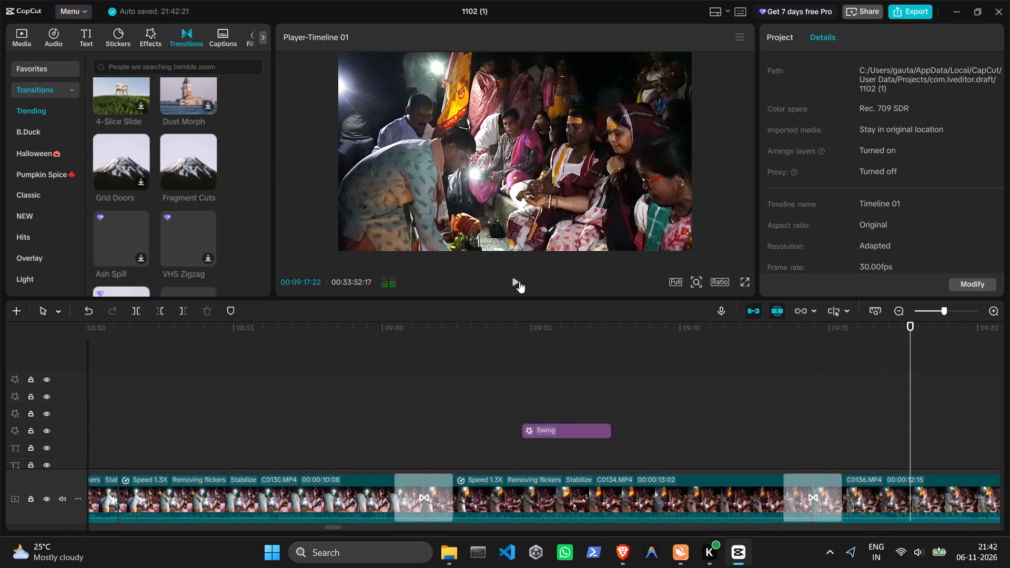
Enable flicker removal on the C0136.MP4 clip.
{"action": "left_click", "coordinate": [894, 506]}
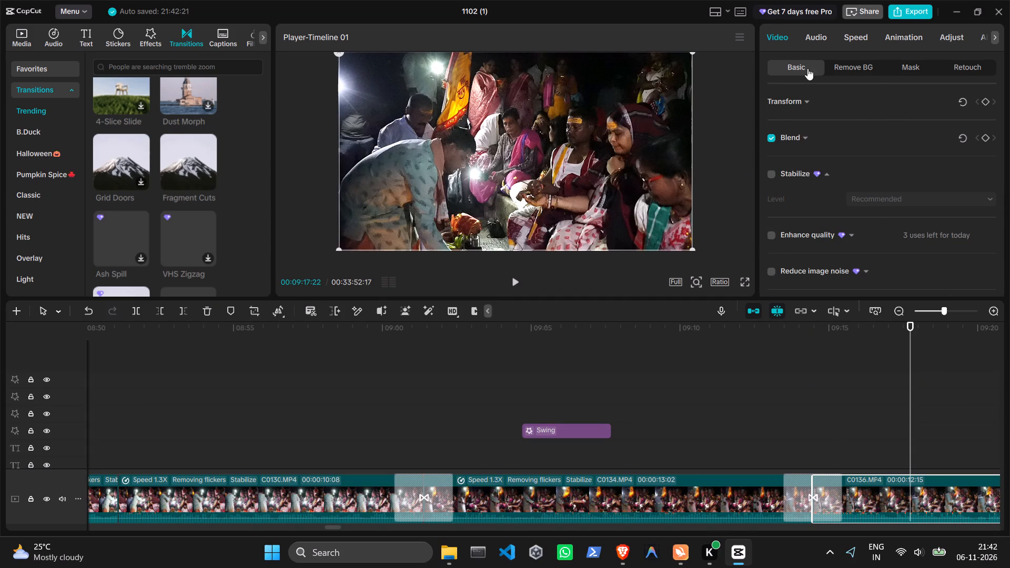
{"action": "left_click", "coordinate": [838, 35]}
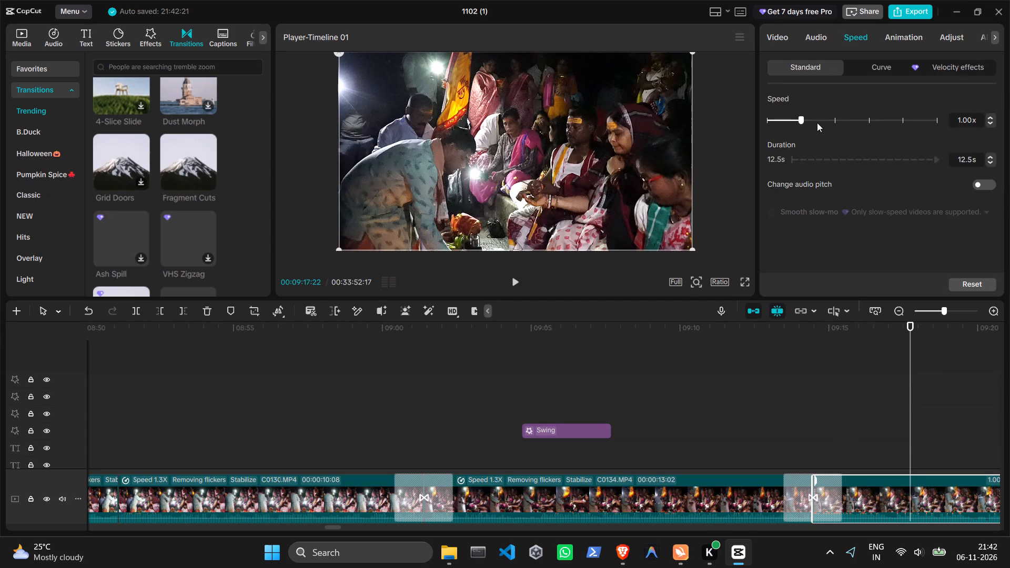
{"action": "left_click", "coordinate": [779, 34]}
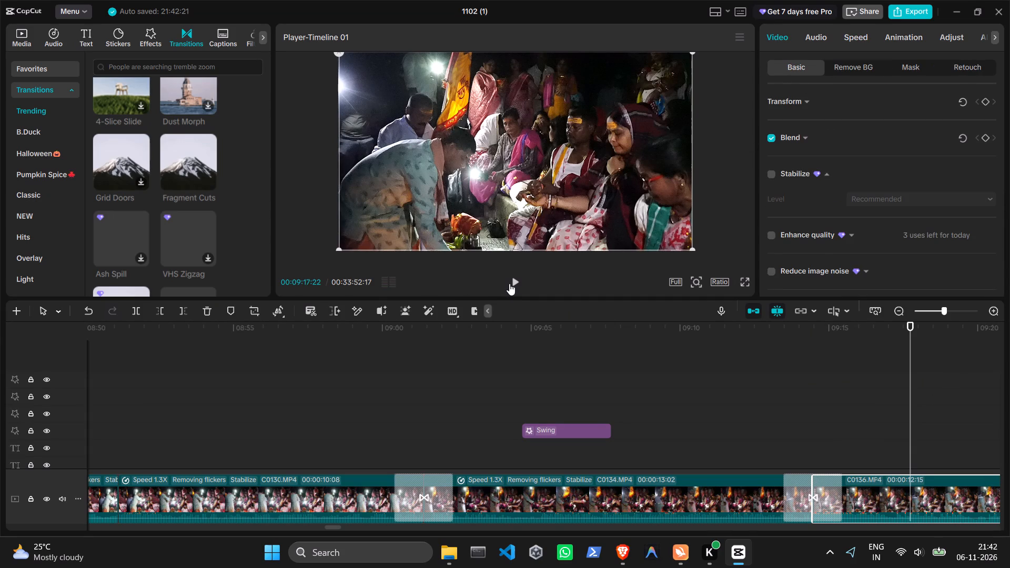
{"action": "scroll", "coordinate": [800, 187], "scroll_direction": "down", "scroll_amount": 2}
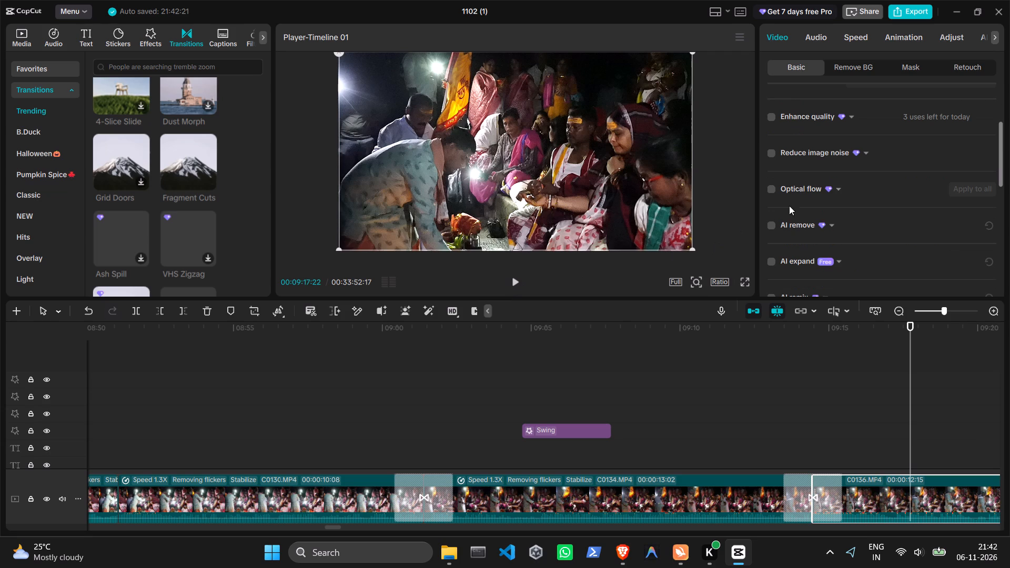
{"action": "scroll", "coordinate": [780, 238], "scroll_direction": "down", "scroll_amount": 3}
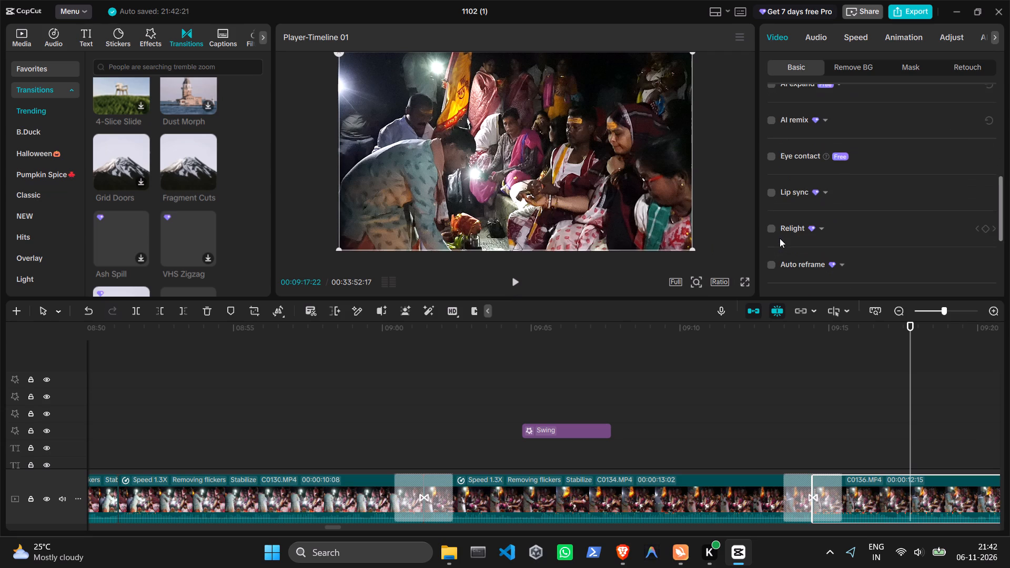
{"action": "scroll", "coordinate": [781, 237], "scroll_direction": "down", "scroll_amount": 1}
{"action": "left_click", "coordinate": [770, 243]}
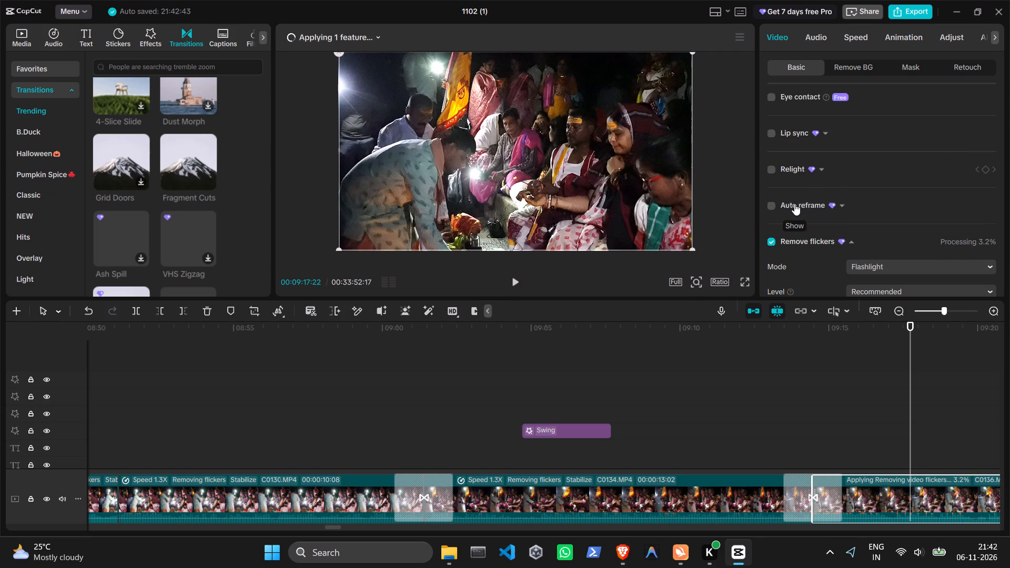
Scrub through the C0136.MP4 clip and the transitions at both of its ends to review the footage.
{"action": "left_click_drag", "start_coordinate": [907, 384], "coordinate": [929, 382]}
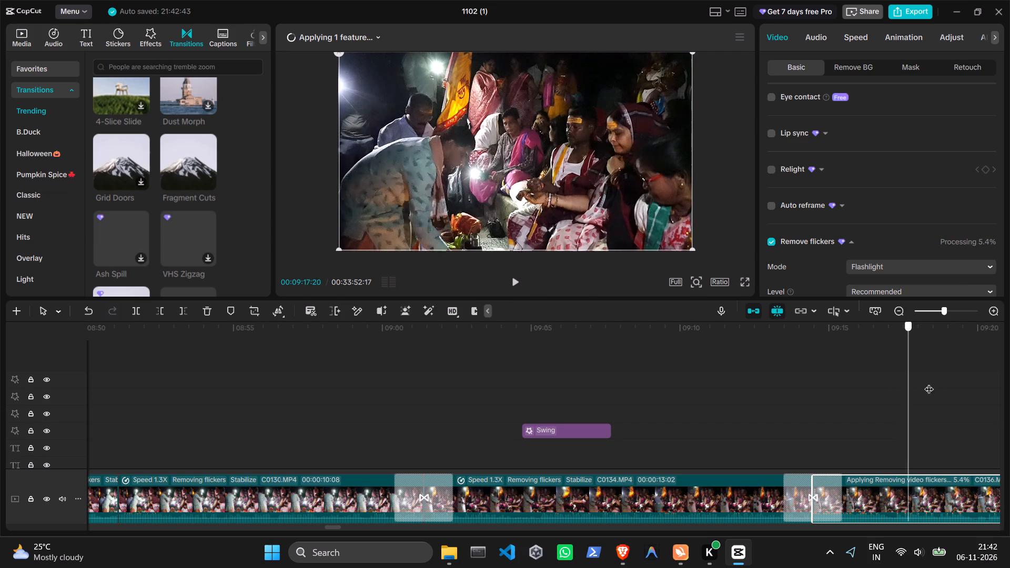
{"action": "left_click_drag", "start_coordinate": [929, 382], "coordinate": [906, 388]}
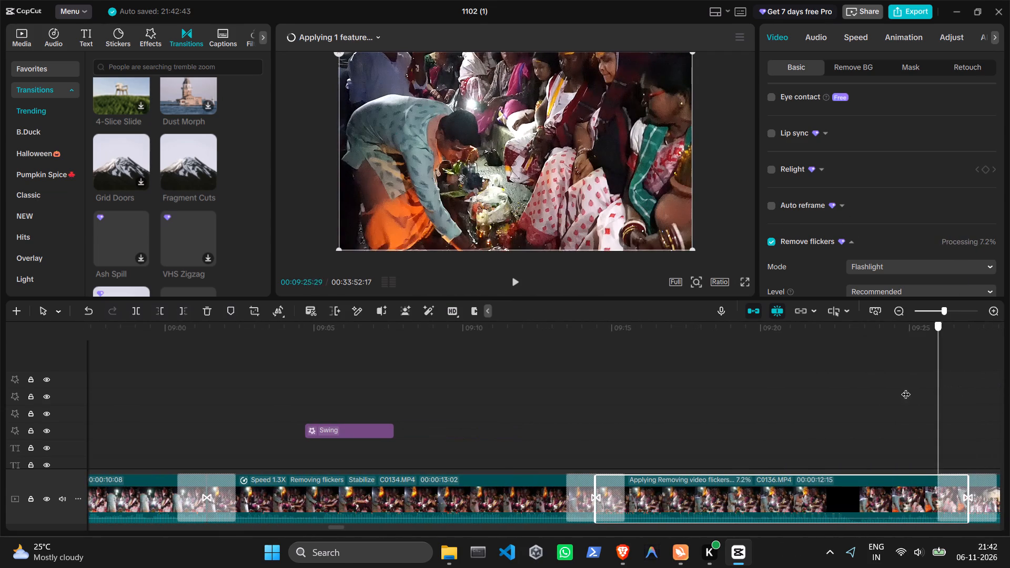
{"action": "left_click_drag", "start_coordinate": [906, 388], "coordinate": [856, 383]}
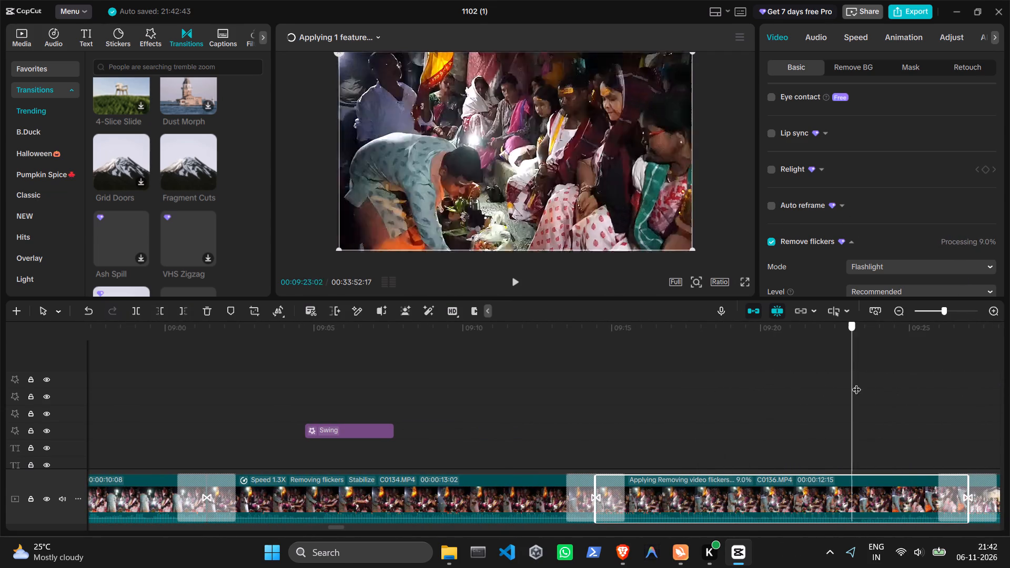
{"action": "left_click_drag", "start_coordinate": [856, 383], "coordinate": [872, 402]}
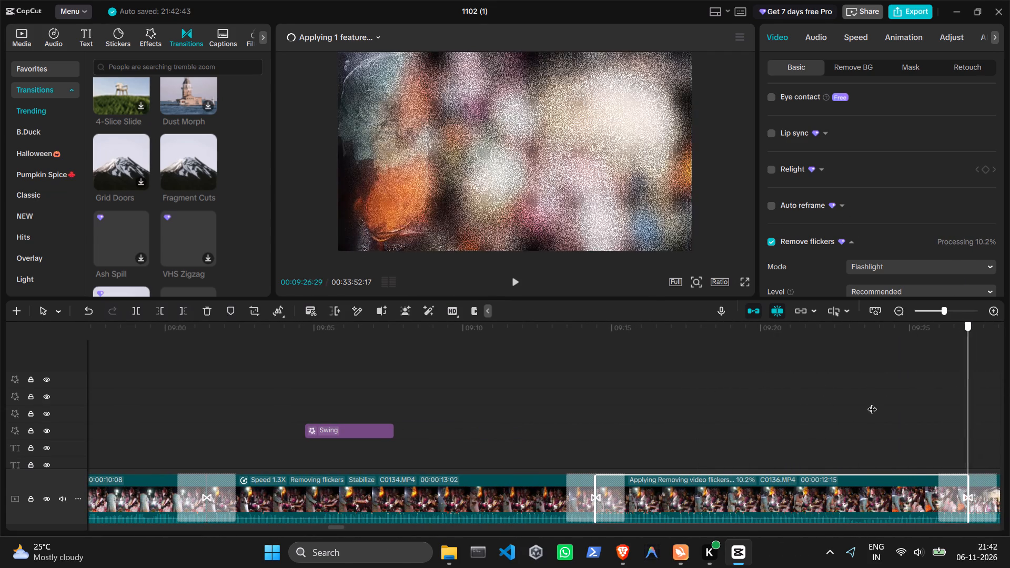
{"action": "left_click_drag", "start_coordinate": [872, 402], "coordinate": [595, 408]}
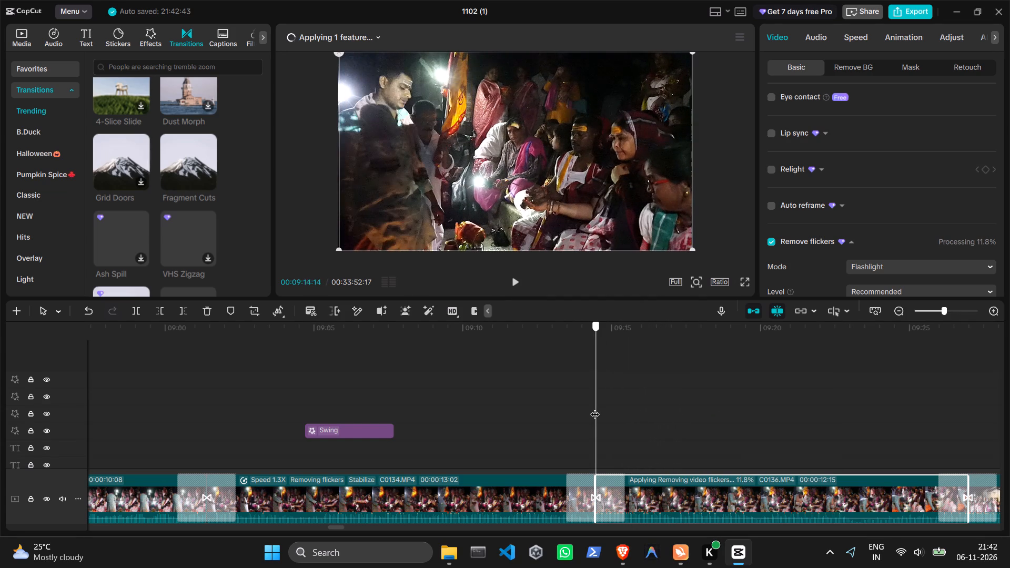
{"action": "left_click_drag", "start_coordinate": [595, 408], "coordinate": [657, 407]}
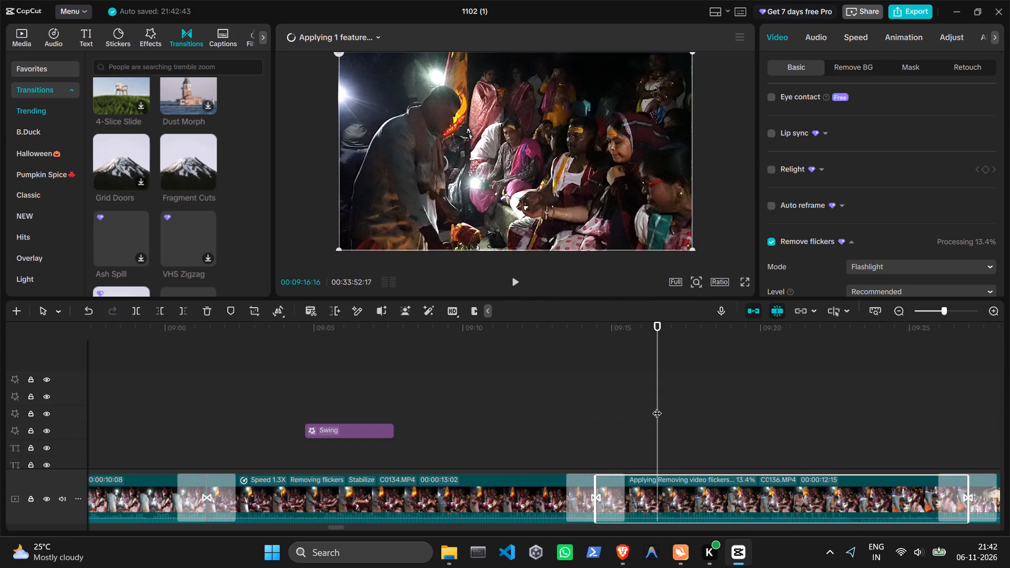
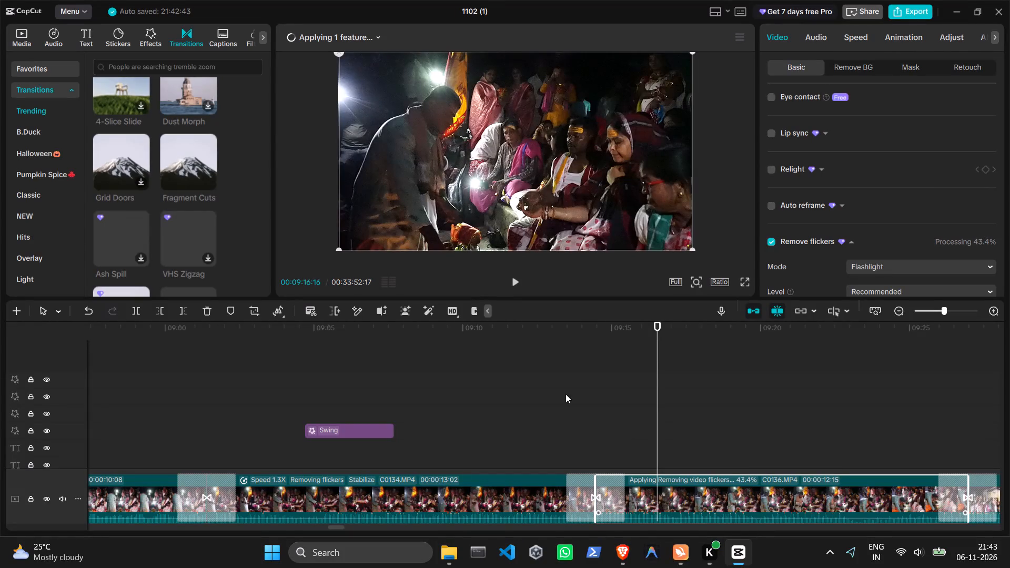
Enable Stabilize on the C0136.MP4 clip once its flicker removal has been processed.
{"action": "left_click", "coordinate": [379, 34]}
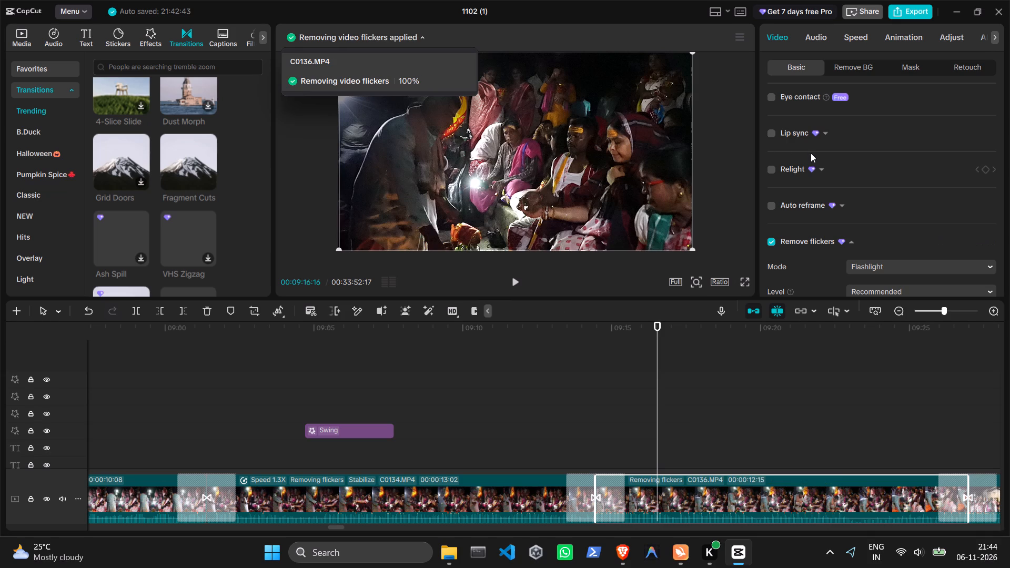
{"action": "scroll", "coordinate": [811, 153], "scroll_direction": "up", "scroll_amount": 3}
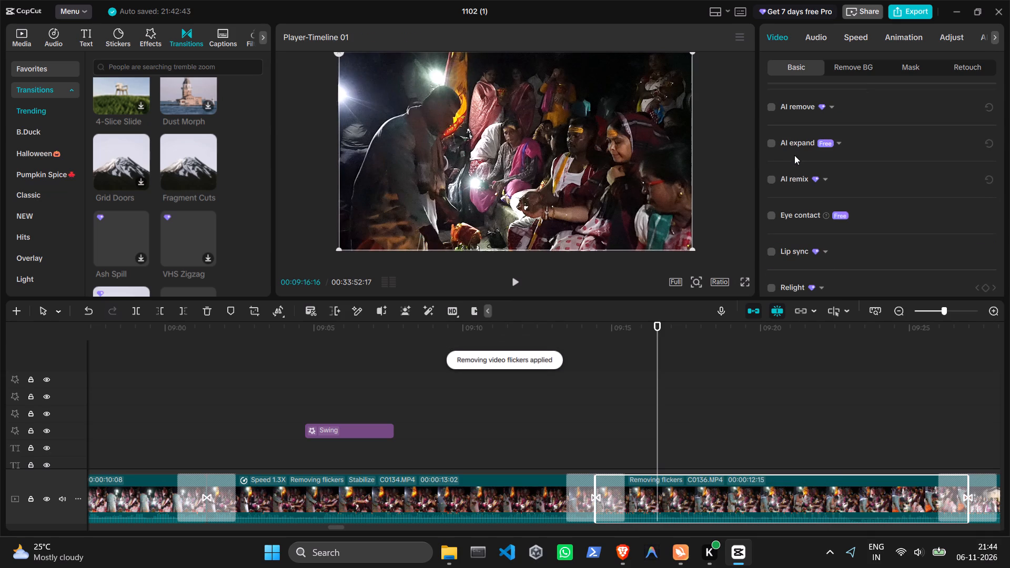
{"action": "scroll", "coordinate": [793, 152], "scroll_direction": "up", "scroll_amount": 3}
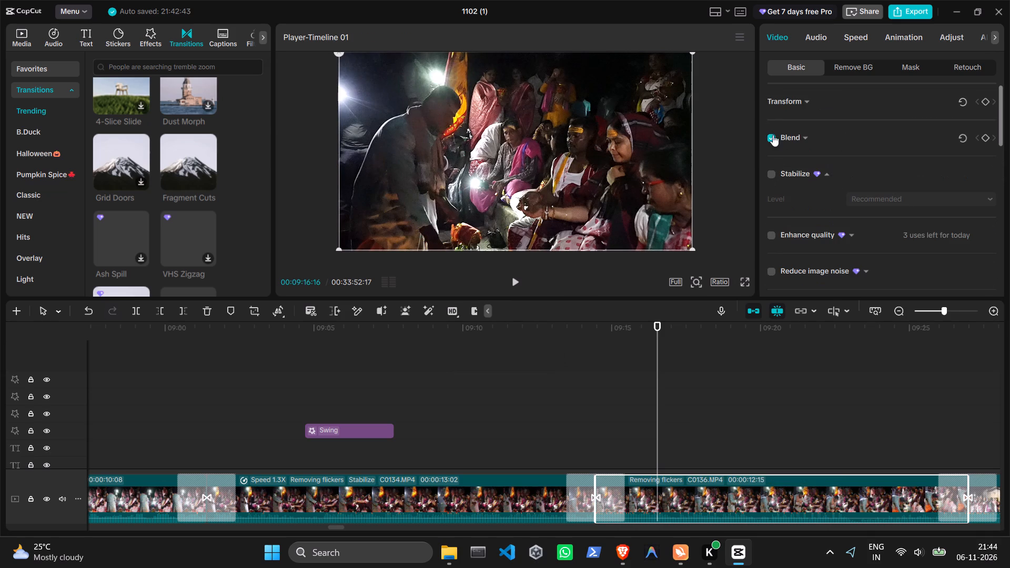
{"action": "left_click", "coordinate": [769, 176]}
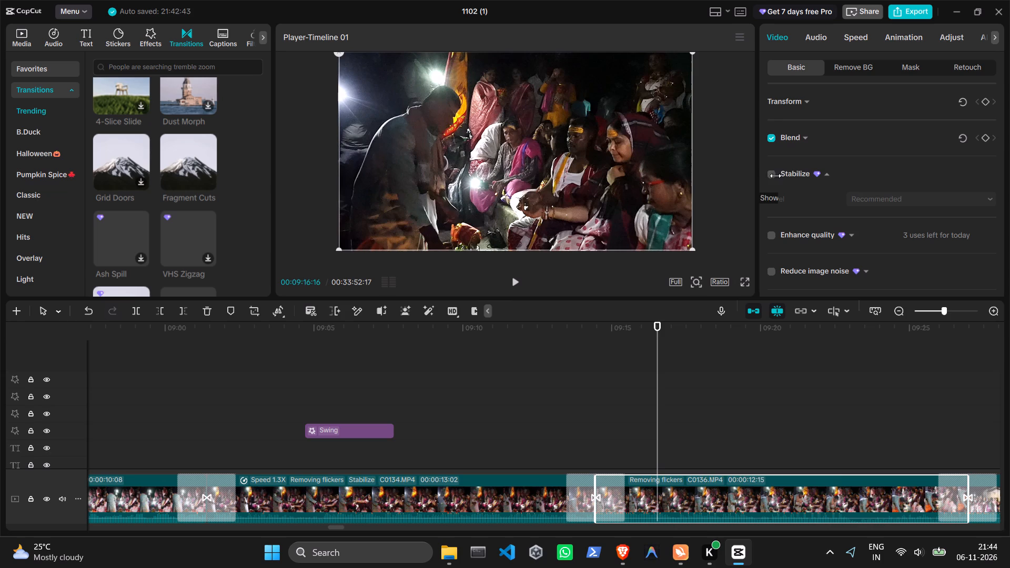
{"action": "left_click", "coordinate": [825, 174]}
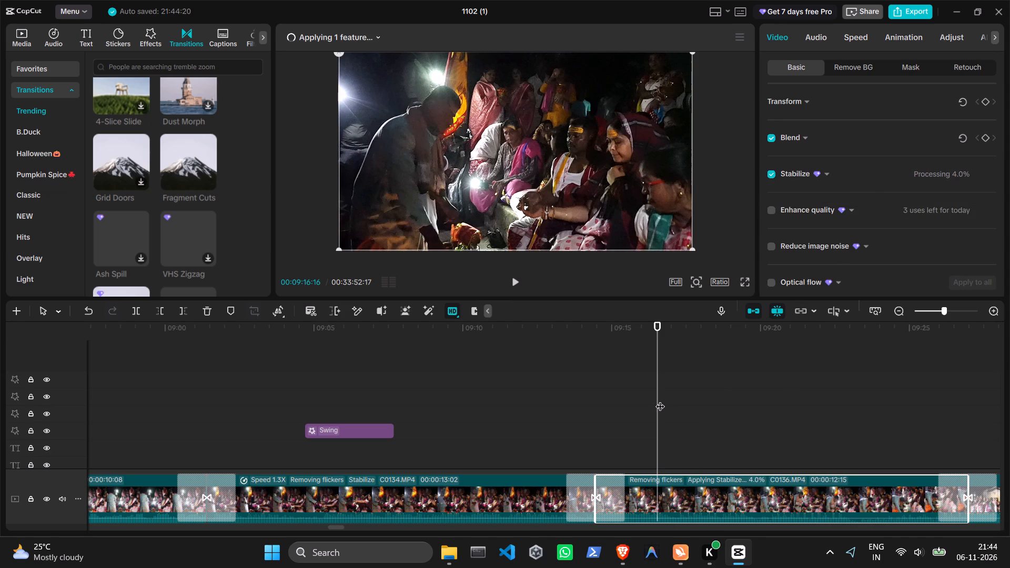
Add the Speed Lines effect from the NEW video effects category above C0136.MP4, starting at 00:09:17:24.
{"action": "left_click_drag", "start_coordinate": [660, 400], "coordinate": [717, 421]}
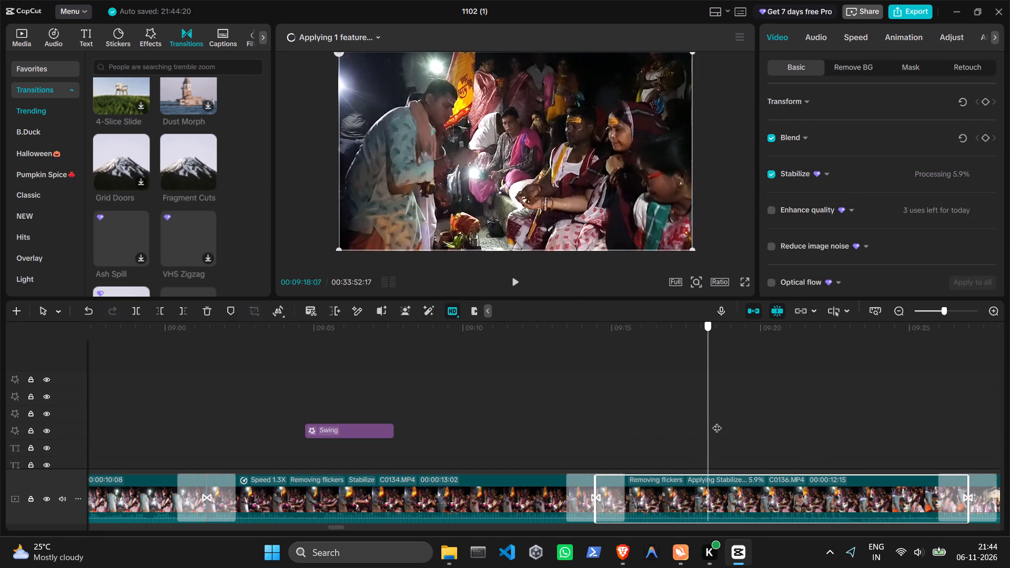
{"action": "left_click_drag", "start_coordinate": [717, 421], "coordinate": [724, 430]}
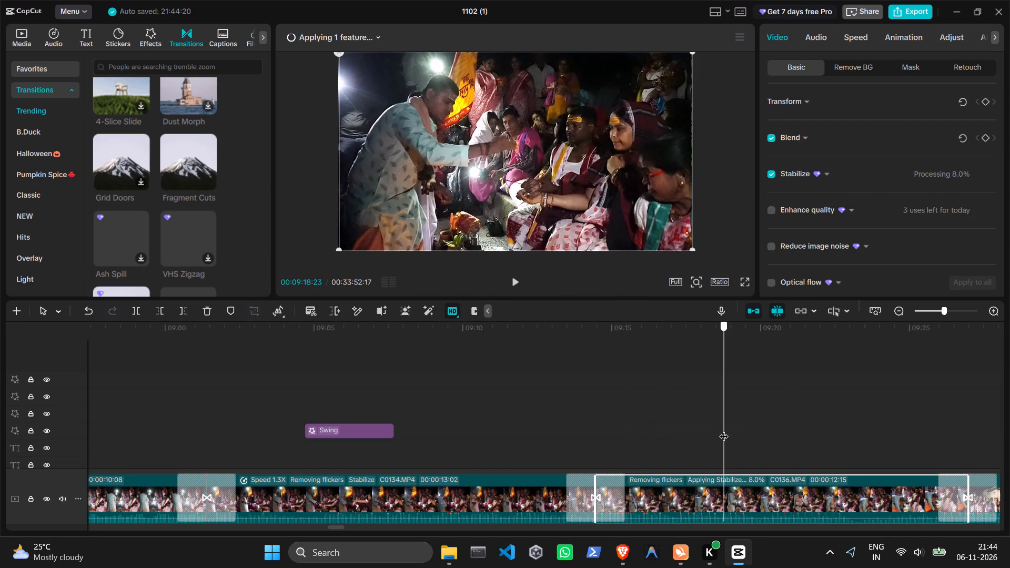
{"action": "left_click_drag", "start_coordinate": [724, 430], "coordinate": [713, 434]}
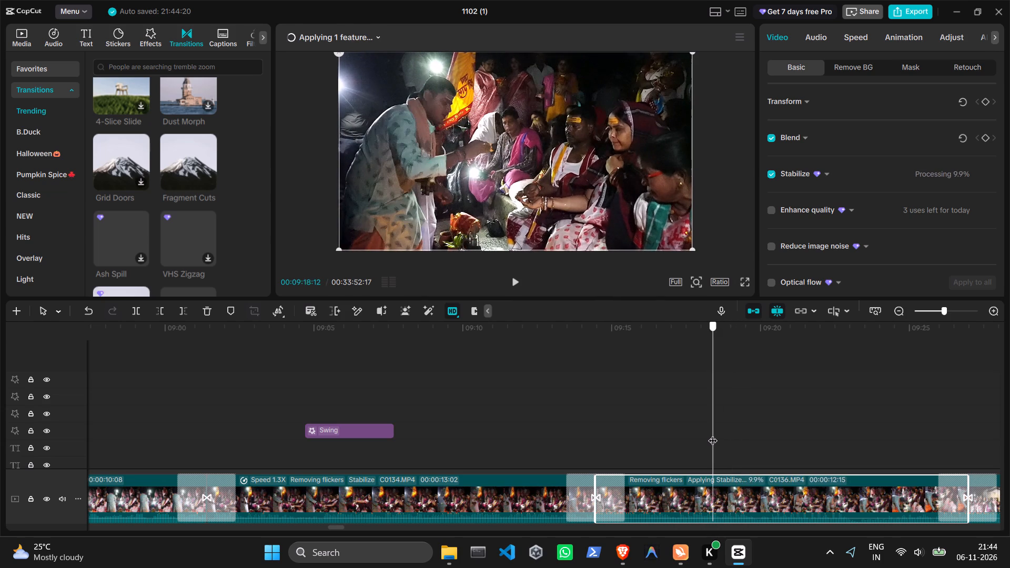
{"action": "left_click_drag", "start_coordinate": [713, 434], "coordinate": [695, 438]}
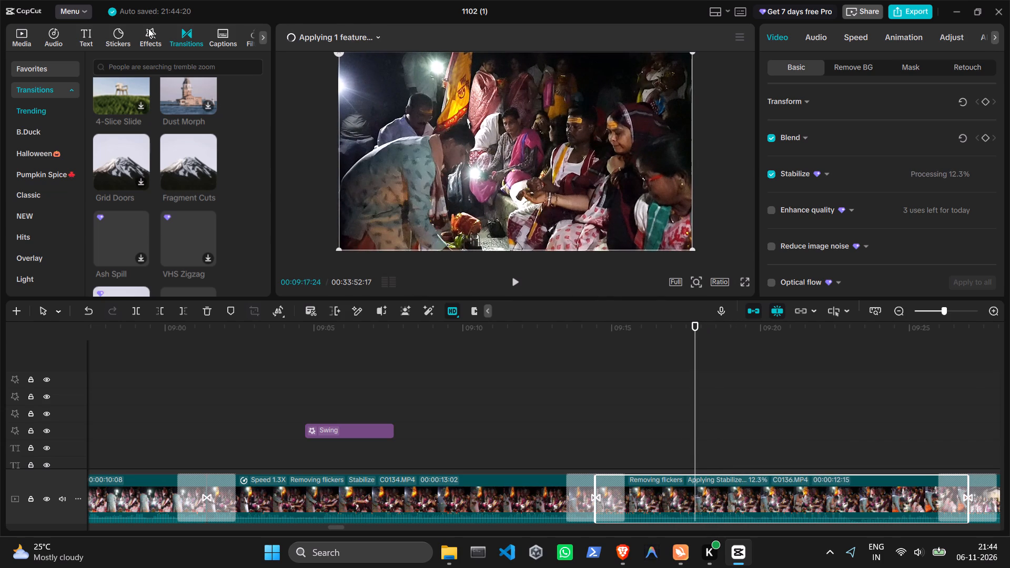
{"action": "left_click", "coordinate": [148, 28]}
{"action": "scroll", "coordinate": [189, 185], "scroll_direction": "down", "scroll_amount": 1}
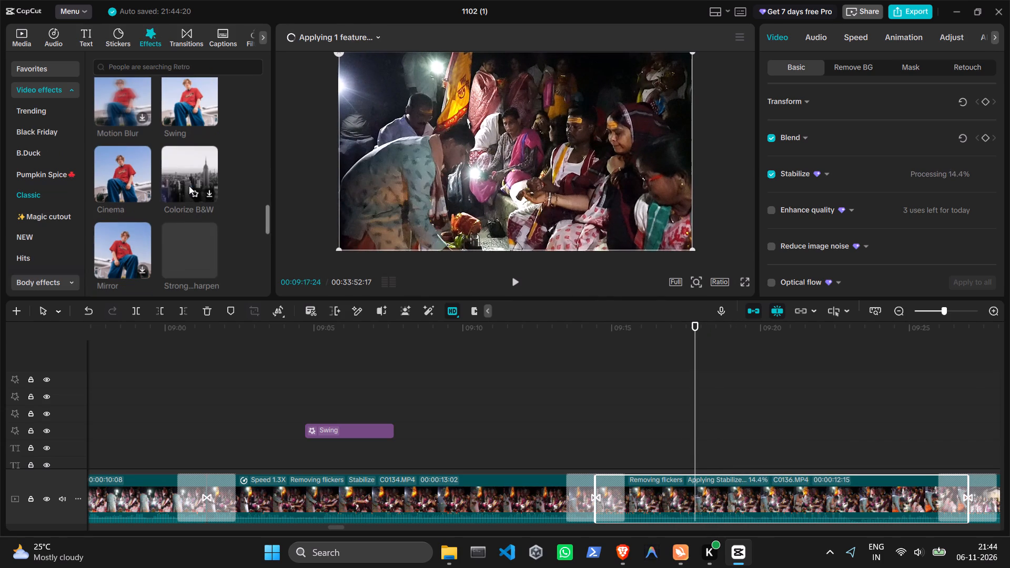
{"action": "scroll", "coordinate": [149, 166], "scroll_direction": "down", "scroll_amount": 2}
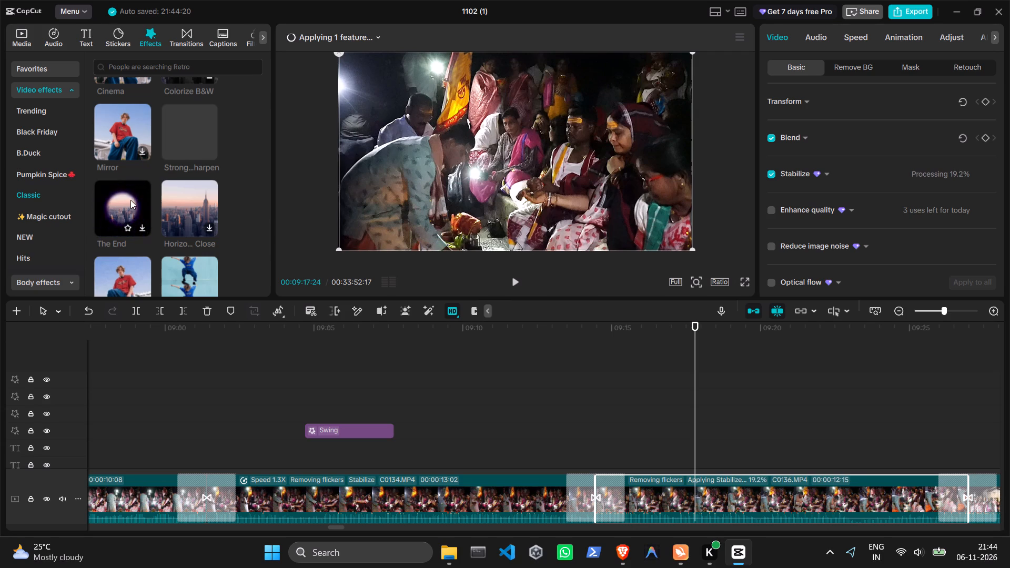
{"action": "scroll", "coordinate": [195, 199], "scroll_direction": "down", "scroll_amount": 1}
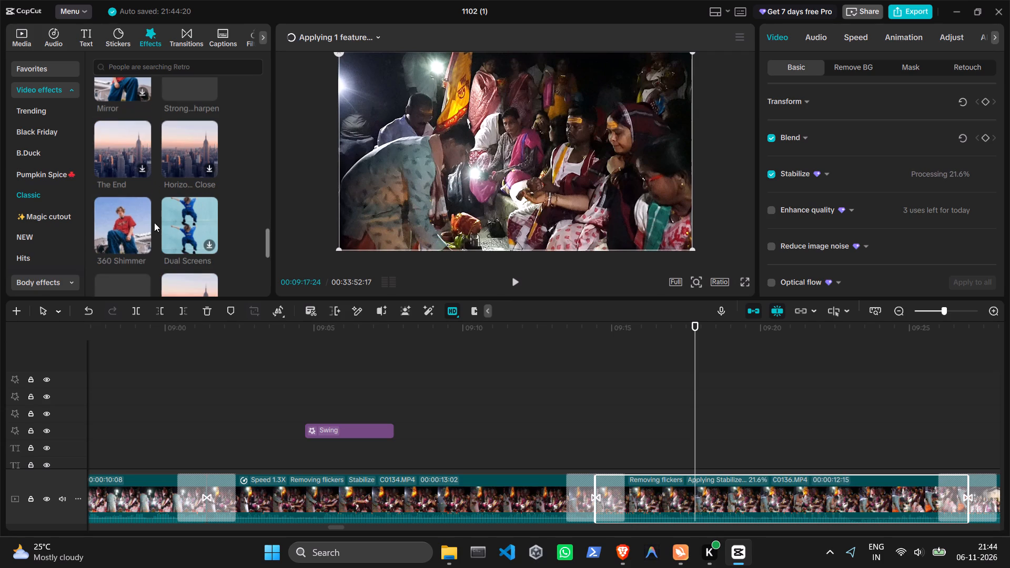
{"action": "scroll", "coordinate": [138, 224], "scroll_direction": "down", "scroll_amount": 2}
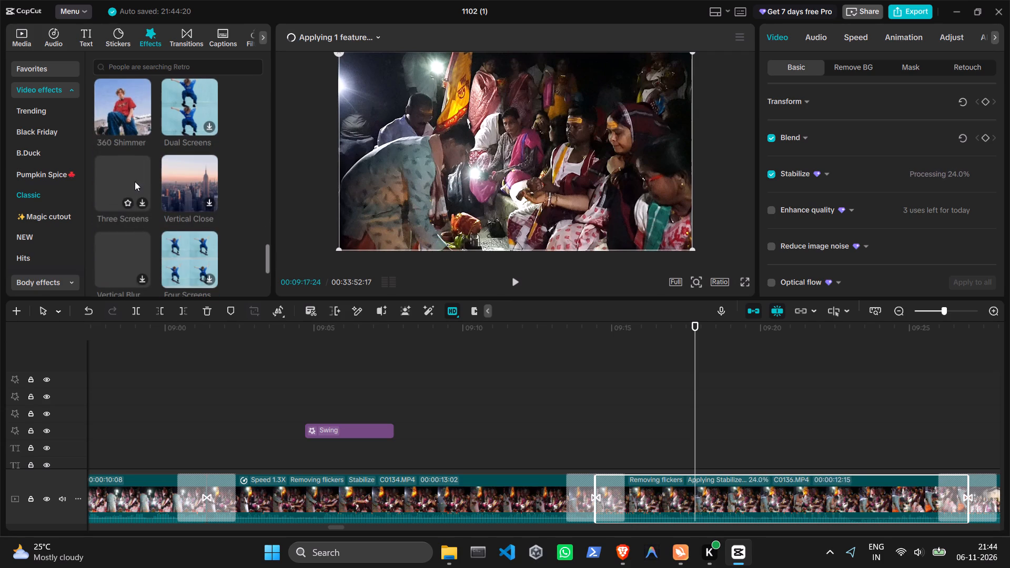
{"action": "scroll", "coordinate": [179, 175], "scroll_direction": "down", "scroll_amount": 1}
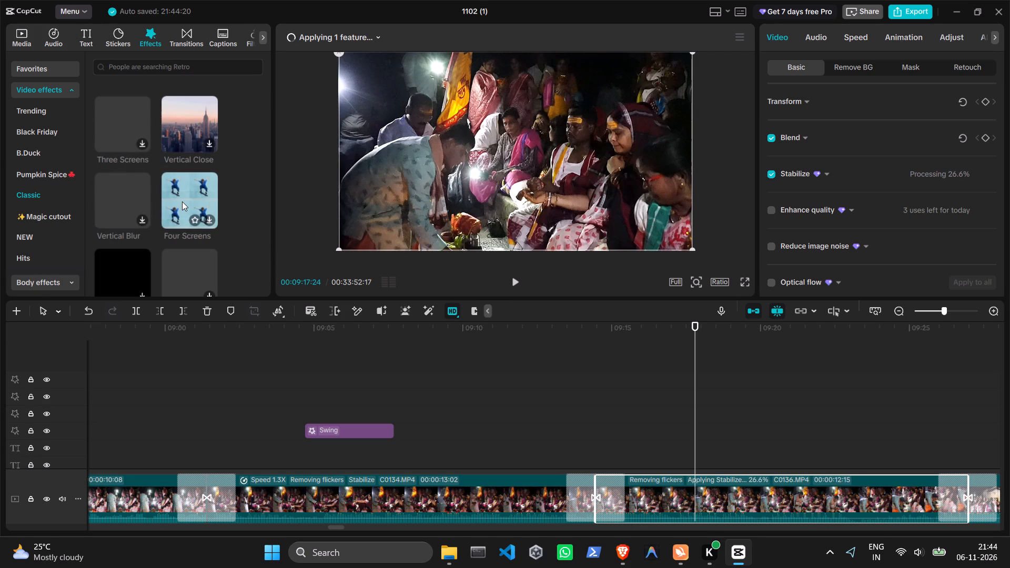
{"action": "scroll", "coordinate": [182, 201], "scroll_direction": "down", "scroll_amount": 1}
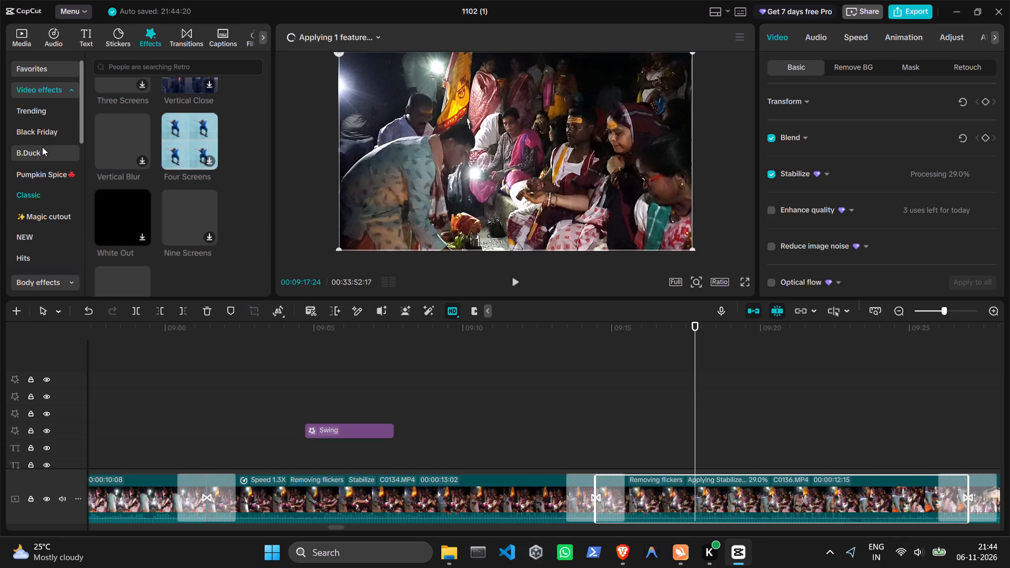
{"action": "left_click", "coordinate": [24, 232]}
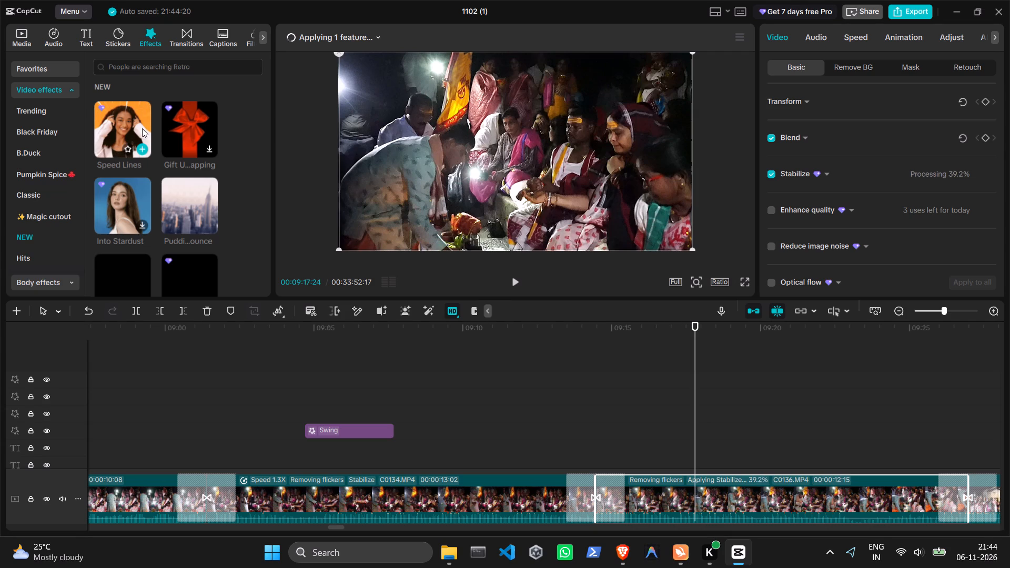
{"action": "left_click", "coordinate": [140, 151]}
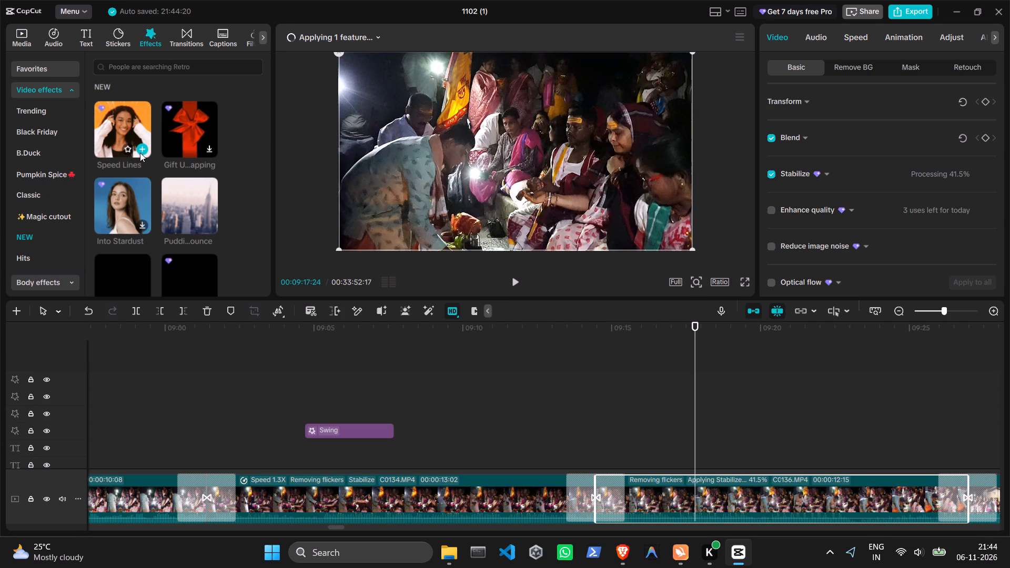
Play back the Speed Lines section of C0136.MP4 to review the effect.
{"action": "left_click", "coordinate": [516, 286]}
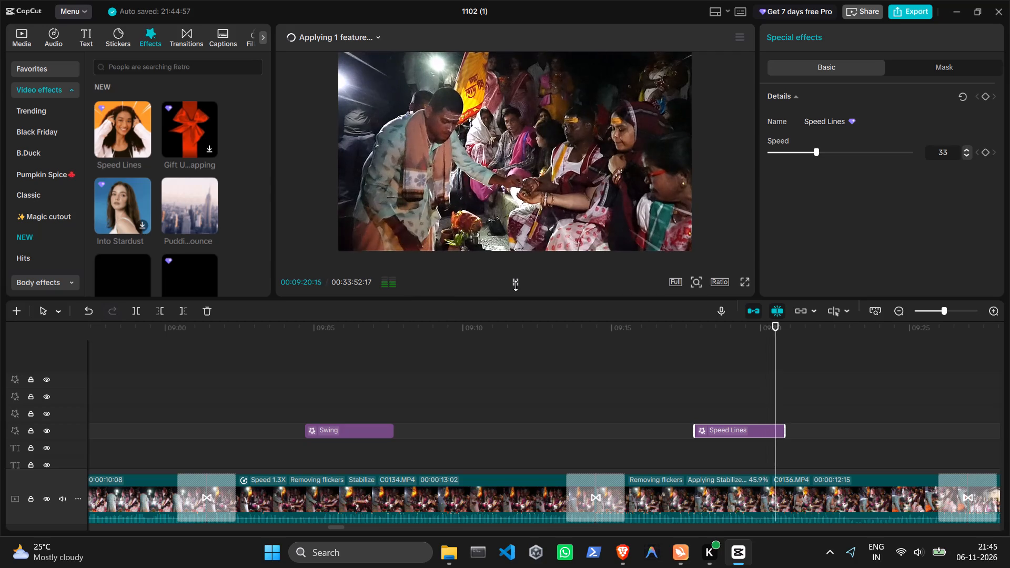
{"action": "left_click", "coordinate": [516, 286]}
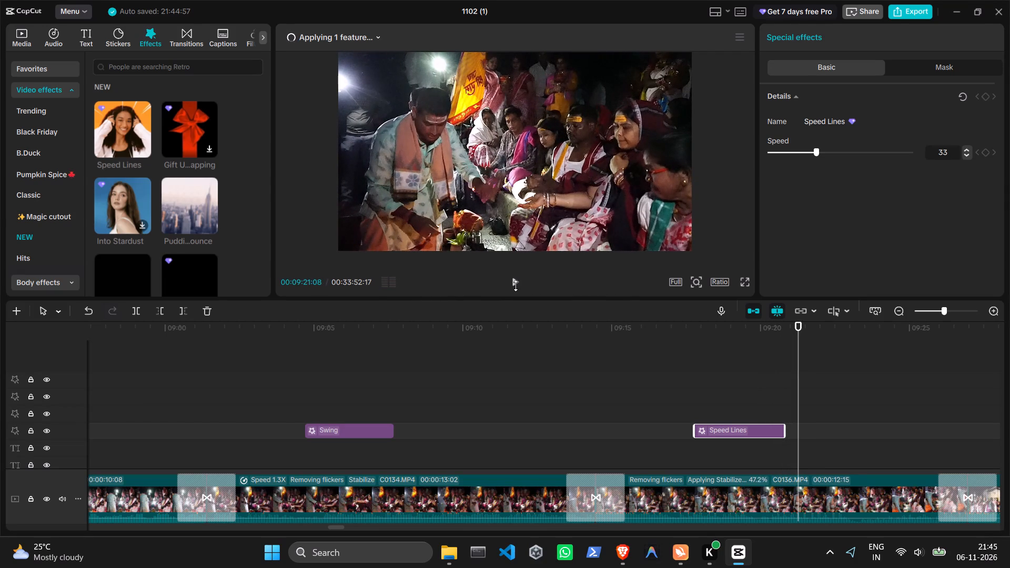
{"action": "left_click", "coordinate": [194, 376]}
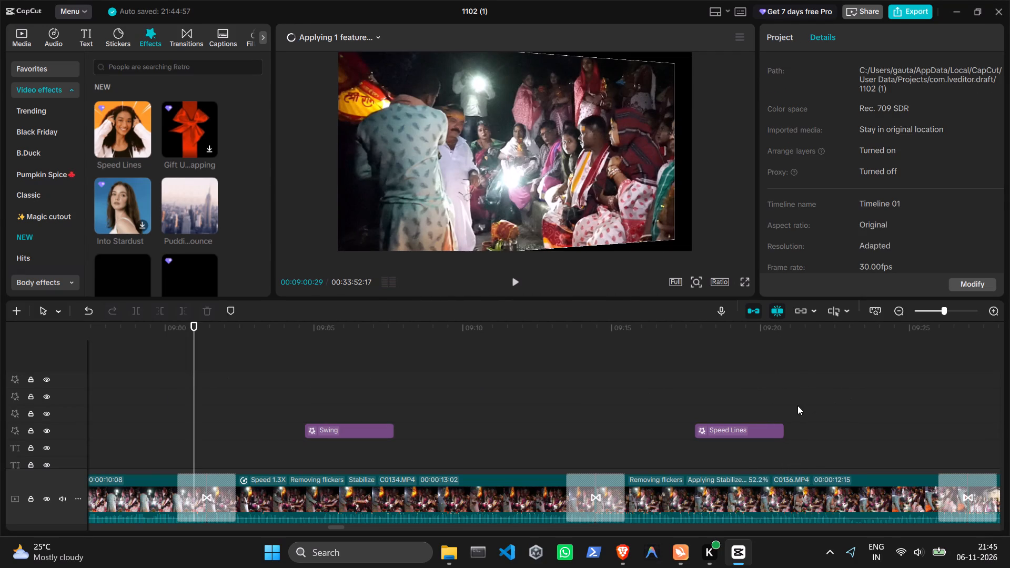
Scrub through the end of C0136.MP4 and play the transition into C0141.MP4 to review it.
{"action": "left_click", "coordinate": [790, 405]}
{"action": "left_click_drag", "start_coordinate": [790, 405], "coordinate": [849, 408]}
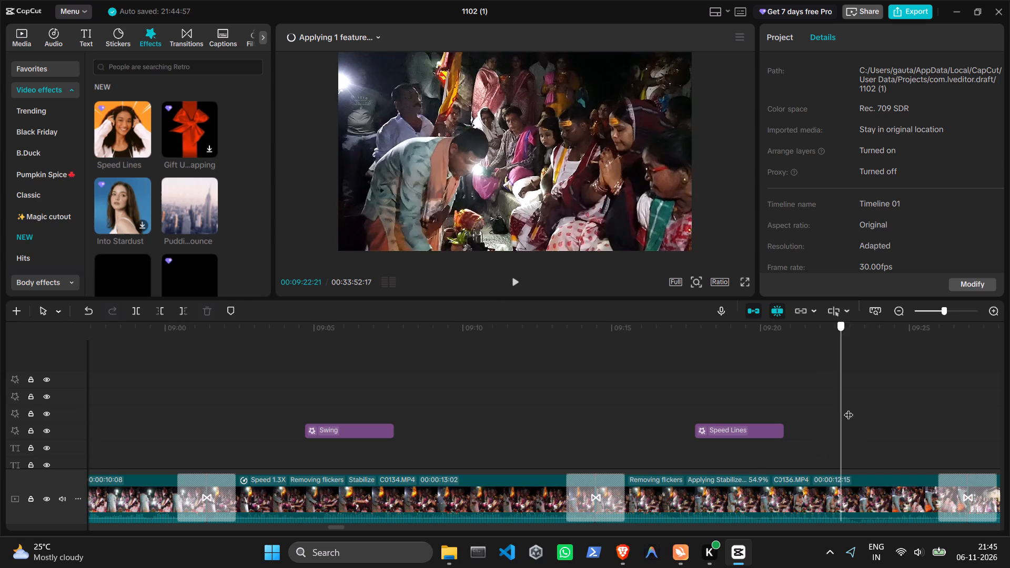
{"action": "left_click_drag", "start_coordinate": [849, 408], "coordinate": [925, 410]}
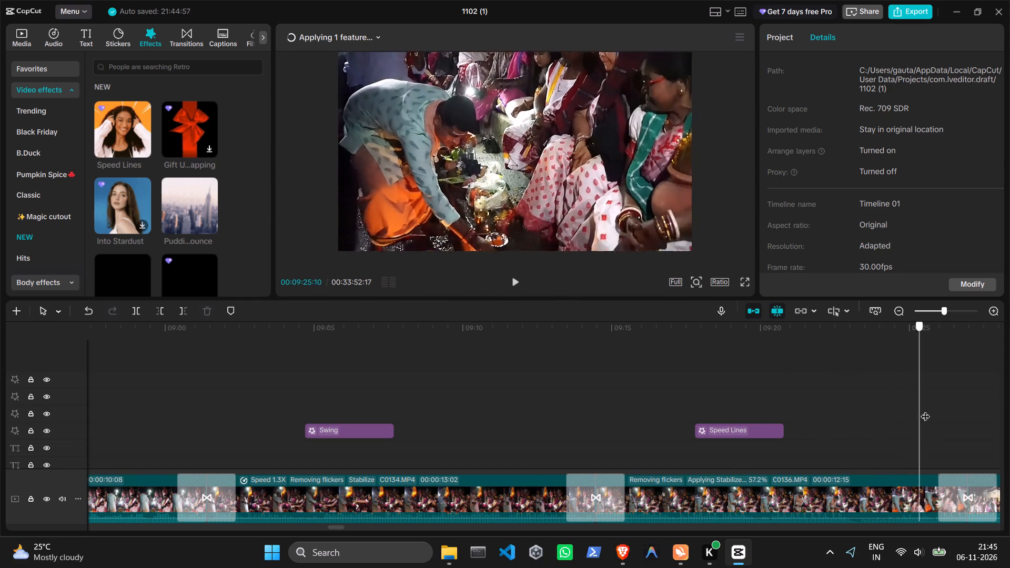
{"action": "left_click_drag", "start_coordinate": [925, 410], "coordinate": [906, 418]}
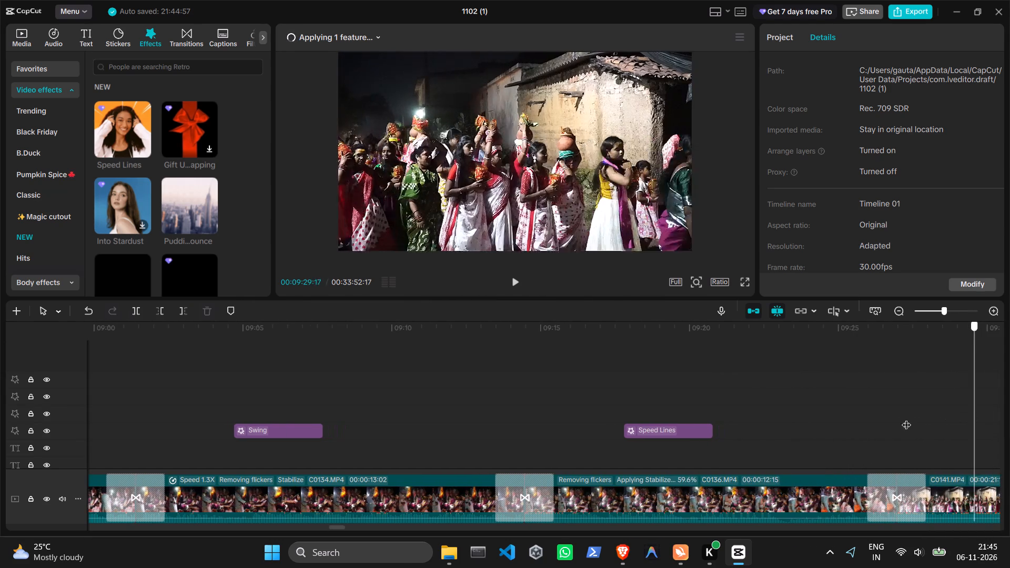
{"action": "left_click_drag", "start_coordinate": [906, 418], "coordinate": [780, 427]}
{"action": "left_click", "coordinate": [520, 288]}
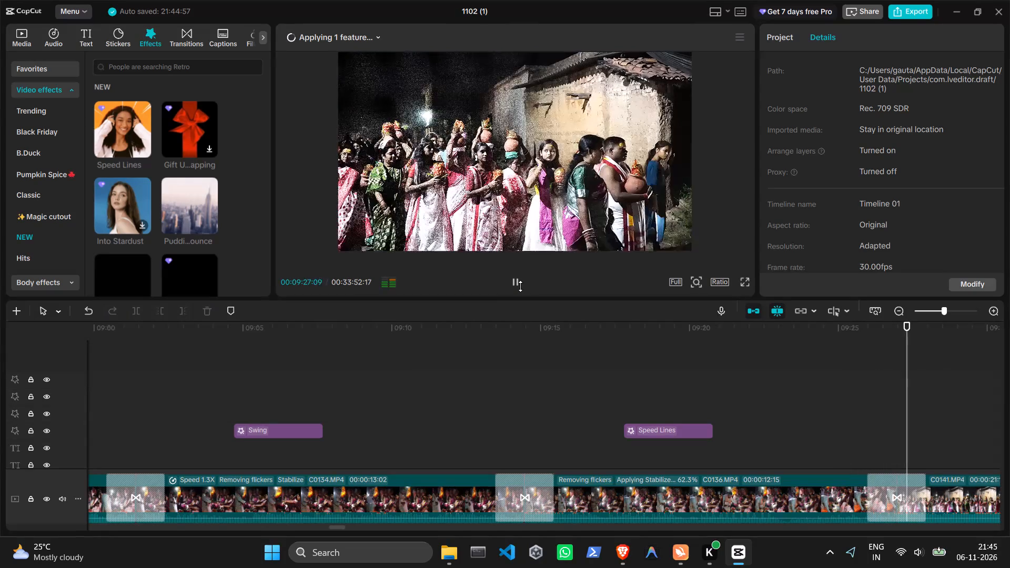
{"action": "left_click", "coordinate": [520, 286]}
{"action": "double_click", "coordinate": [520, 286]}
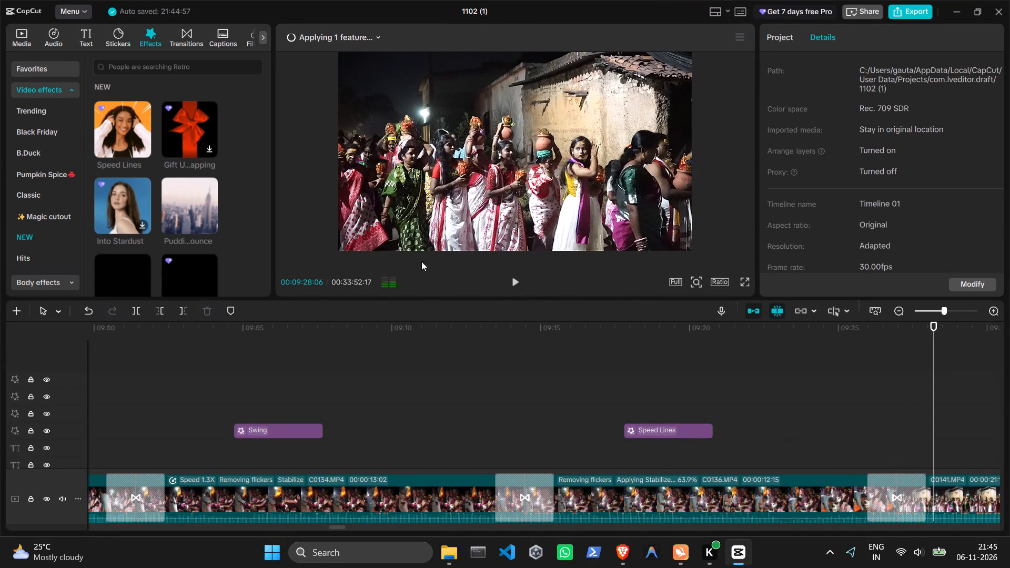
Start downloading the Bokeh Rays effect from the NEW video effects category.
{"action": "scroll", "coordinate": [206, 190], "scroll_direction": "down", "scroll_amount": 3}
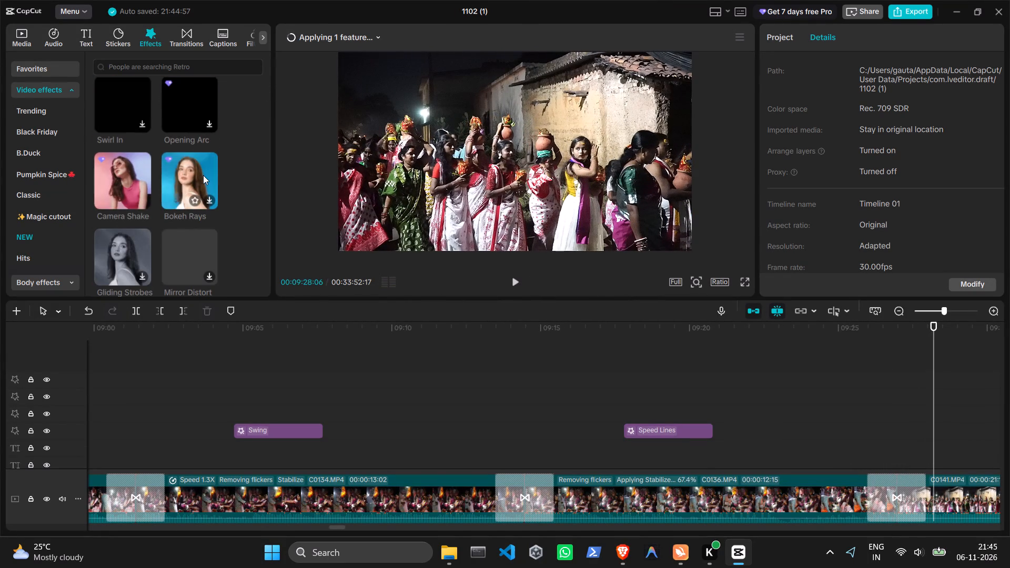
{"action": "left_click", "coordinate": [209, 201]}
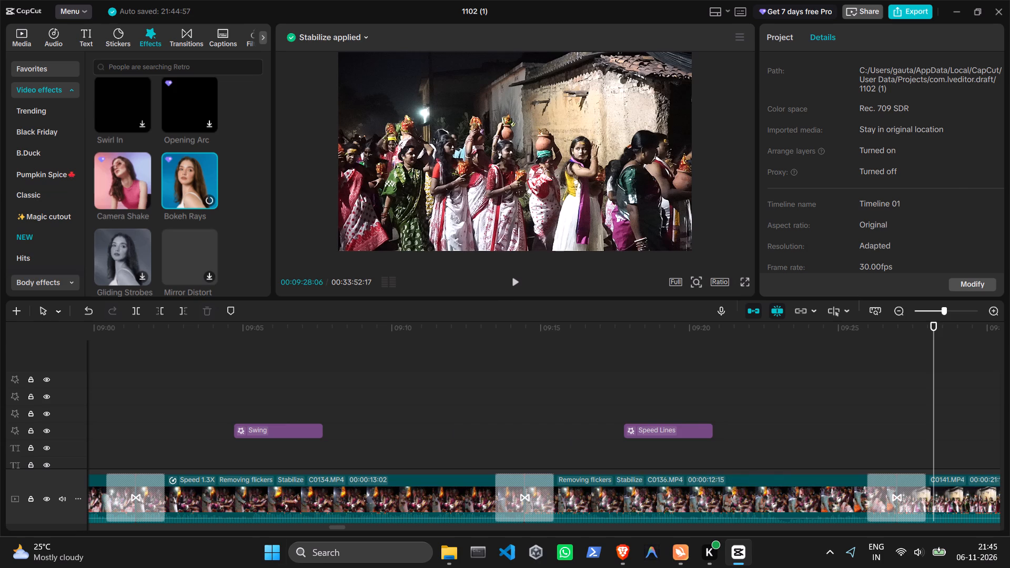
Switch to File Explorer, examine the drives under This PC, and close it again.
{"action": "left_click", "coordinate": [437, 551]}
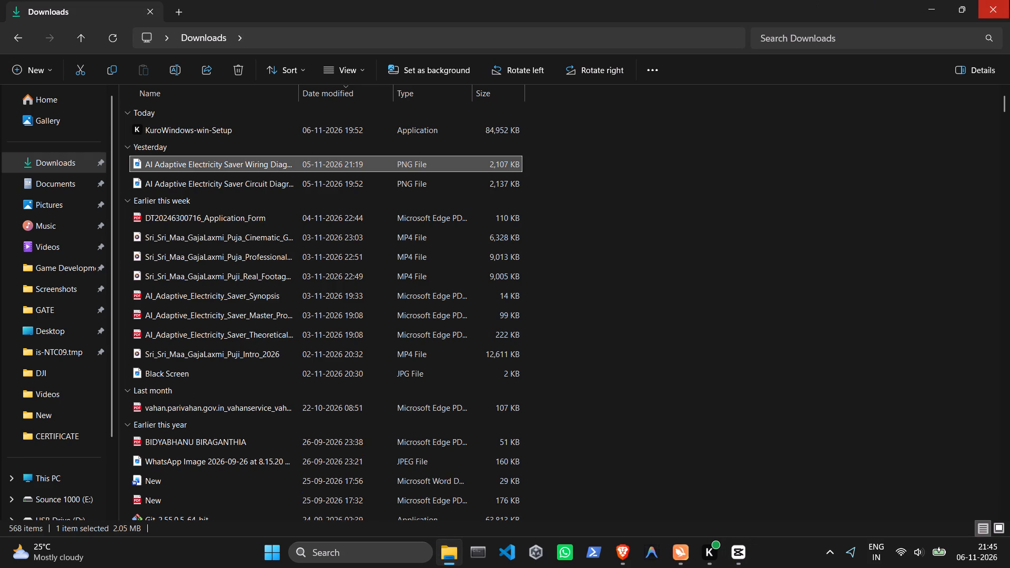
{"action": "left_click", "coordinate": [1009, 0]}
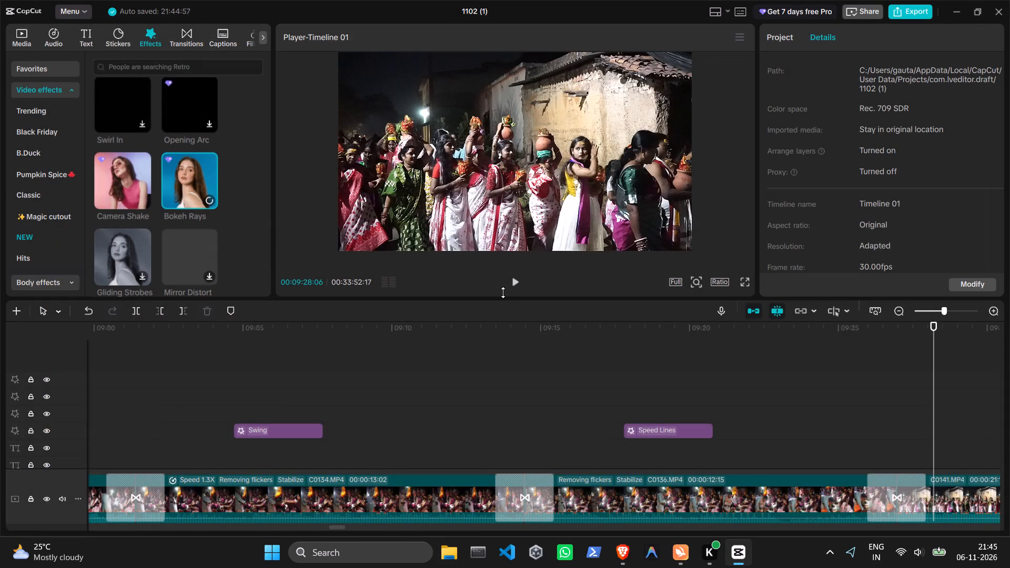
{"action": "left_click", "coordinate": [435, 554]}
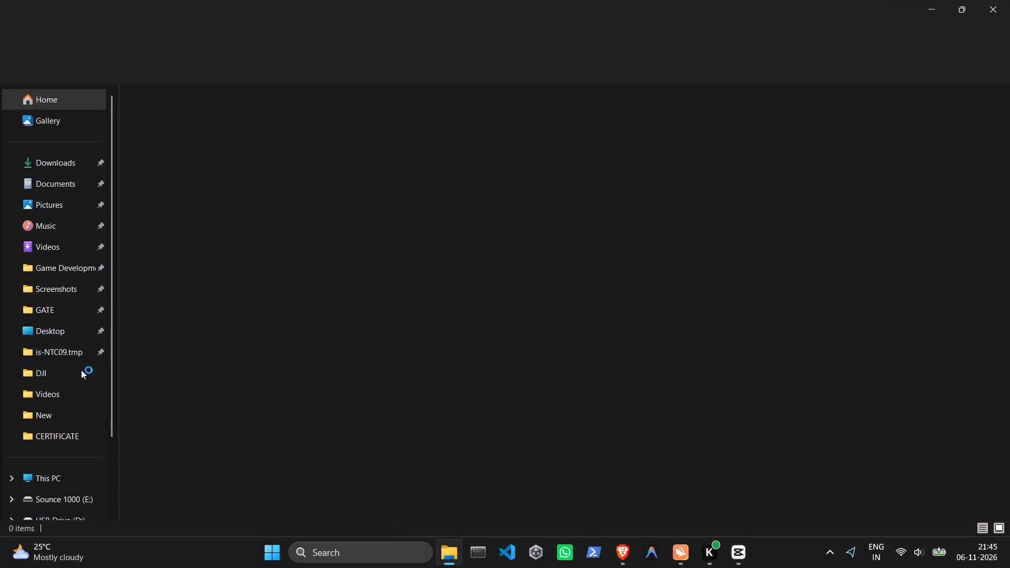
{"action": "left_click", "coordinate": [73, 477]}
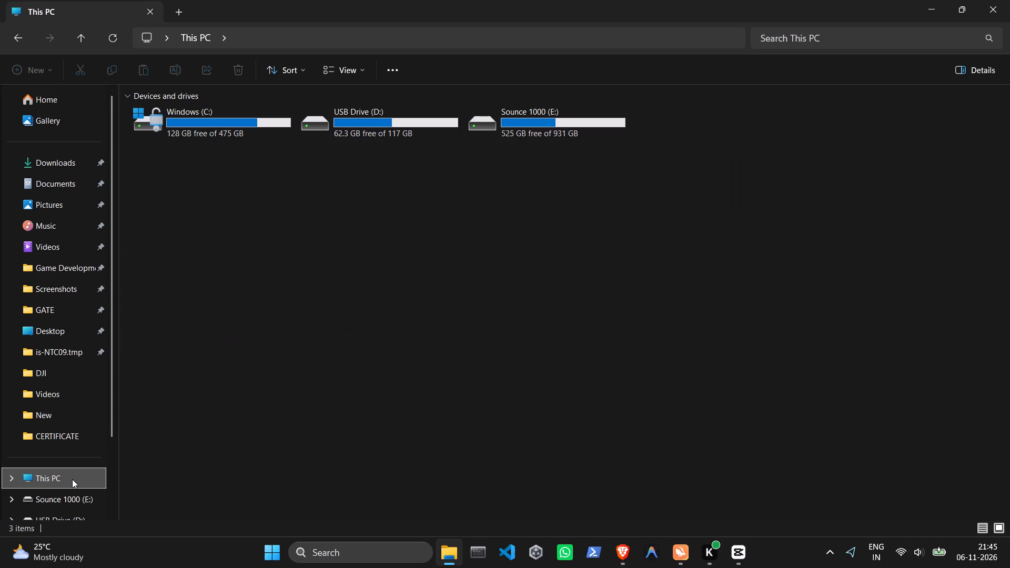
{"action": "left_click", "coordinate": [980, 6]}
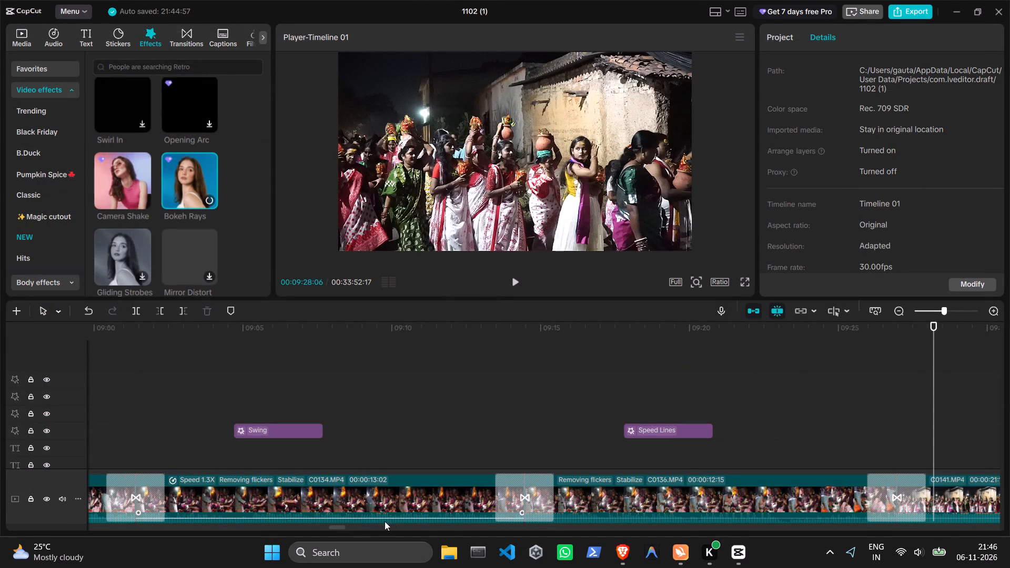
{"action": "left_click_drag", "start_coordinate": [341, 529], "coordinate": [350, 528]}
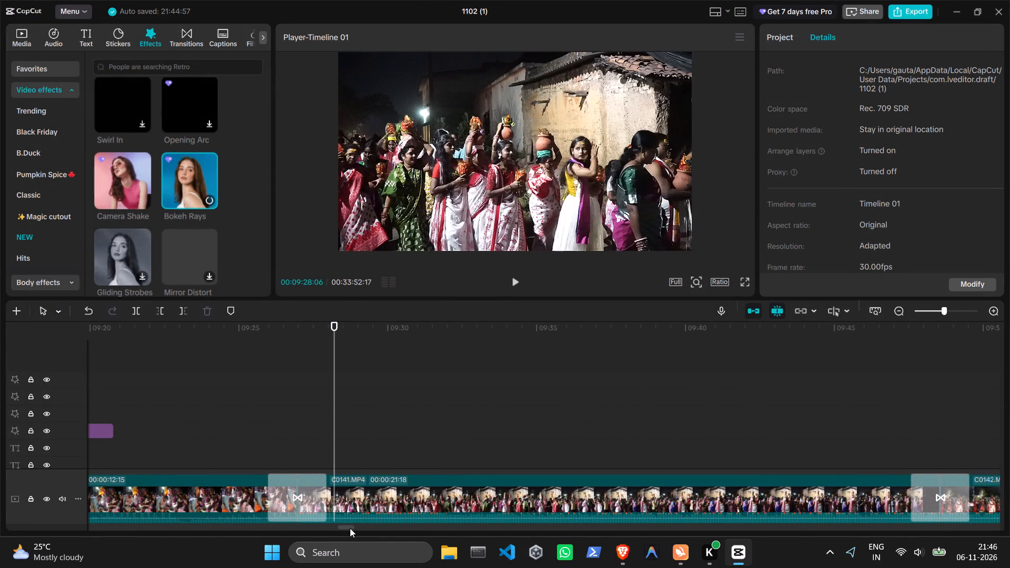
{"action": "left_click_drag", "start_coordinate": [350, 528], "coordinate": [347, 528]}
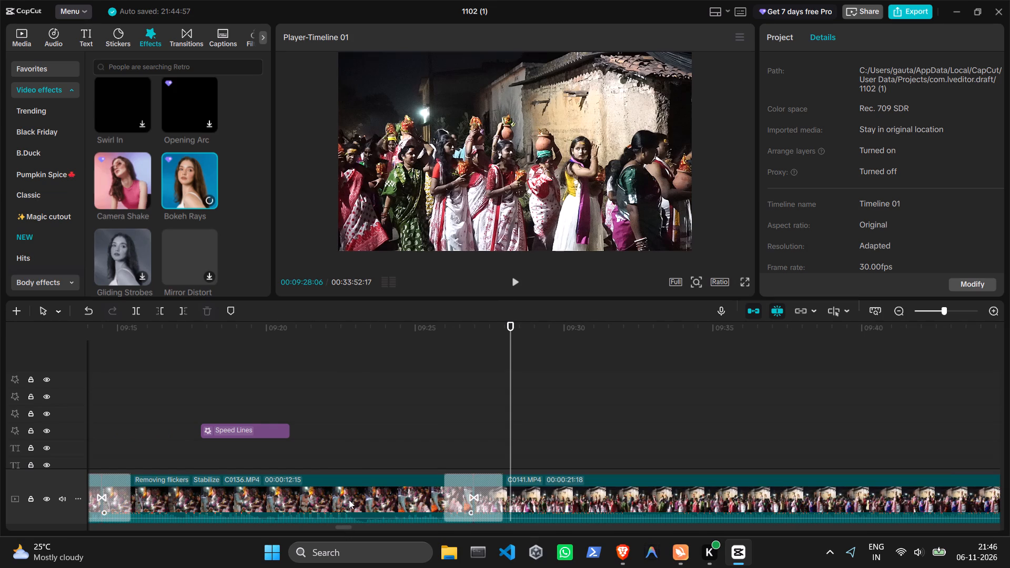
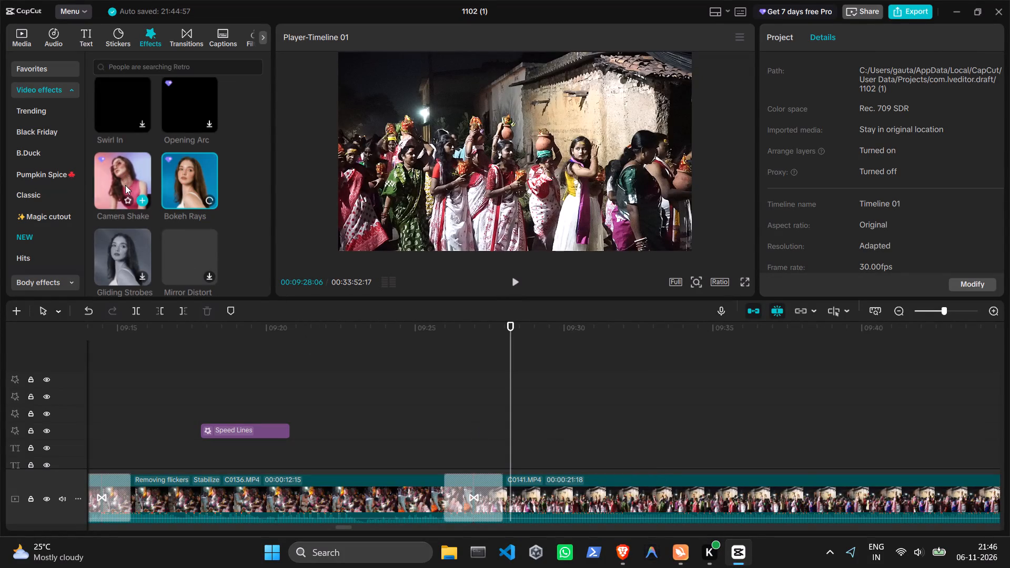
Add the Camera Shake effect at 00:09:28:06, over the start of C0141.MP4.
{"action": "left_click", "coordinate": [144, 199]}
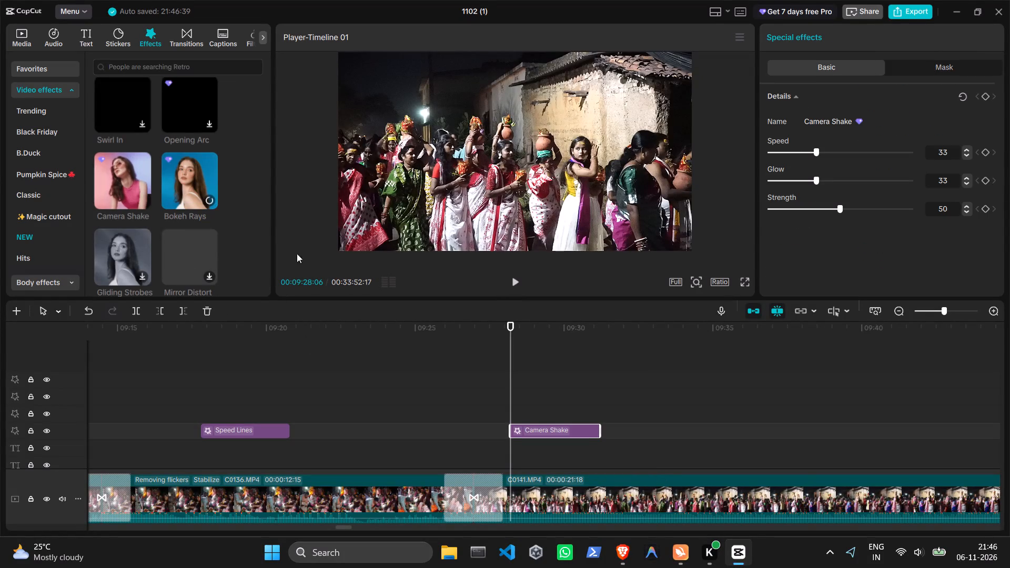
Play back the Camera Shake section of C0141.MP4 and a few seconds beyond to review the effect.
{"action": "left_click", "coordinate": [514, 281]}
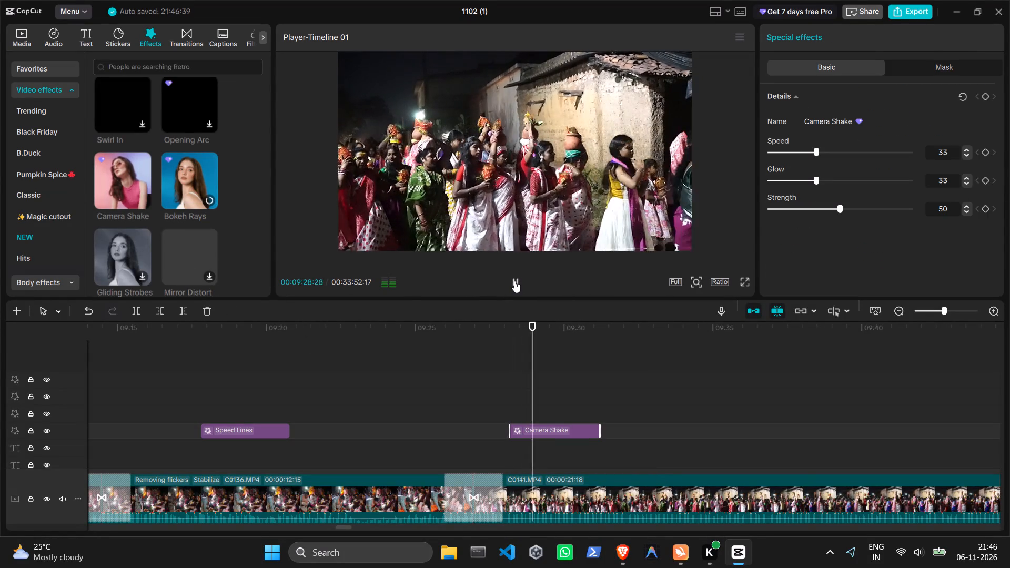
{"action": "left_click", "coordinate": [514, 281]}
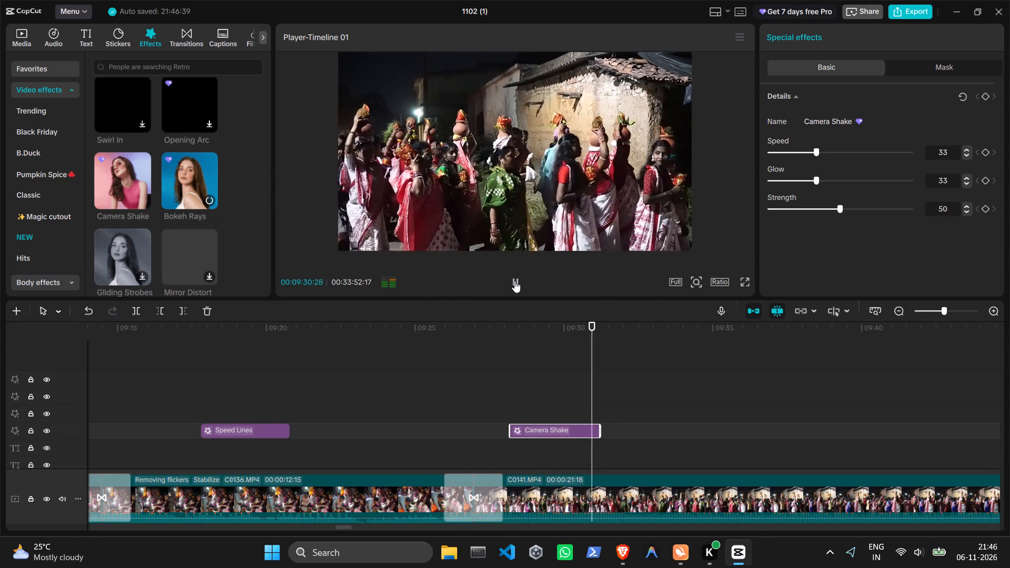
{"action": "left_click", "coordinate": [483, 397]}
{"action": "left_click", "coordinate": [518, 277]}
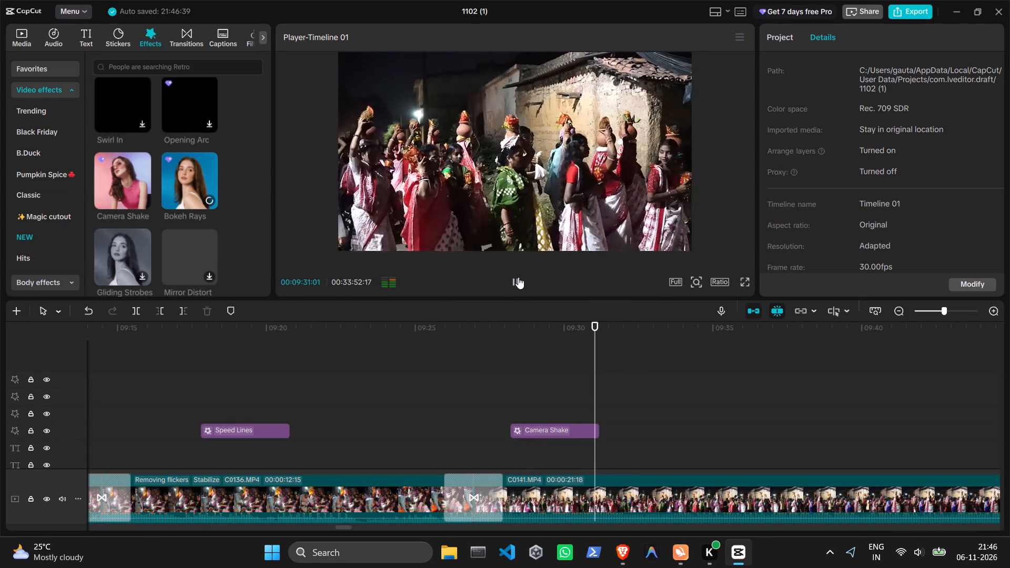
{"action": "left_click", "coordinate": [518, 277]}
{"action": "left_click", "coordinate": [518, 277]}
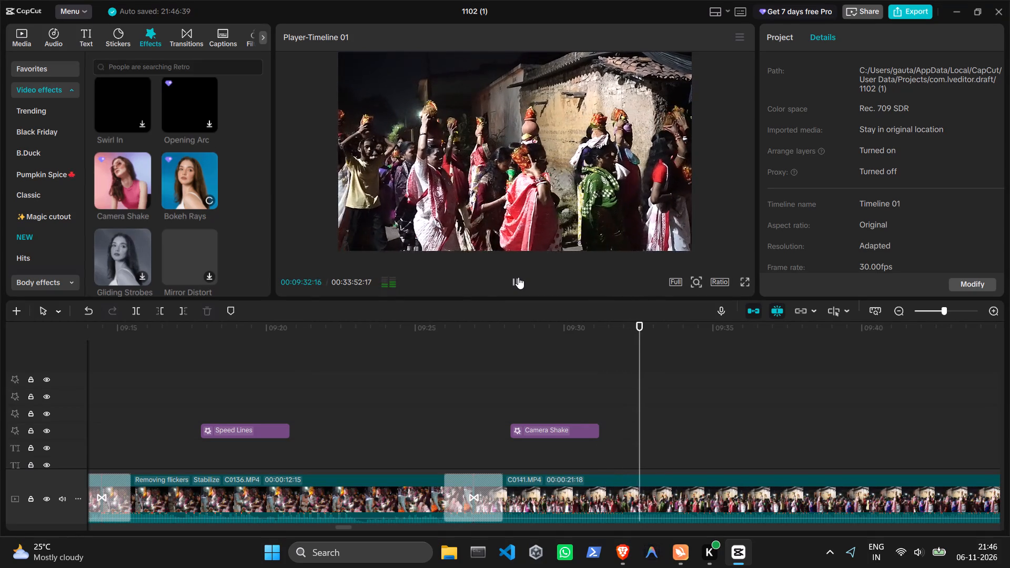
{"action": "left_click", "coordinate": [518, 277]}
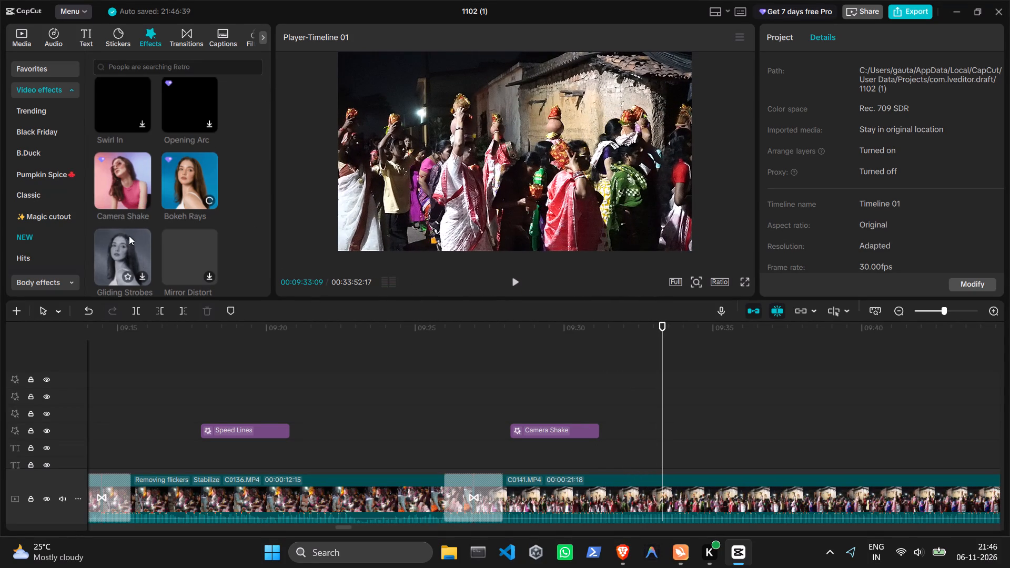
Browse the NEW video effects and start downloading the Glow Sway effect.
{"action": "scroll", "coordinate": [185, 244], "scroll_direction": "down", "scroll_amount": 2}
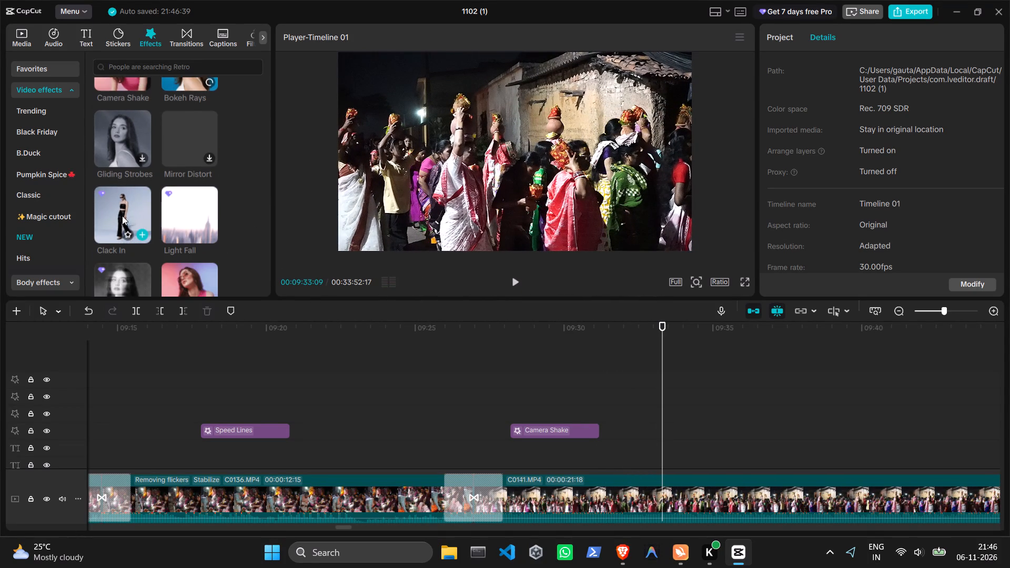
{"action": "scroll", "coordinate": [139, 215], "scroll_direction": "down", "scroll_amount": 1}
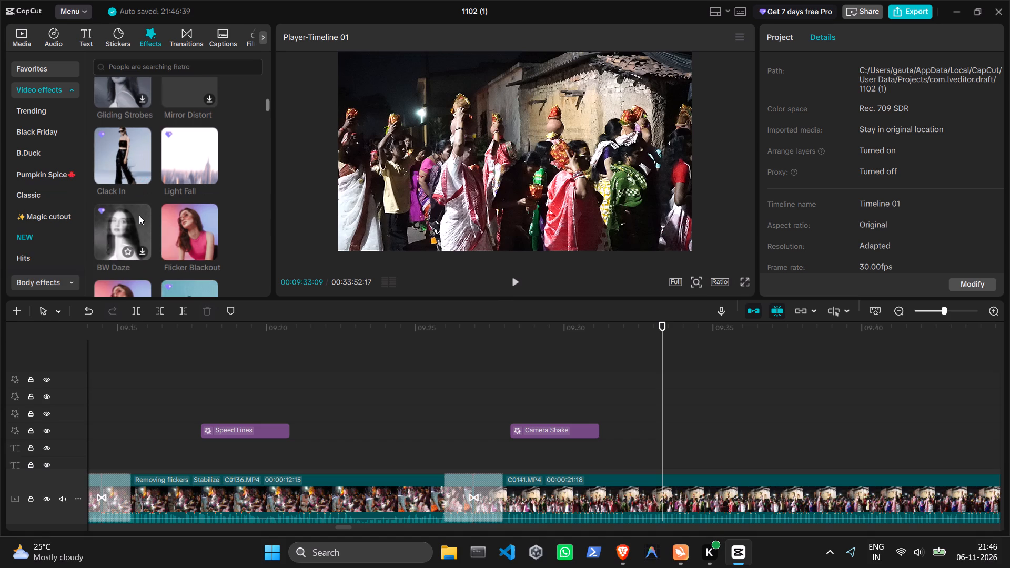
{"action": "scroll", "coordinate": [177, 214], "scroll_direction": "down", "scroll_amount": 1}
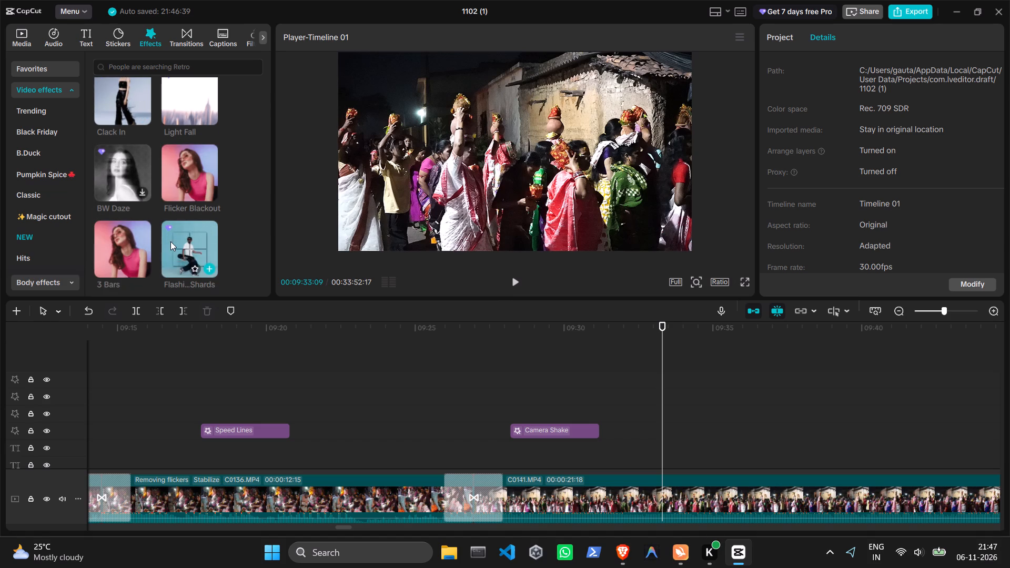
{"action": "scroll", "coordinate": [170, 241], "scroll_direction": "down", "scroll_amount": 2}
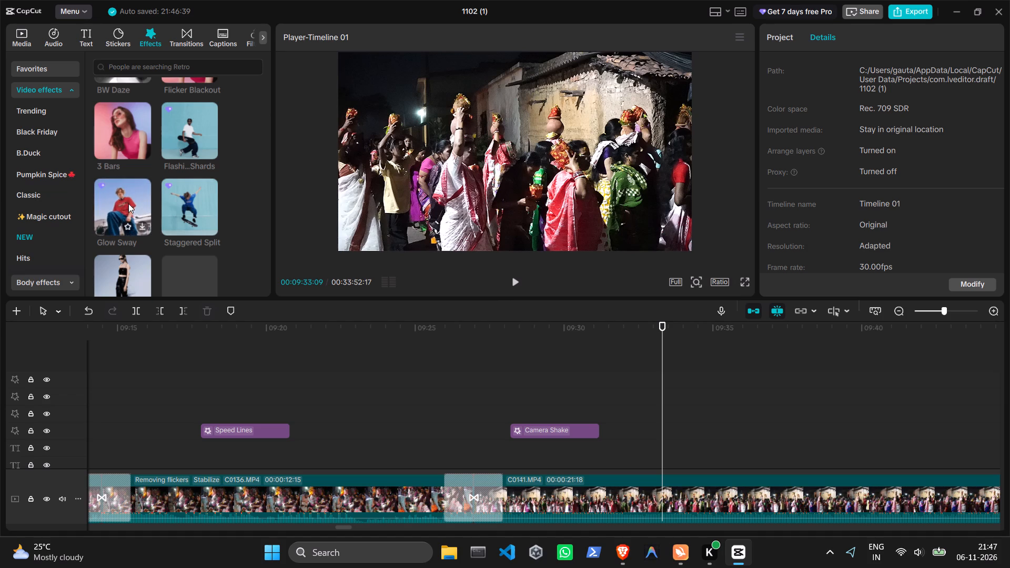
{"action": "left_click", "coordinate": [139, 226]}
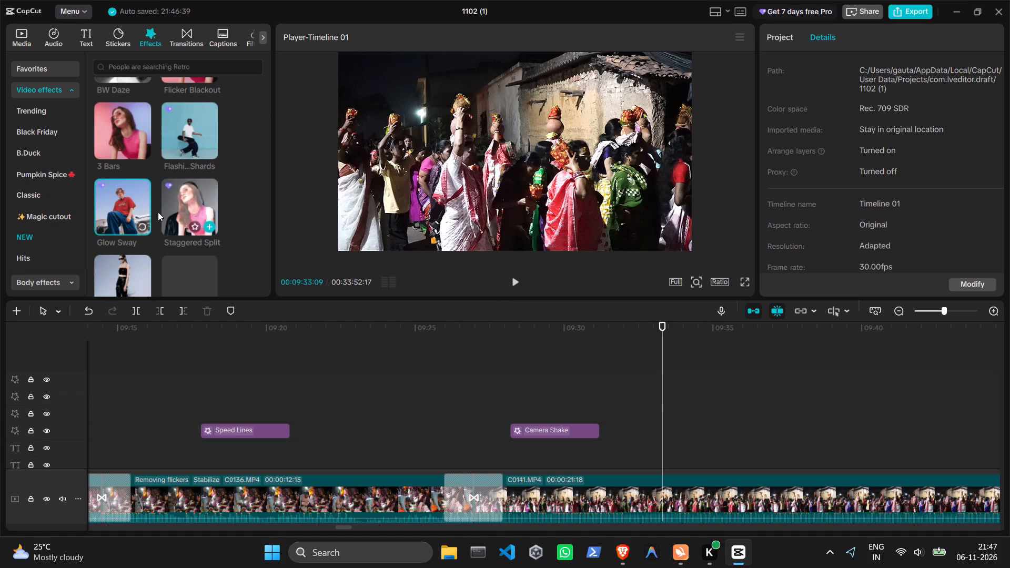
{"action": "scroll", "coordinate": [133, 211], "scroll_direction": "down", "scroll_amount": 1}
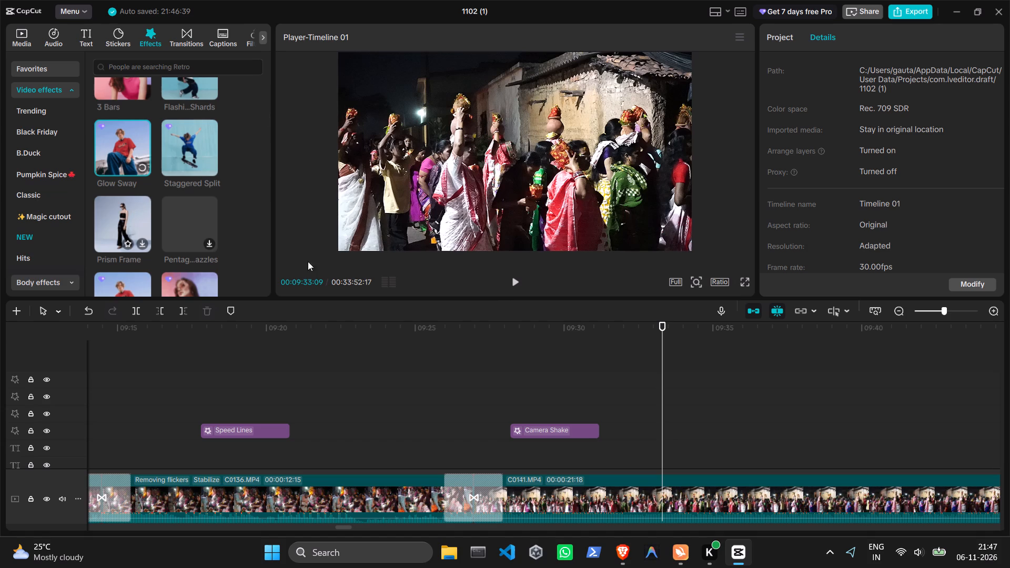
Turn on stabilization for the C0141.MP4 clip at the Recommended level.
{"action": "left_click", "coordinate": [571, 502]}
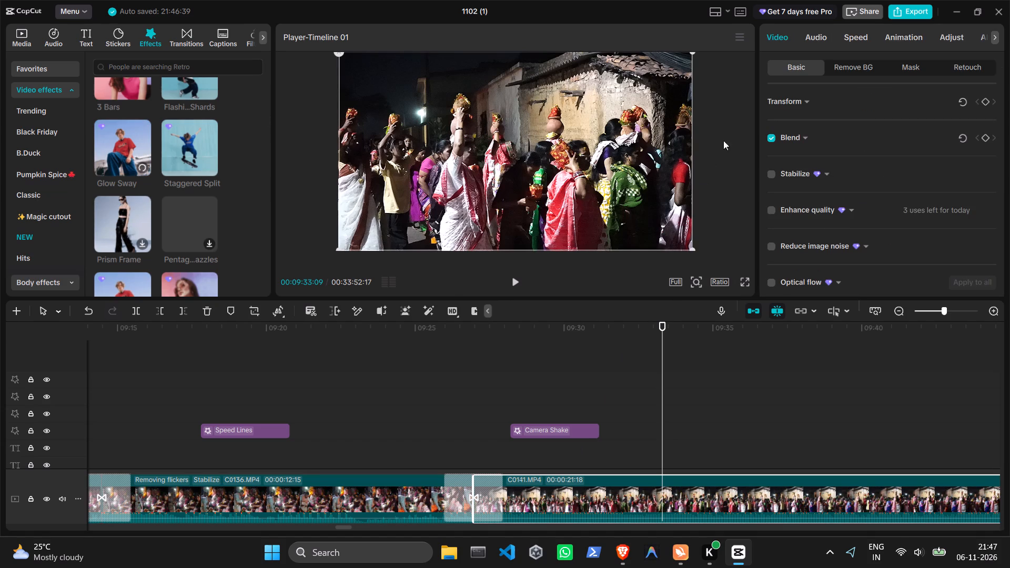
{"action": "scroll", "coordinate": [773, 217], "scroll_direction": "down", "scroll_amount": 2}
{"action": "scroll", "coordinate": [773, 218], "scroll_direction": "up", "scroll_amount": 1}
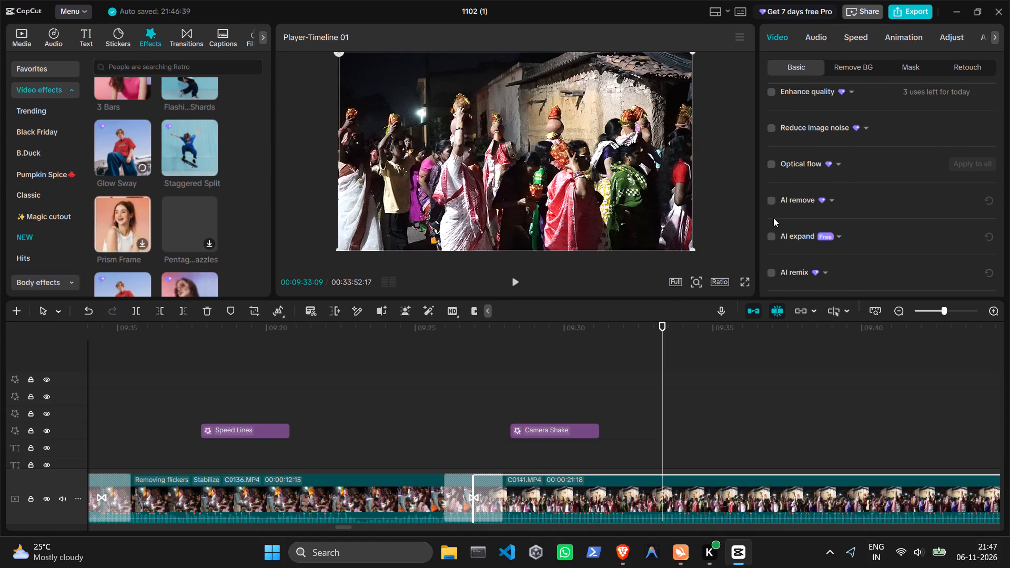
{"action": "left_click", "coordinate": [767, 118]}
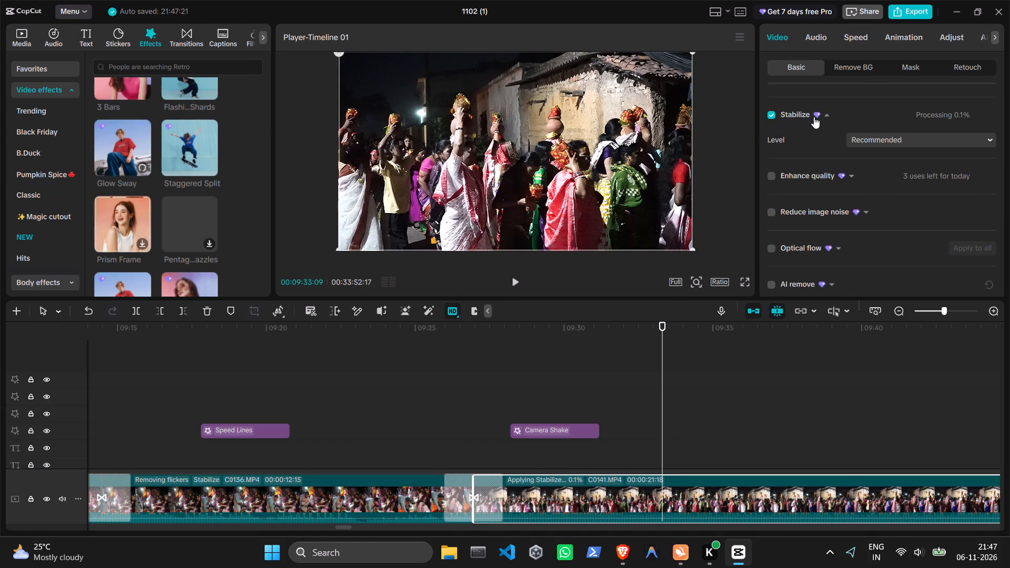
{"action": "left_click", "coordinate": [824, 114]}
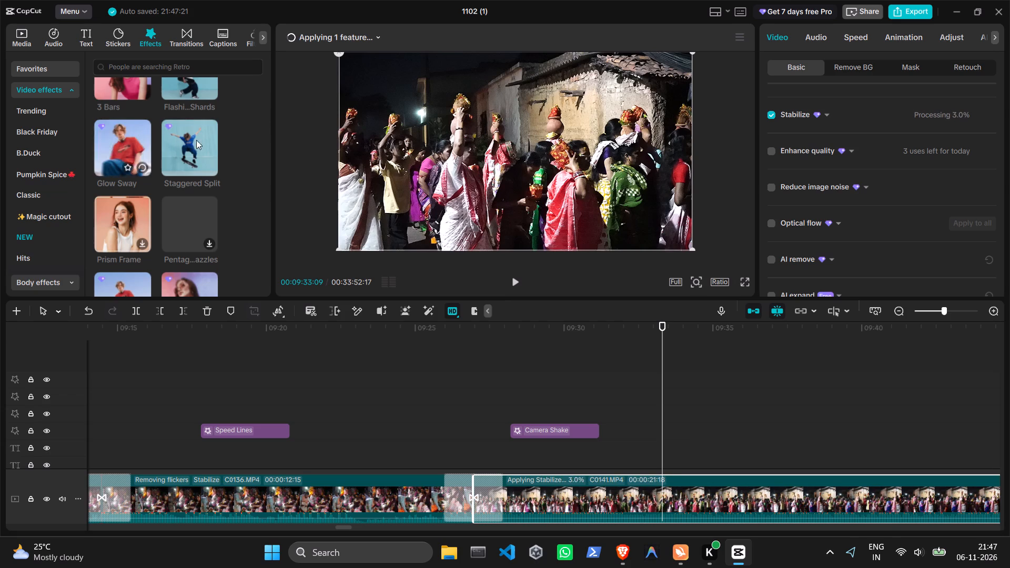
Switch to the Brave browser, open Fast.com to check the internet speed, and return to CapCut.
{"action": "left_click", "coordinate": [620, 551]}
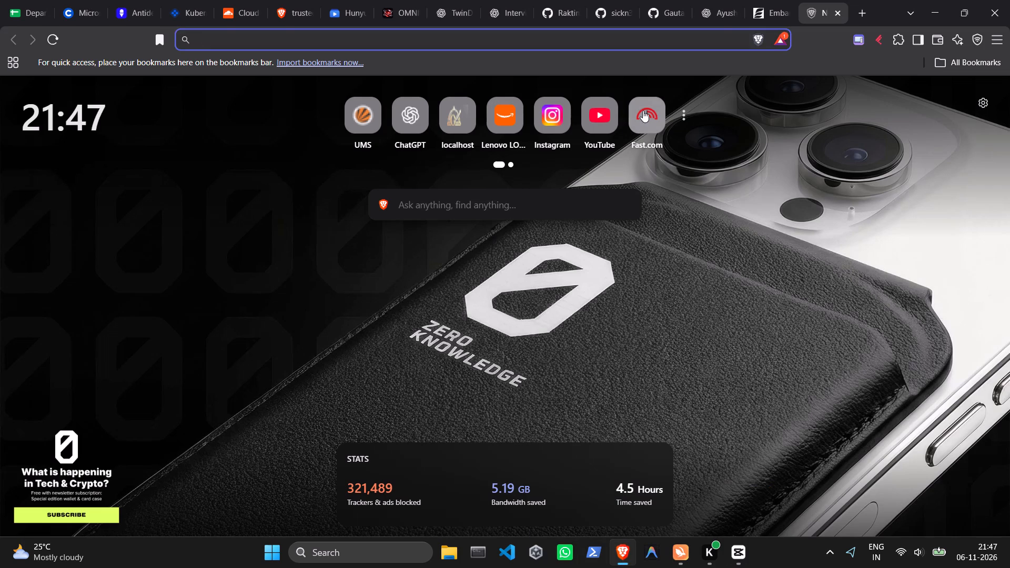
{"action": "left_click", "coordinate": [643, 110]}
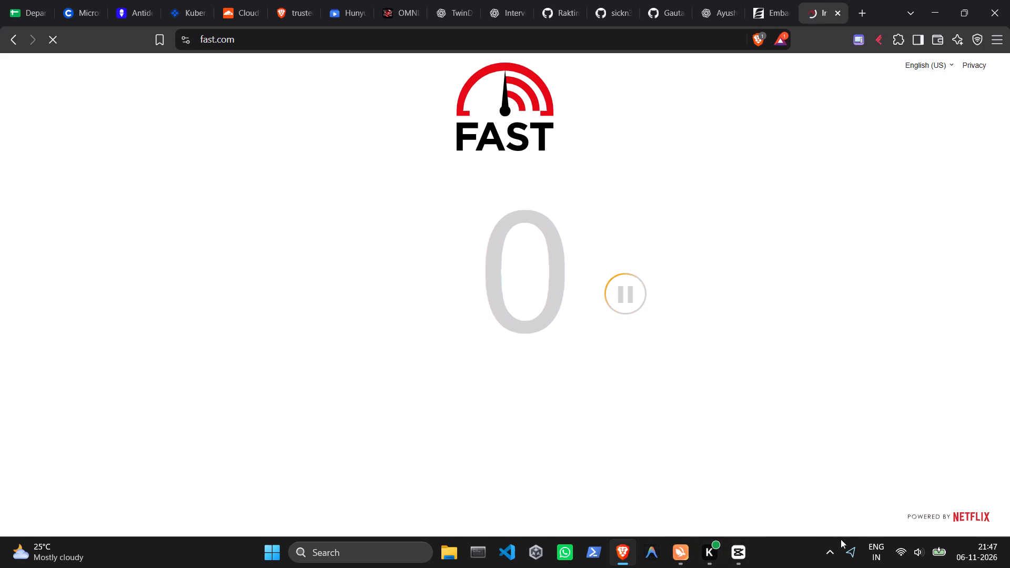
{"action": "left_click", "coordinate": [822, 552]}
{"action": "left_click", "coordinate": [823, 550]}
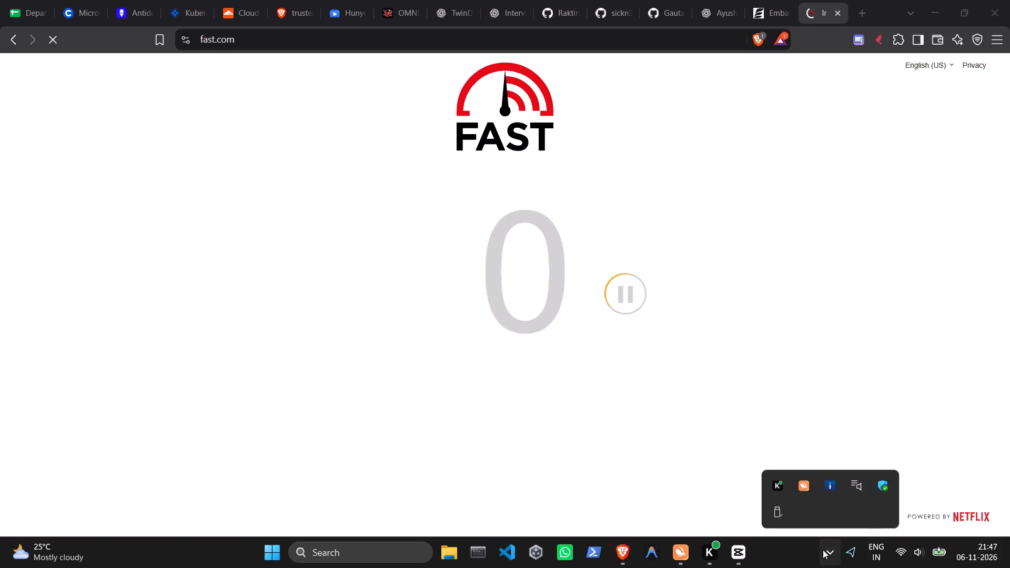
{"action": "left_click", "coordinate": [742, 556]}
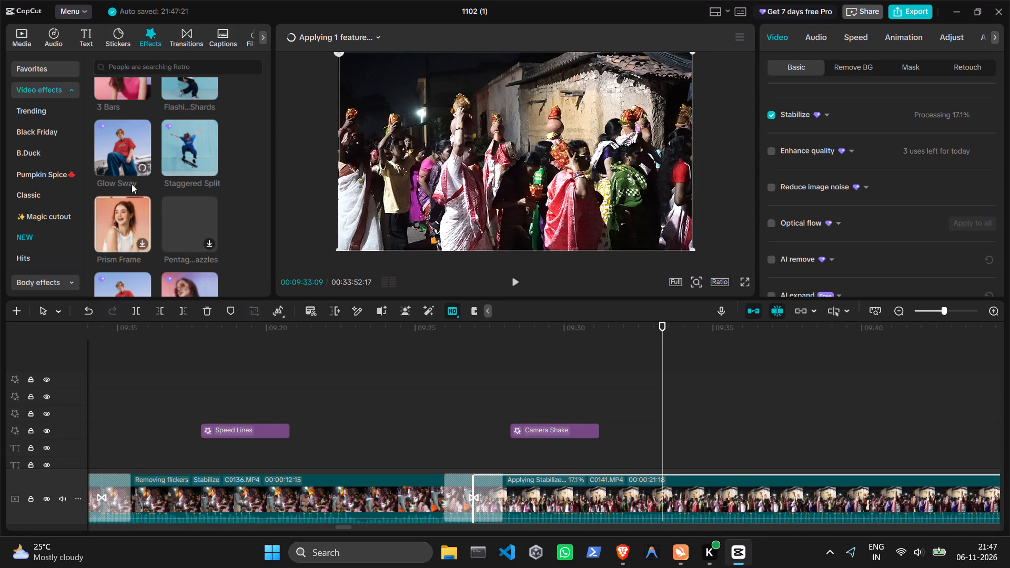
Browse the NEW video effects and preview the Clack In effect on C0141.MP4.
{"action": "scroll", "coordinate": [132, 182], "scroll_direction": "up", "scroll_amount": 1}
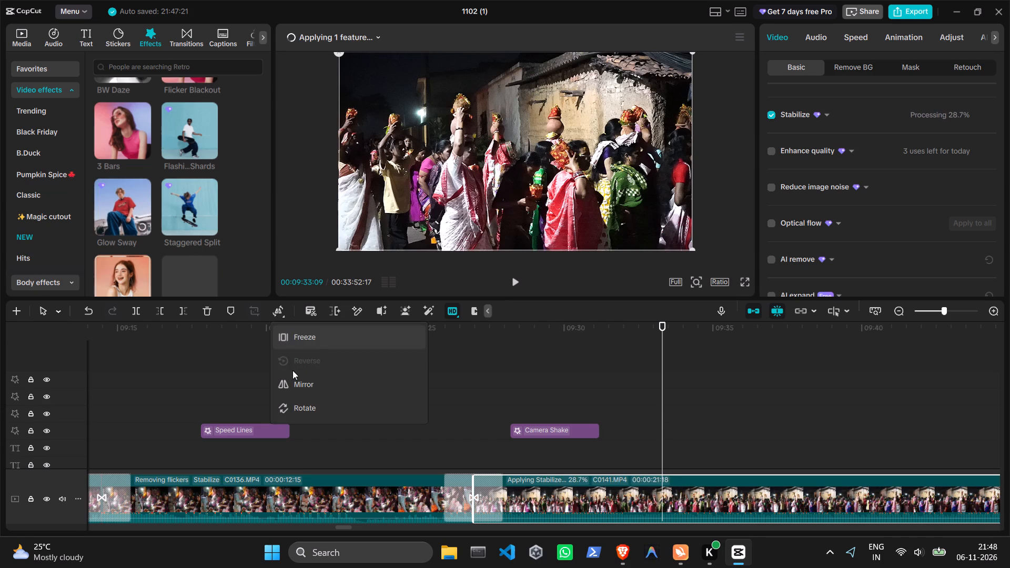
{"action": "scroll", "coordinate": [292, 370], "scroll_direction": "down", "scroll_amount": 2}
{"action": "scroll", "coordinate": [435, 454], "scroll_direction": "down", "scroll_amount": 4}
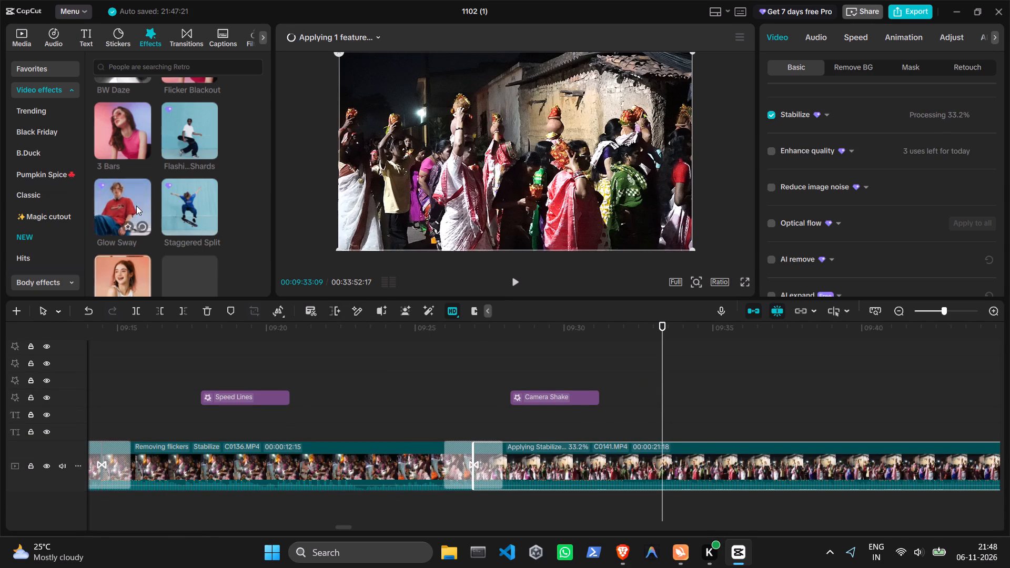
{"action": "scroll", "coordinate": [140, 204], "scroll_direction": "down", "scroll_amount": 1}
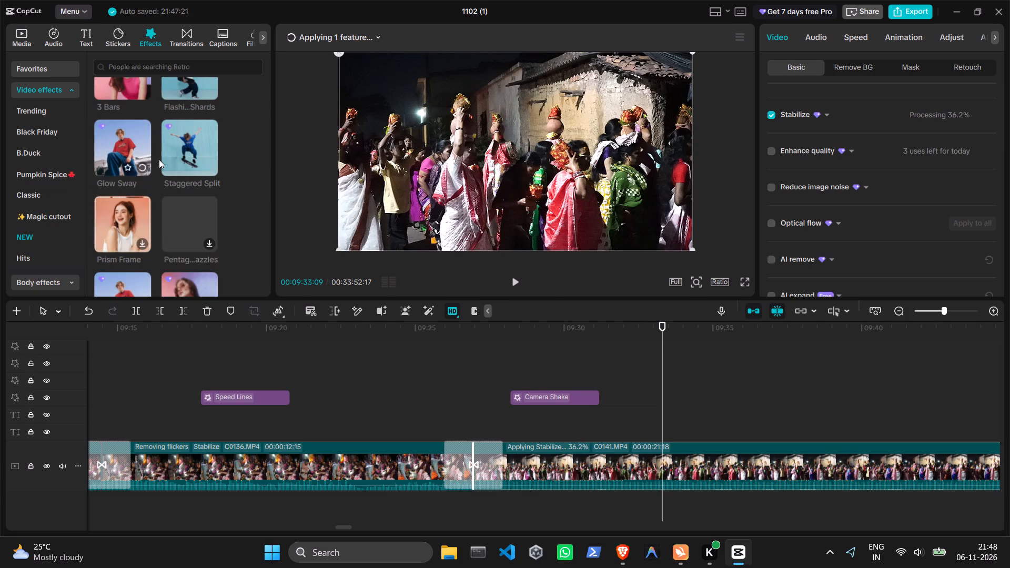
{"action": "scroll", "coordinate": [159, 170], "scroll_direction": "up", "scroll_amount": 5}
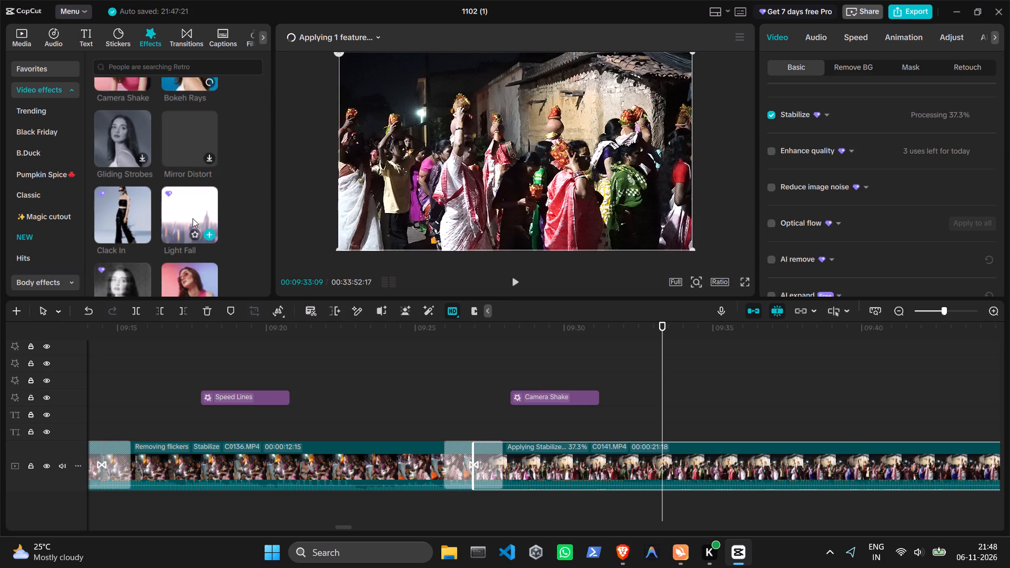
{"action": "left_click", "coordinate": [128, 198]}
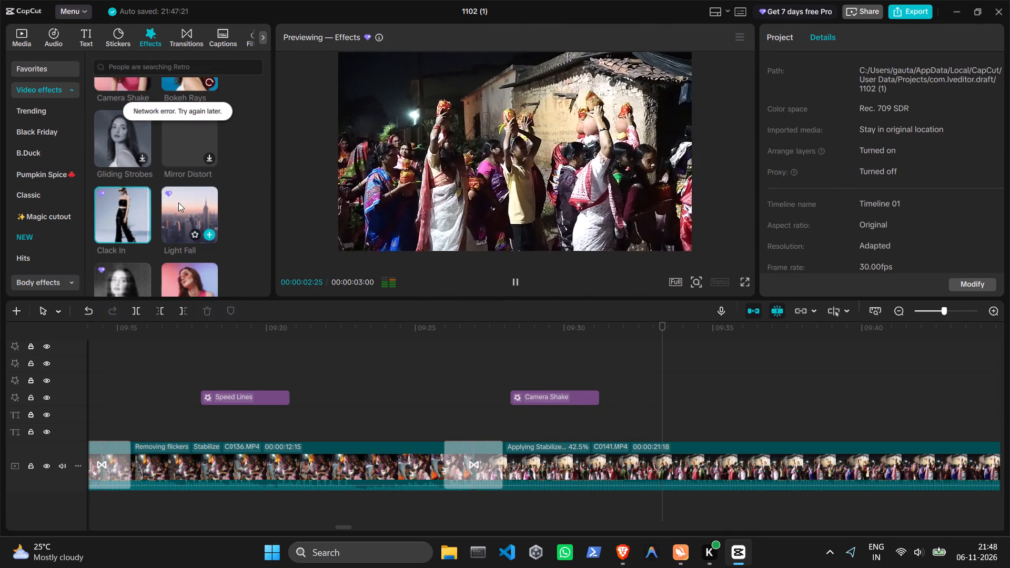
Retry downloading the Bokeh Rays effect.
{"action": "scroll", "coordinate": [180, 197], "scroll_direction": "up", "scroll_amount": 1}
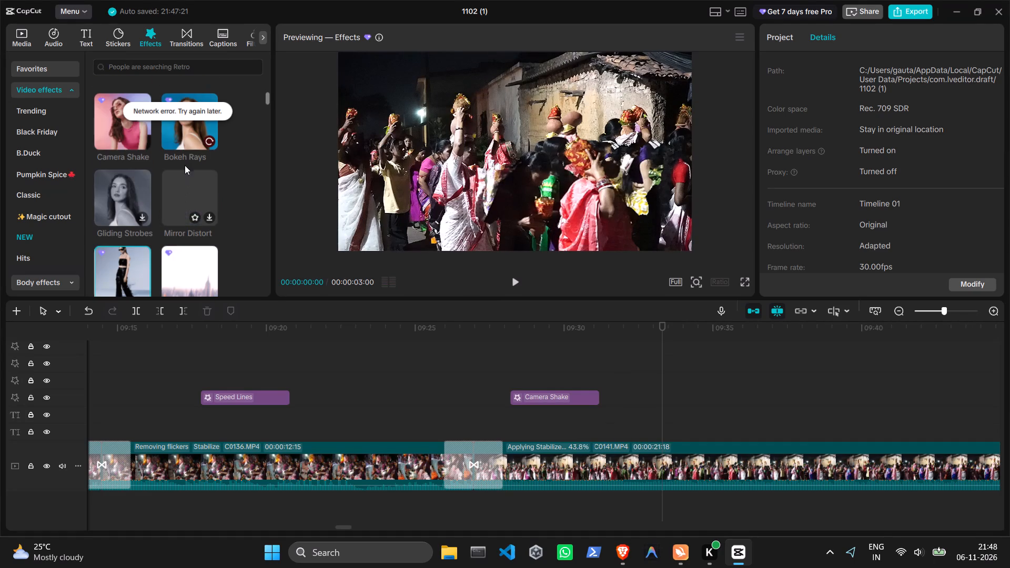
{"action": "left_click", "coordinate": [206, 145]}
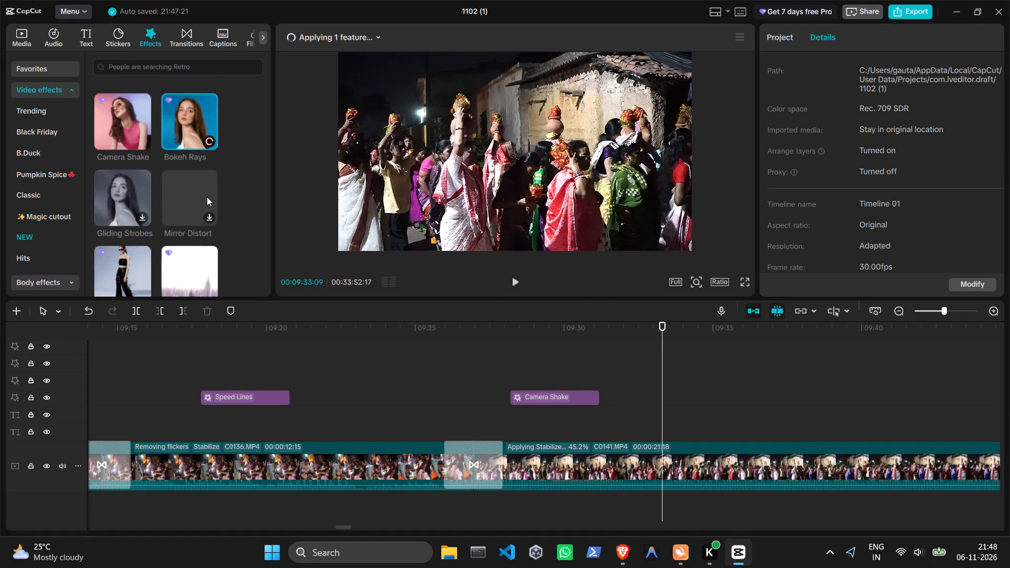
Preview the Light Fall and 3 Bars effects, and add 3 Bars over C0141.MP4 at 00:09:33:09.
{"action": "left_click", "coordinate": [189, 267]}
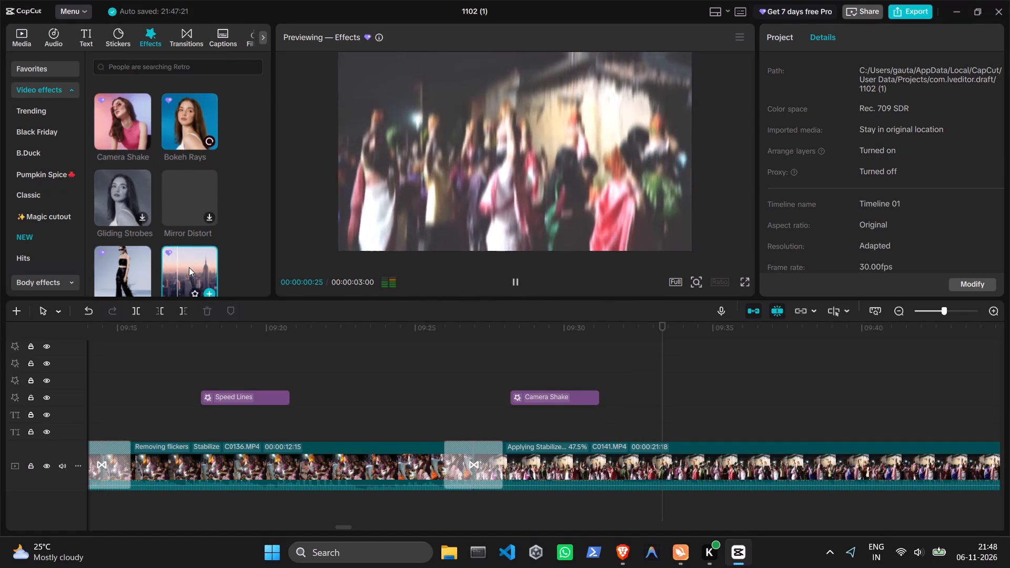
{"action": "scroll", "coordinate": [189, 256], "scroll_direction": "down", "scroll_amount": 3}
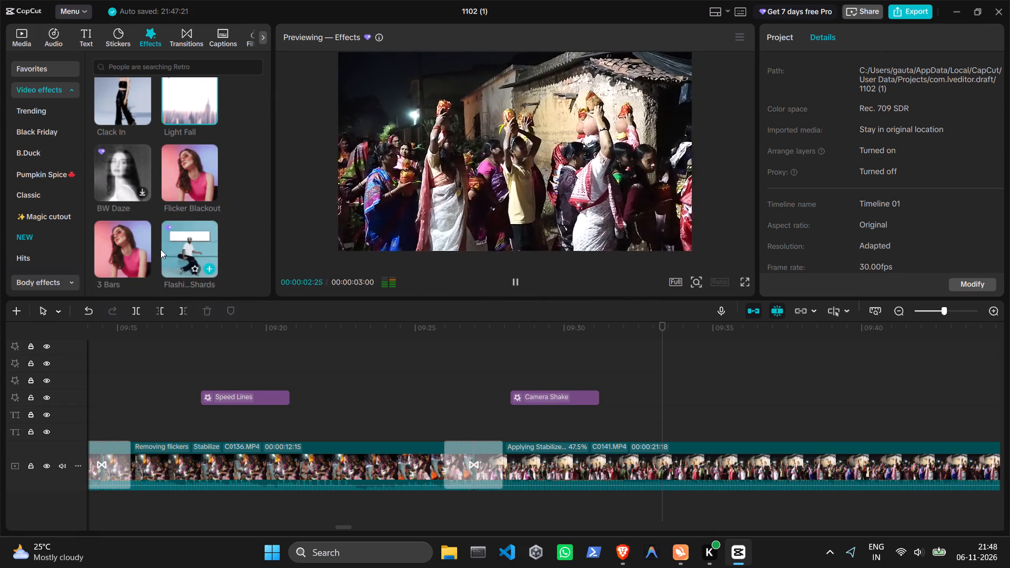
{"action": "left_click", "coordinate": [123, 247]}
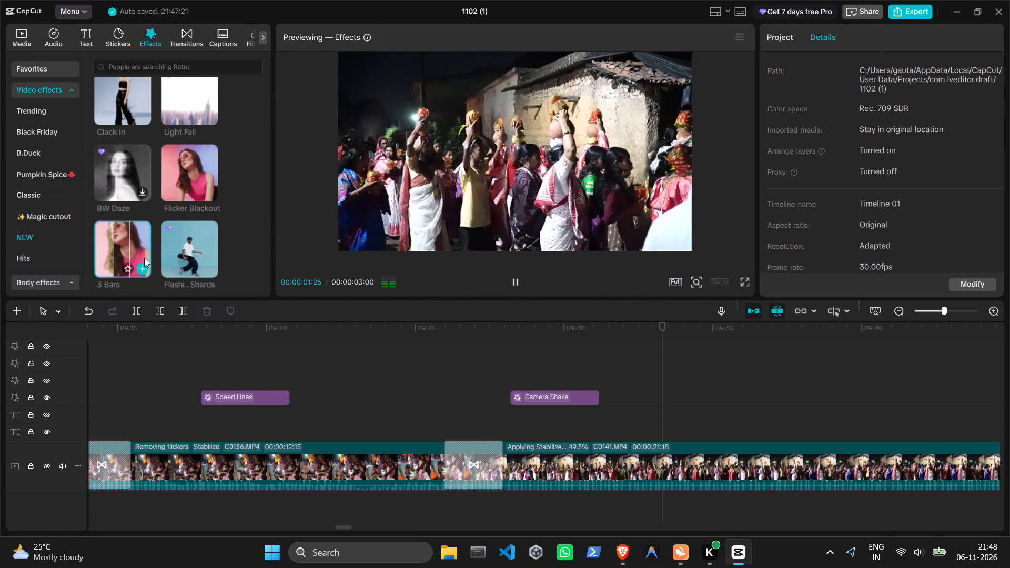
{"action": "left_click", "coordinate": [146, 267]}
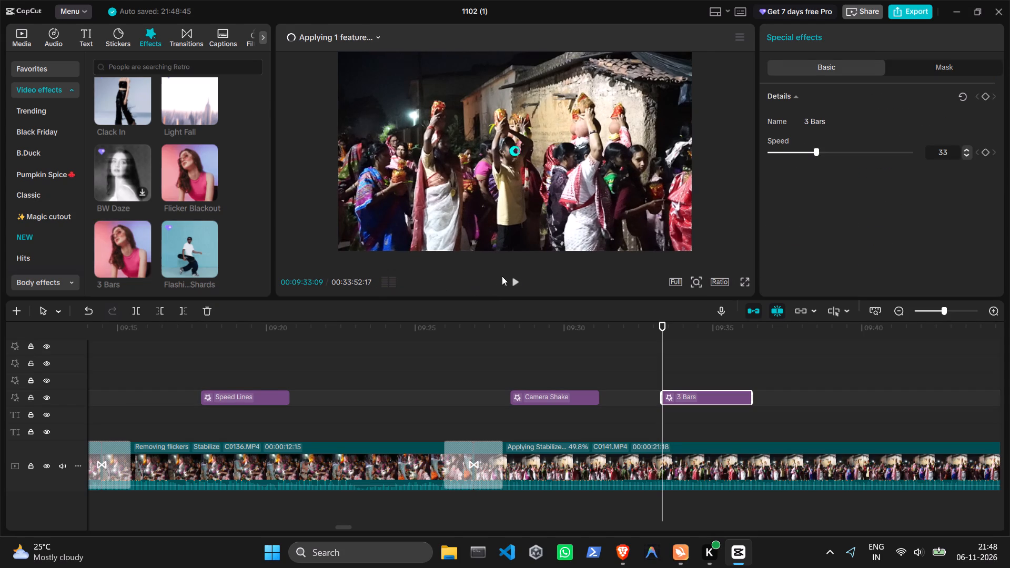
Play back from the transition into C0141.MP4 past the Camera Shake and 3 Bars sections to review the effects.
{"action": "left_click", "coordinate": [487, 370]}
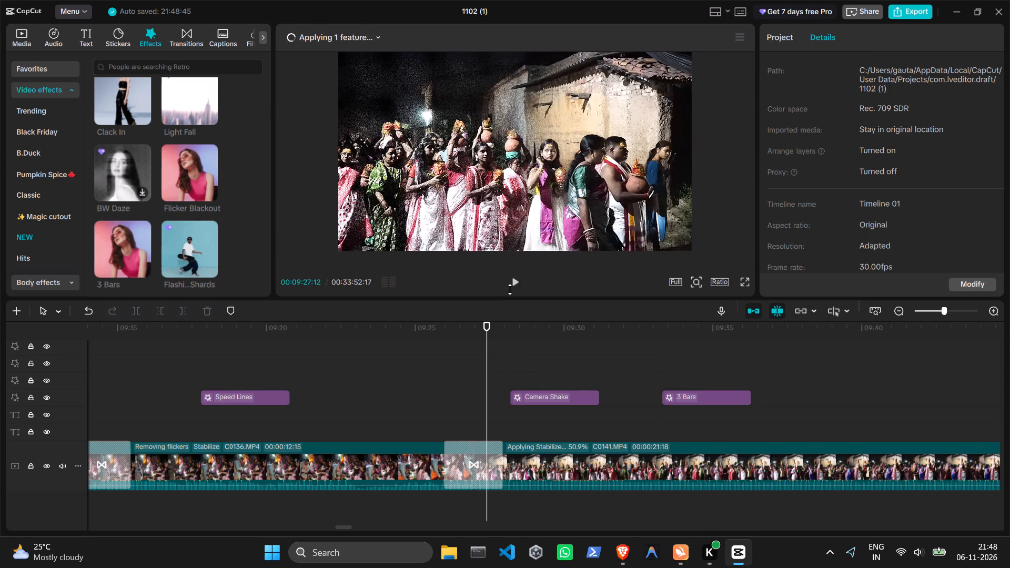
{"action": "left_click", "coordinate": [516, 281]}
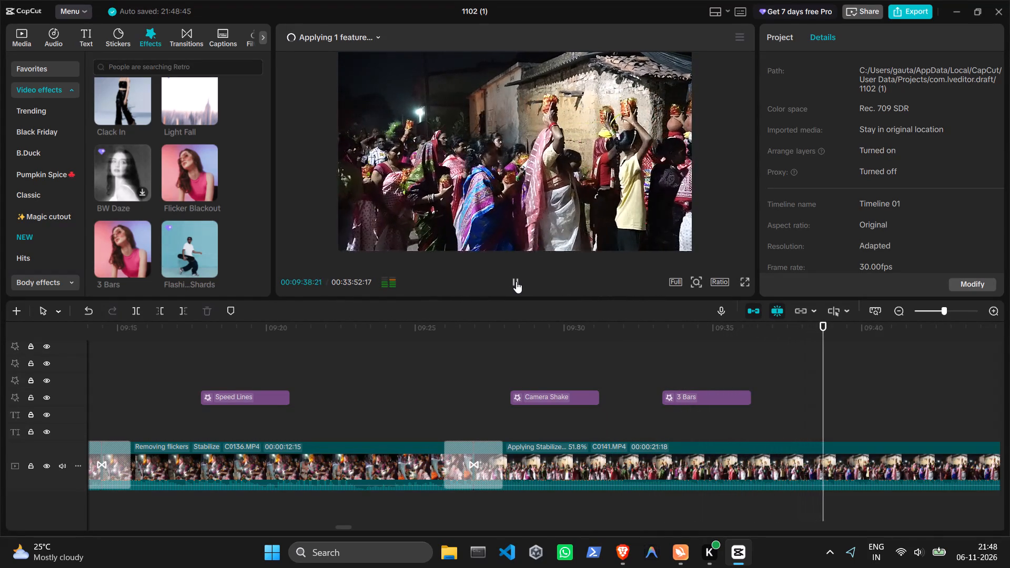
{"action": "left_click", "coordinate": [516, 281]}
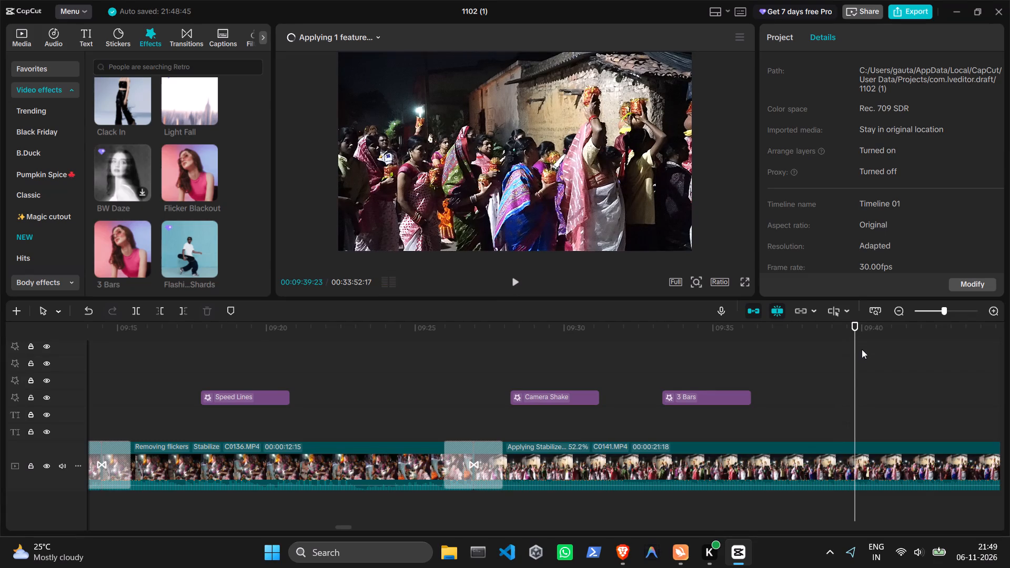
Try previewing the Auto Velocity motion effect, preview the Vignette Flash light effect, and add Vignette Flash over C0141.MP4 at 00:09:38:27.
{"action": "left_click_drag", "start_coordinate": [858, 371], "coordinate": [824, 374]}
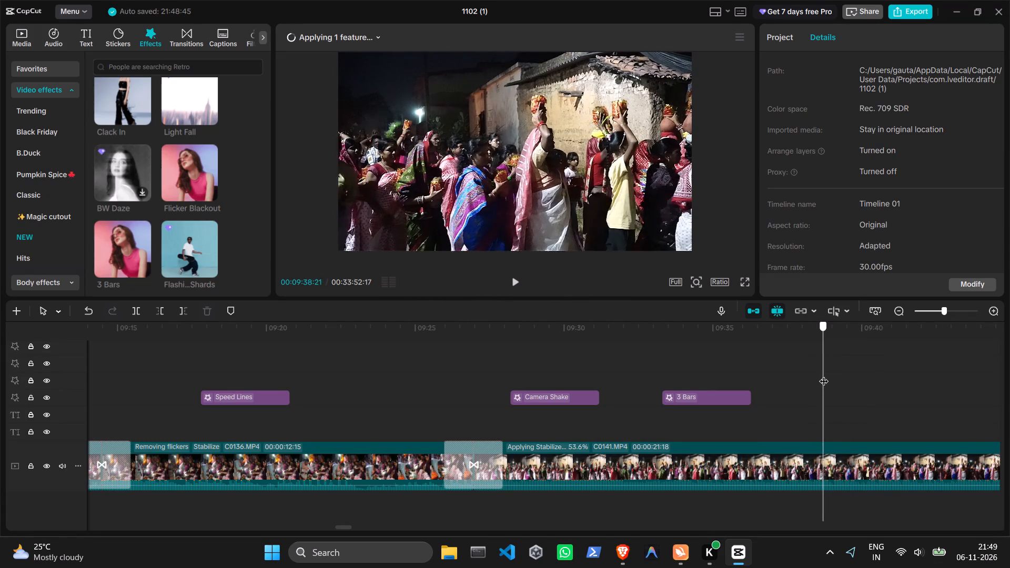
{"action": "left_click_drag", "start_coordinate": [824, 374], "coordinate": [829, 373]}
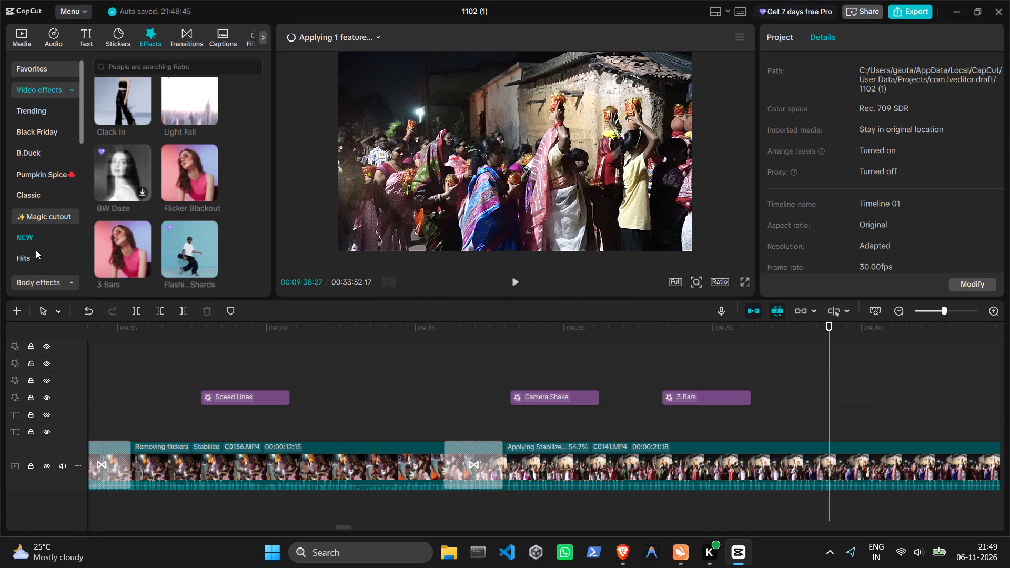
{"action": "scroll", "coordinate": [35, 253], "scroll_direction": "down", "scroll_amount": 1}
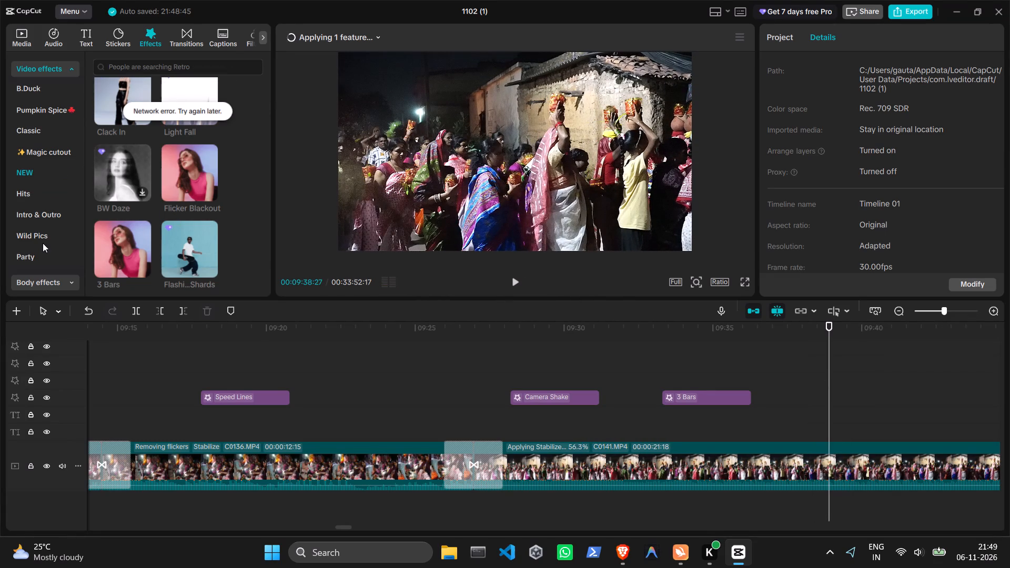
{"action": "scroll", "coordinate": [43, 242], "scroll_direction": "down", "scroll_amount": 1}
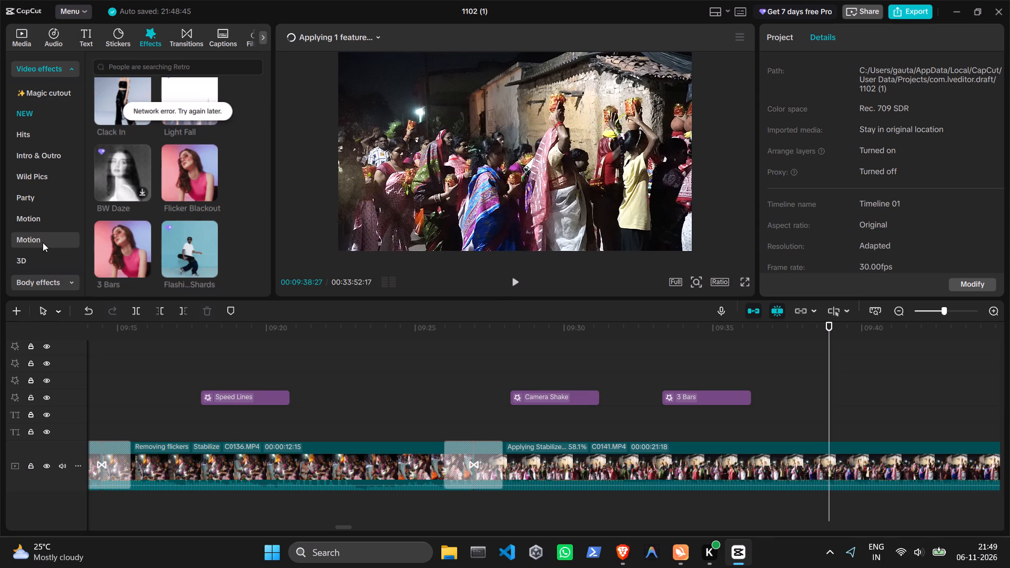
{"action": "left_click", "coordinate": [43, 242]}
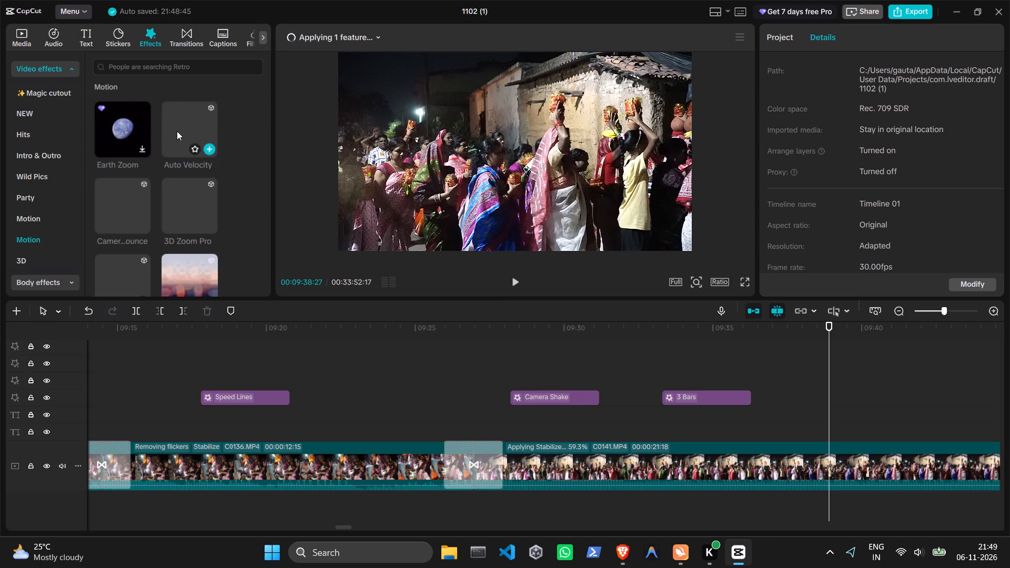
{"action": "left_click", "coordinate": [203, 137]}
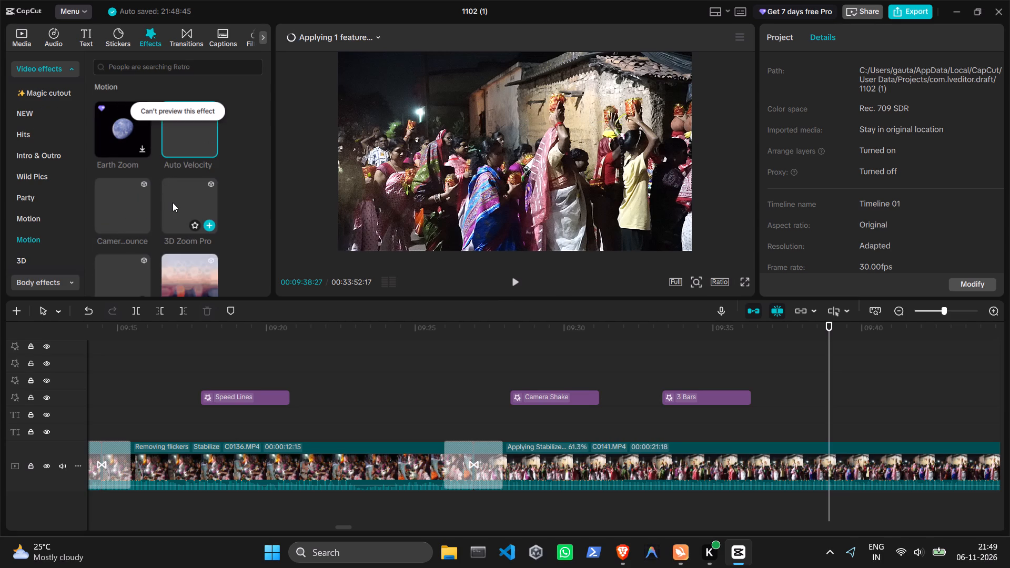
{"action": "scroll", "coordinate": [40, 259], "scroll_direction": "down", "scroll_amount": 1}
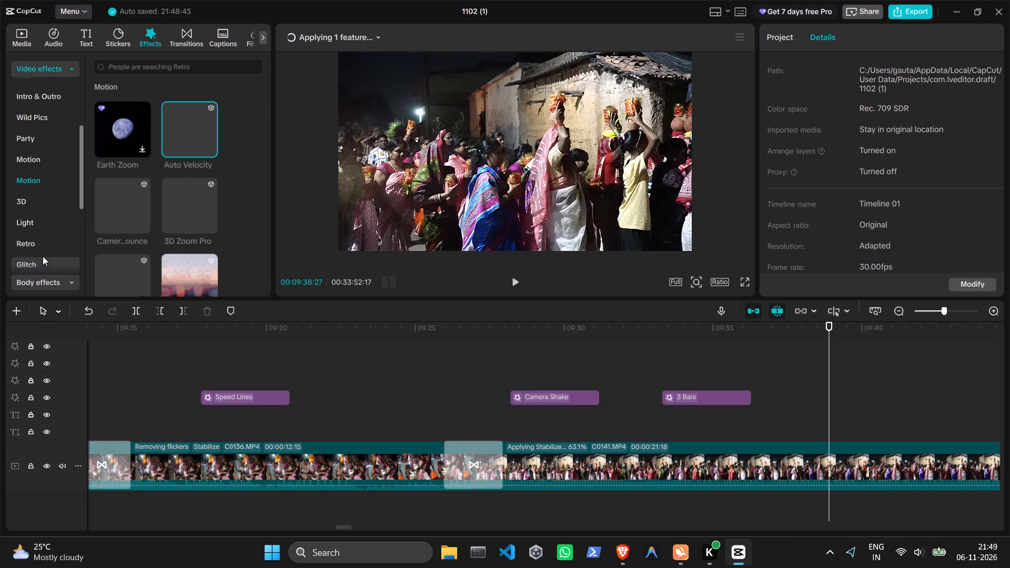
{"action": "left_click", "coordinate": [55, 219]}
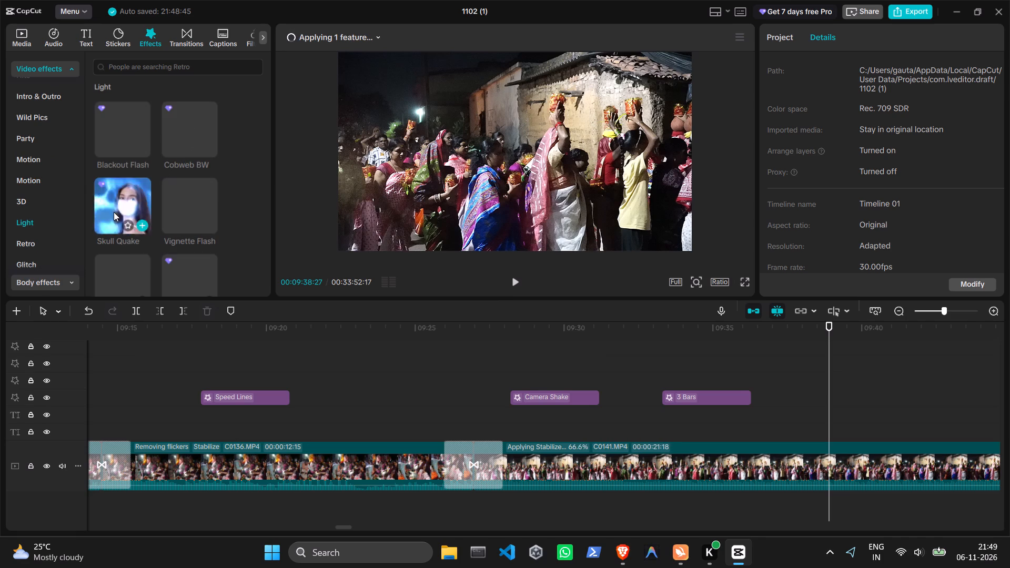
{"action": "scroll", "coordinate": [174, 206], "scroll_direction": "down", "scroll_amount": 2}
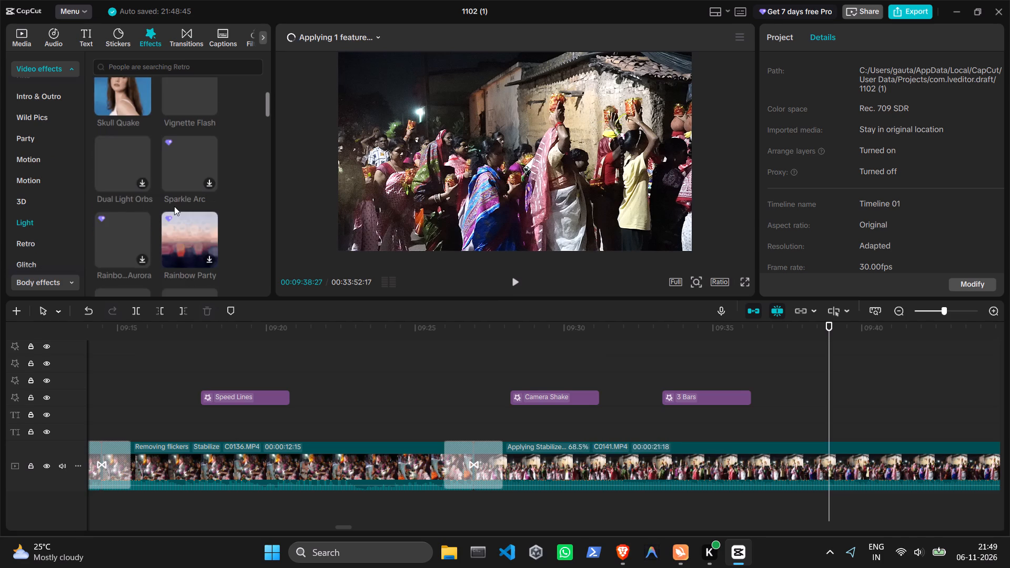
{"action": "scroll", "coordinate": [174, 206], "scroll_direction": "up", "scroll_amount": 1}
{"action": "left_click", "coordinate": [185, 143]}
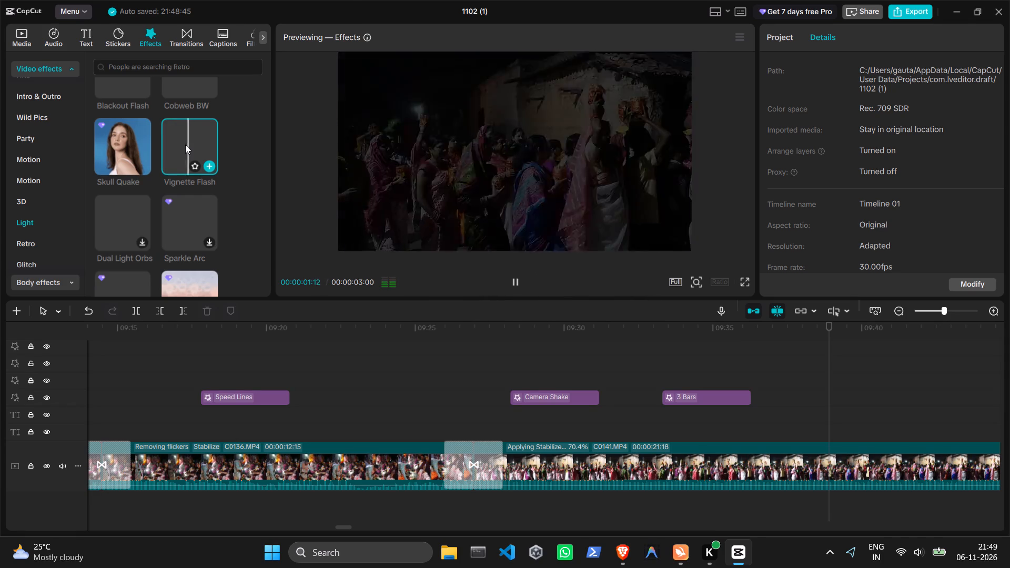
{"action": "left_click", "coordinate": [212, 165]}
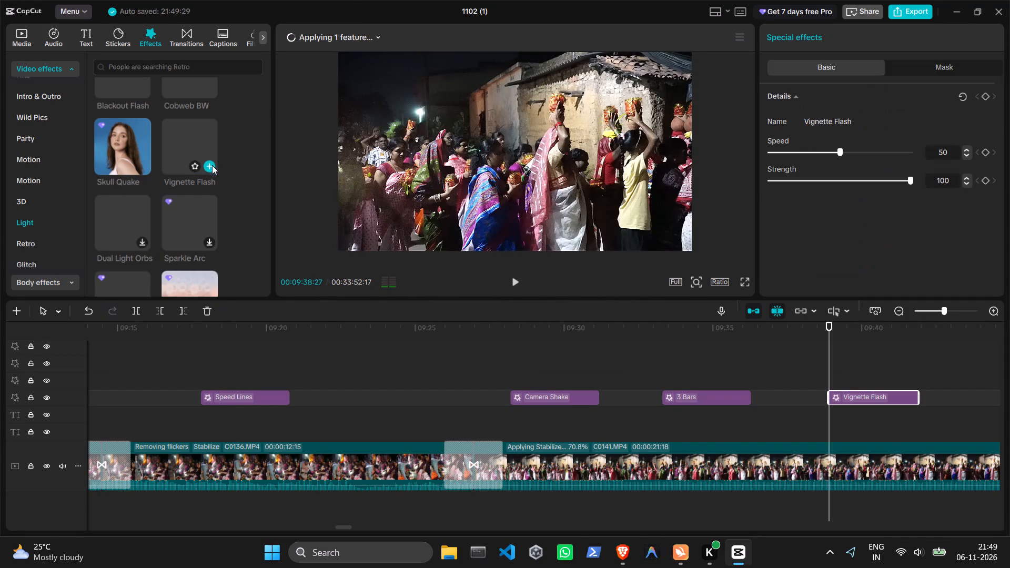
Play back from the Vignette Flash effect through the transition into C0142.MP4 to review the result.
{"action": "left_click", "coordinate": [515, 276]}
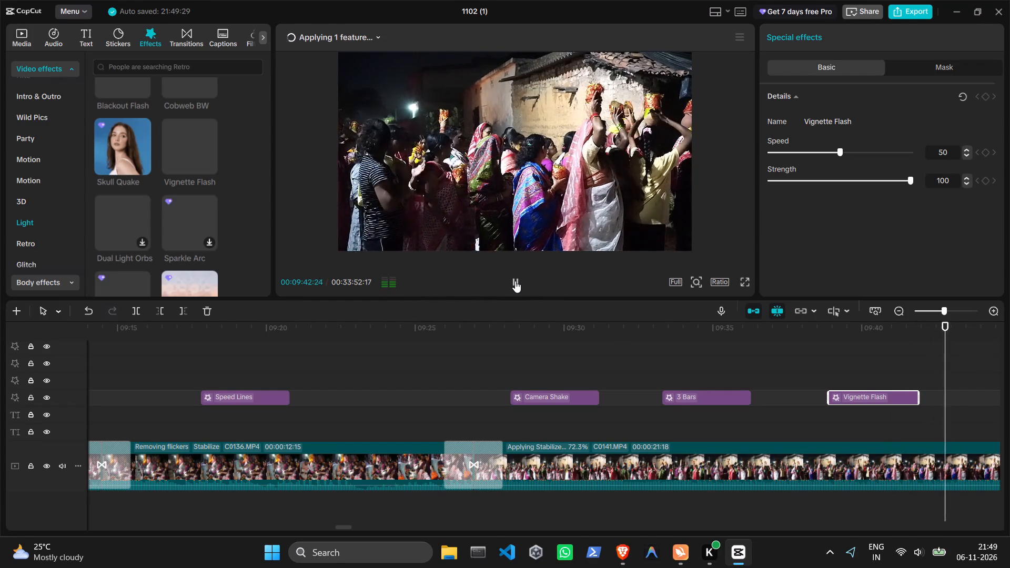
{"action": "left_click", "coordinate": [515, 281]}
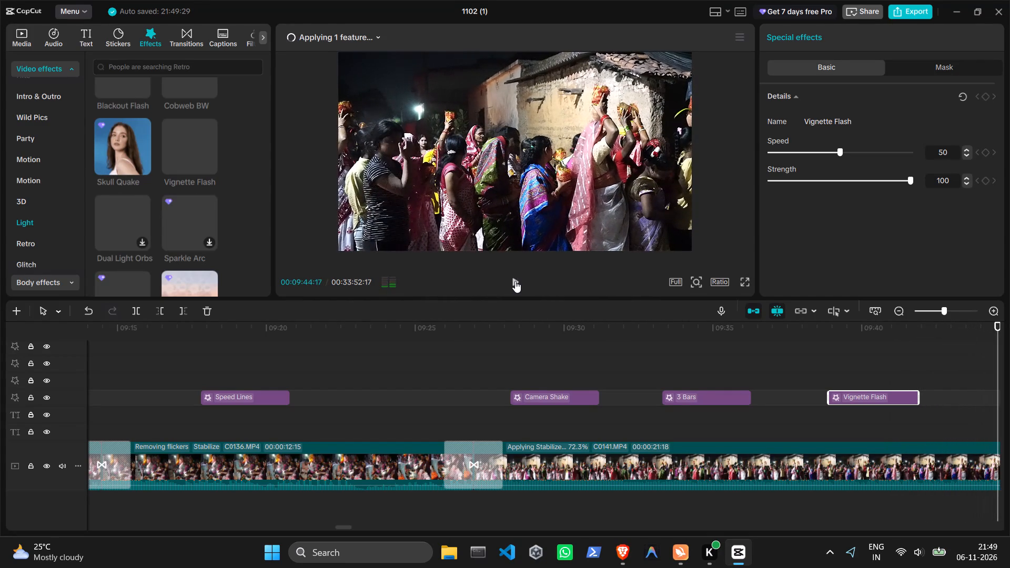
{"action": "left_click", "coordinate": [515, 281]}
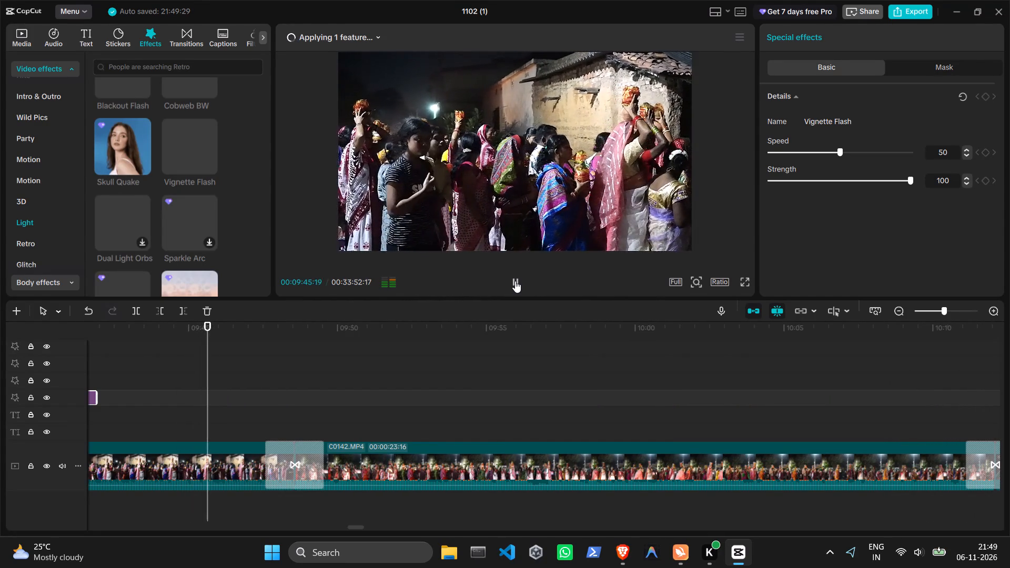
{"action": "left_click", "coordinate": [515, 281]}
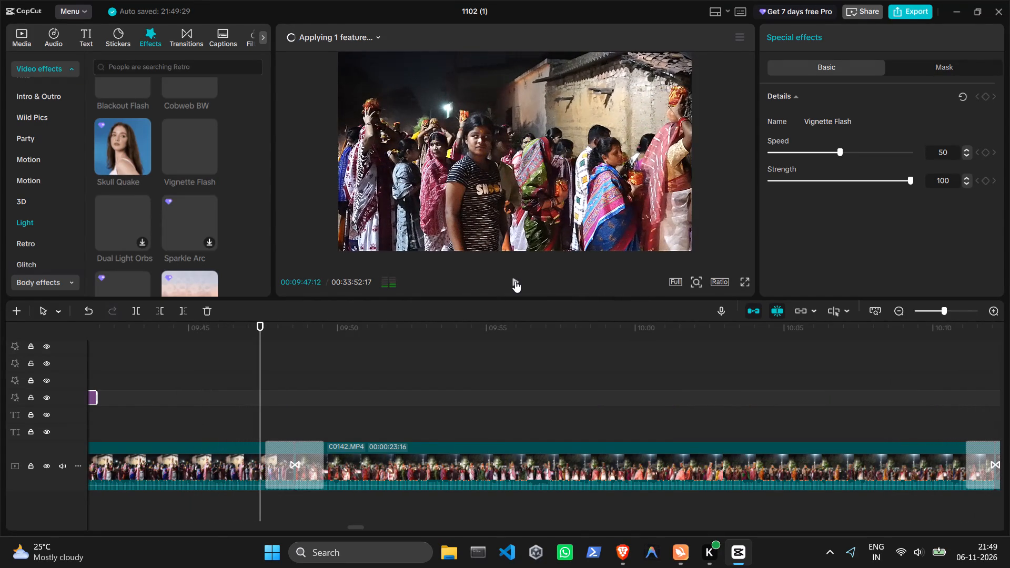
{"action": "left_click", "coordinate": [515, 281]}
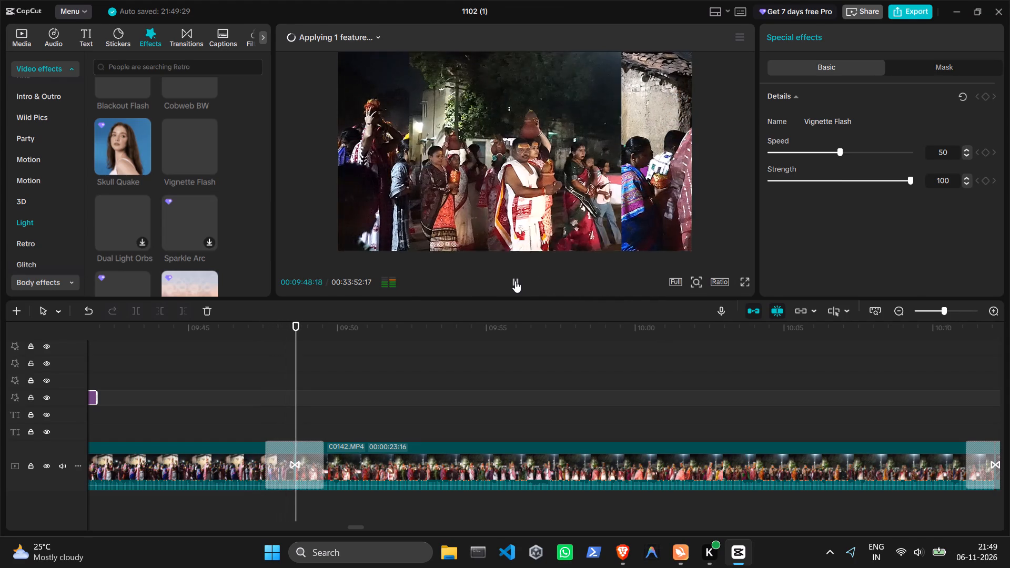
{"action": "left_click", "coordinate": [515, 281]}
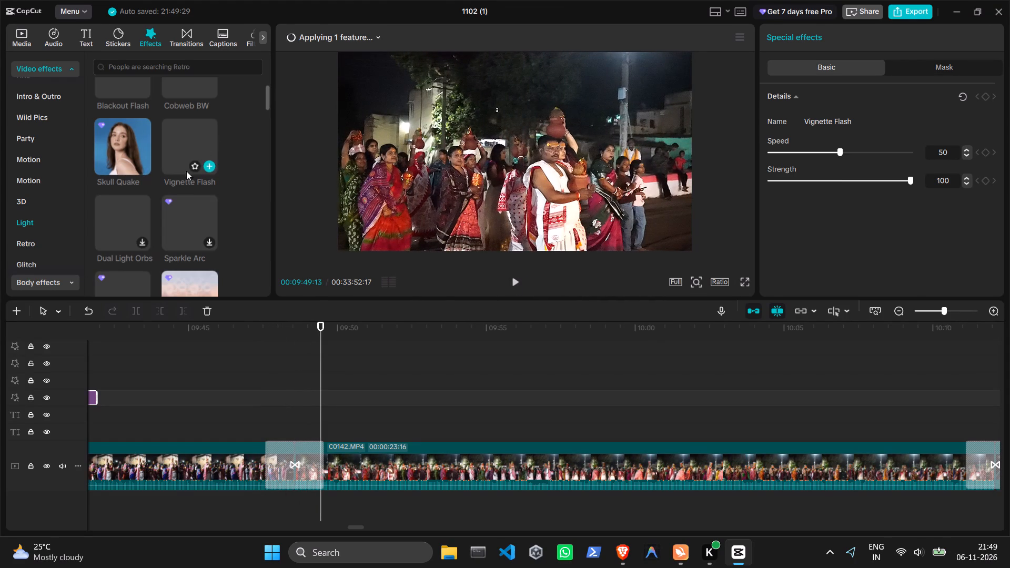
Browse the video effect categories and open the Party effects.
{"action": "scroll", "coordinate": [38, 215], "scroll_direction": "up", "scroll_amount": 2}
{"action": "scroll", "coordinate": [38, 214], "scroll_direction": "down", "scroll_amount": 1}
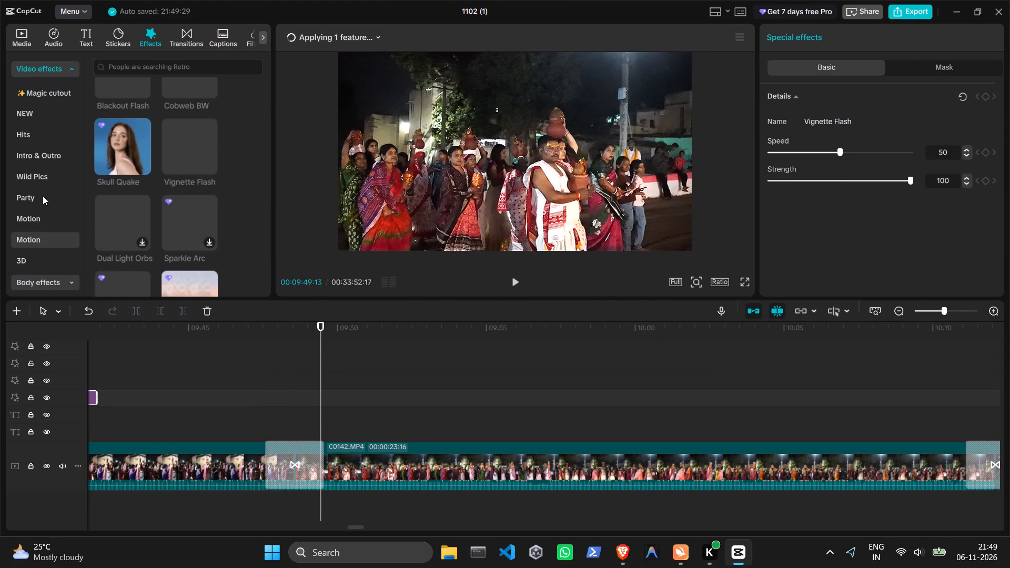
{"action": "left_click", "coordinate": [46, 189]}
{"action": "left_click", "coordinate": [44, 198]}
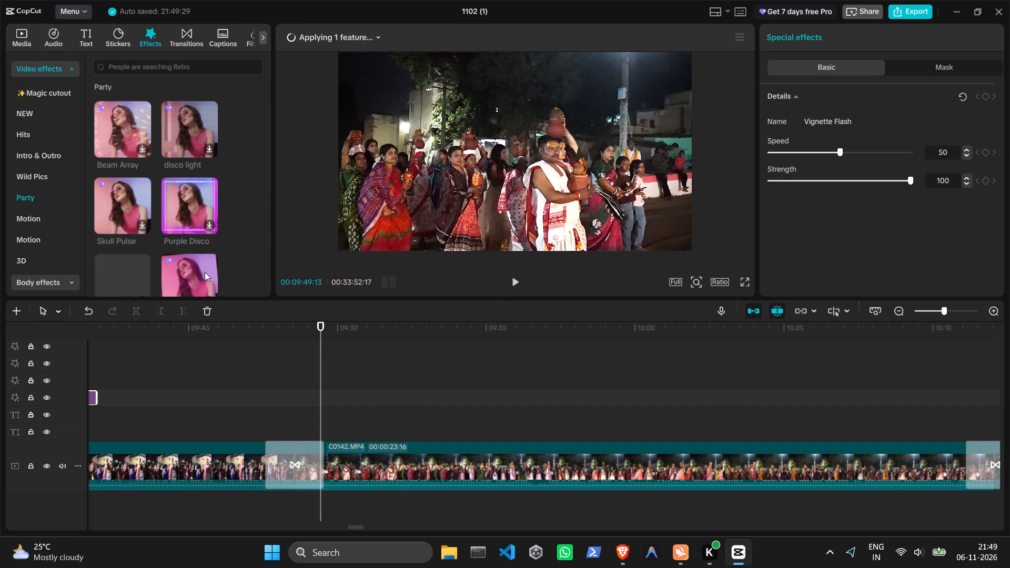
Turn on image noise reduction for C0142.MP4 and check the progress of the features being applied.
{"action": "left_click", "coordinate": [370, 454]}
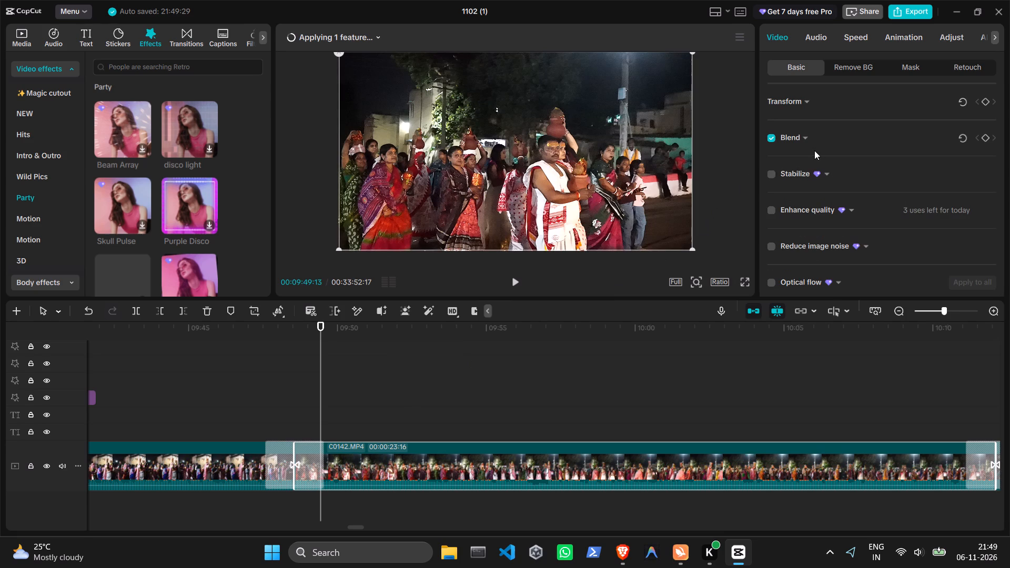
{"action": "scroll", "coordinate": [813, 150], "scroll_direction": "down", "scroll_amount": 3}
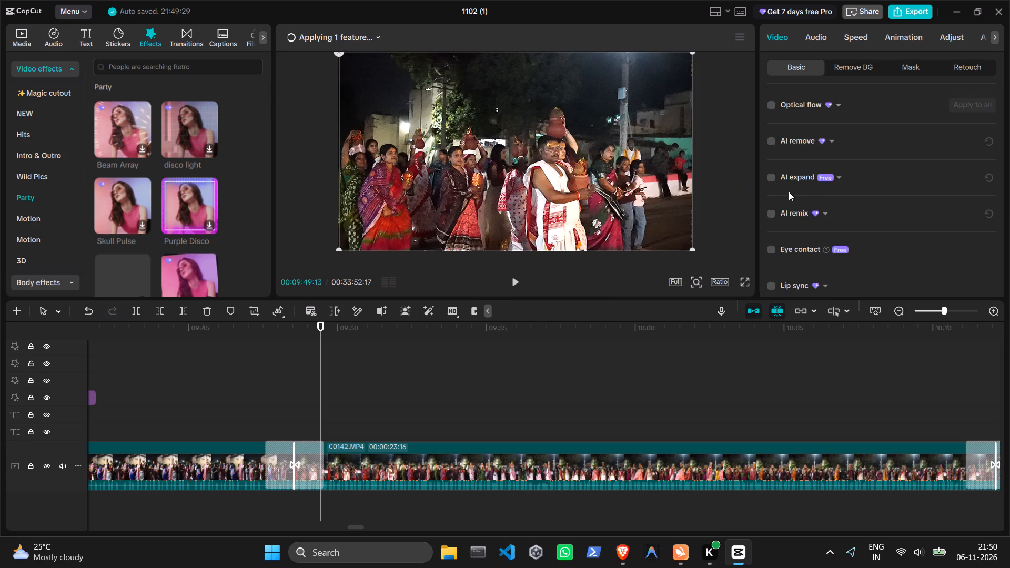
{"action": "scroll", "coordinate": [788, 190], "scroll_direction": "up", "scroll_amount": 1}
{"action": "left_click", "coordinate": [771, 127]}
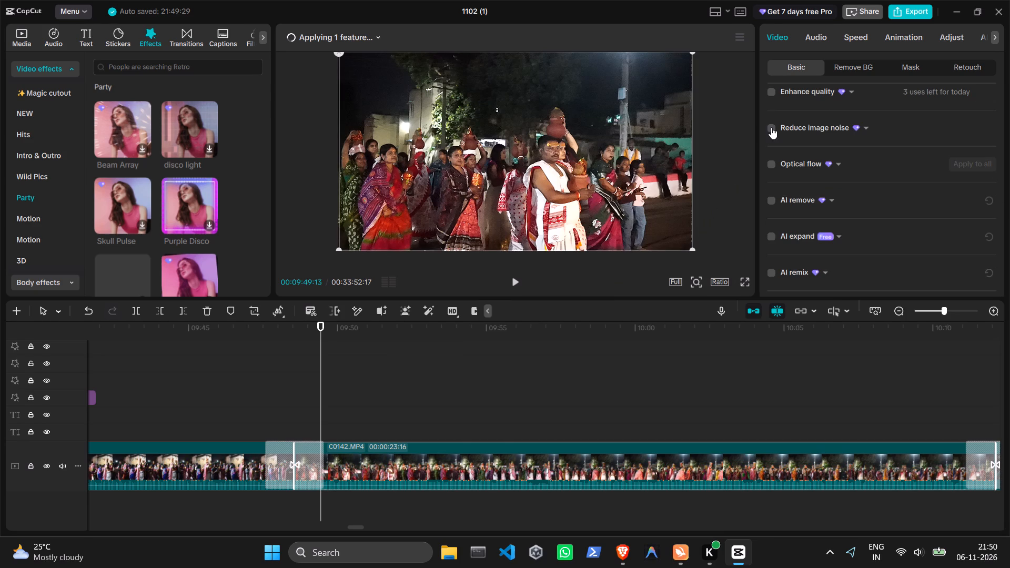
{"action": "left_click", "coordinate": [863, 127]}
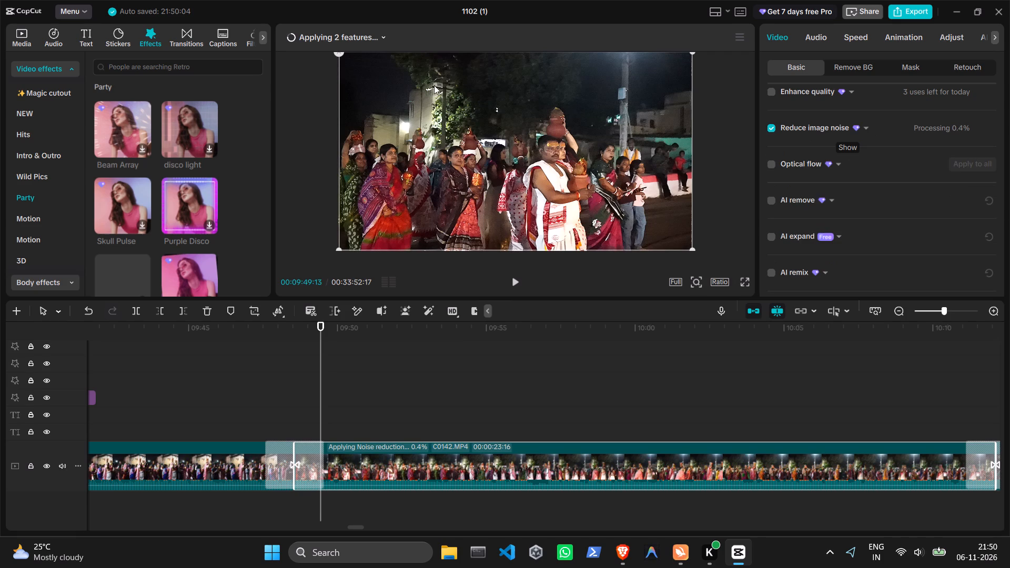
{"action": "left_click", "coordinate": [335, 37]}
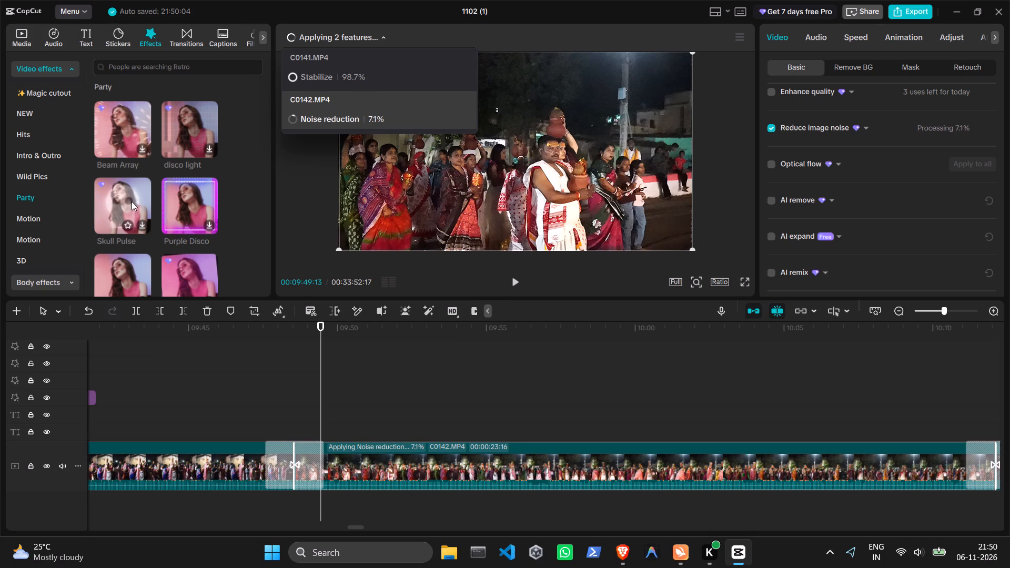
Download and preview the Violet Invert party effect, and add it at 00:09:49:13 near the start of C0142.MP4.
{"action": "scroll", "coordinate": [193, 202], "scroll_direction": "down", "scroll_amount": 1}
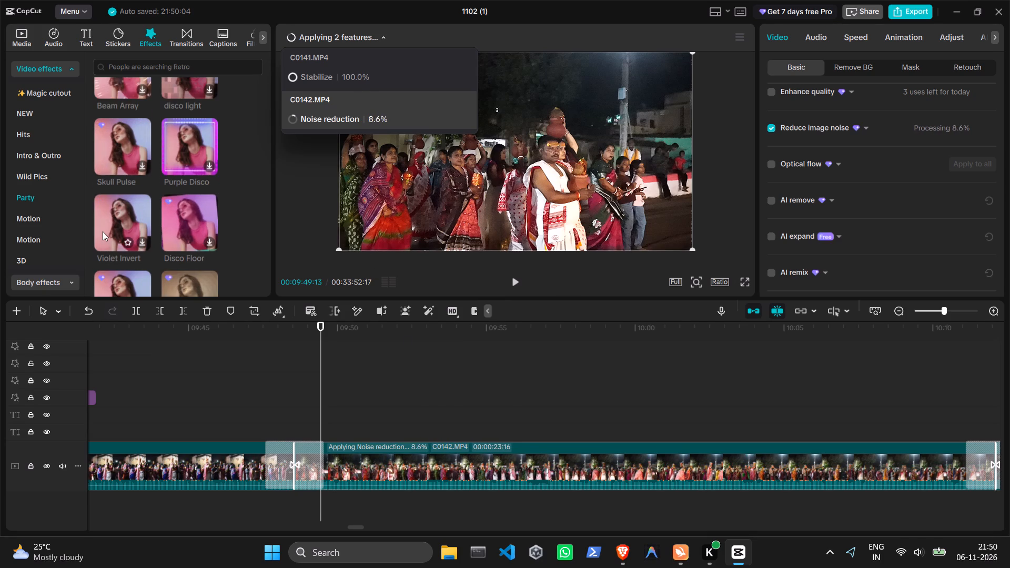
{"action": "left_click", "coordinate": [144, 241]}
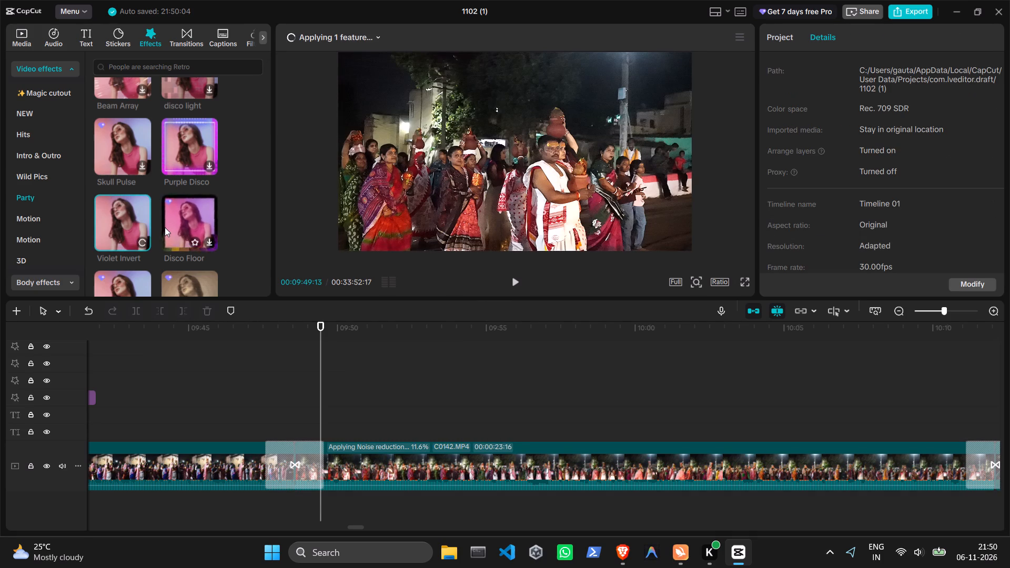
{"action": "scroll", "coordinate": [166, 228], "scroll_direction": "down", "scroll_amount": 1}
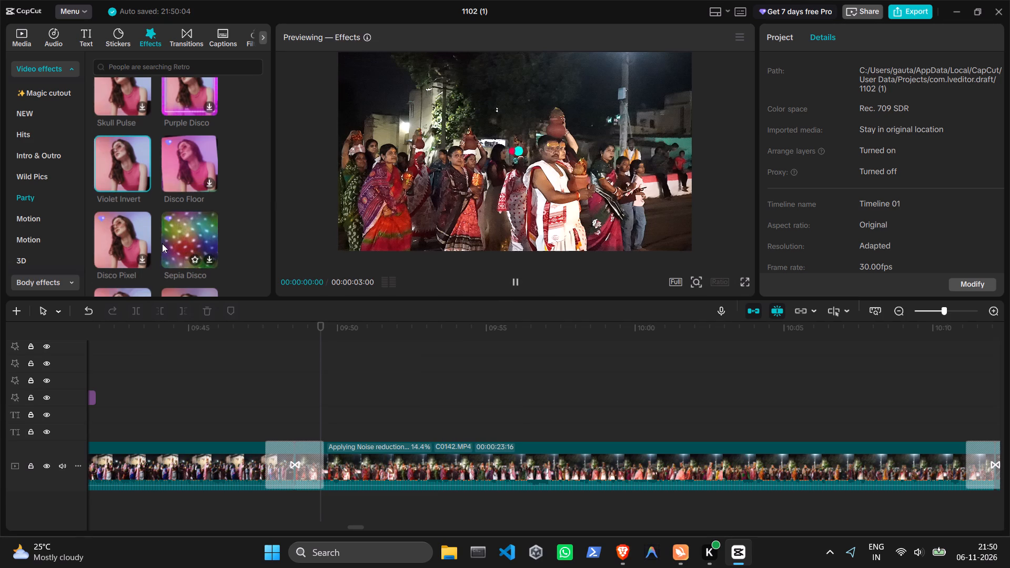
{"action": "left_click", "coordinate": [126, 151]}
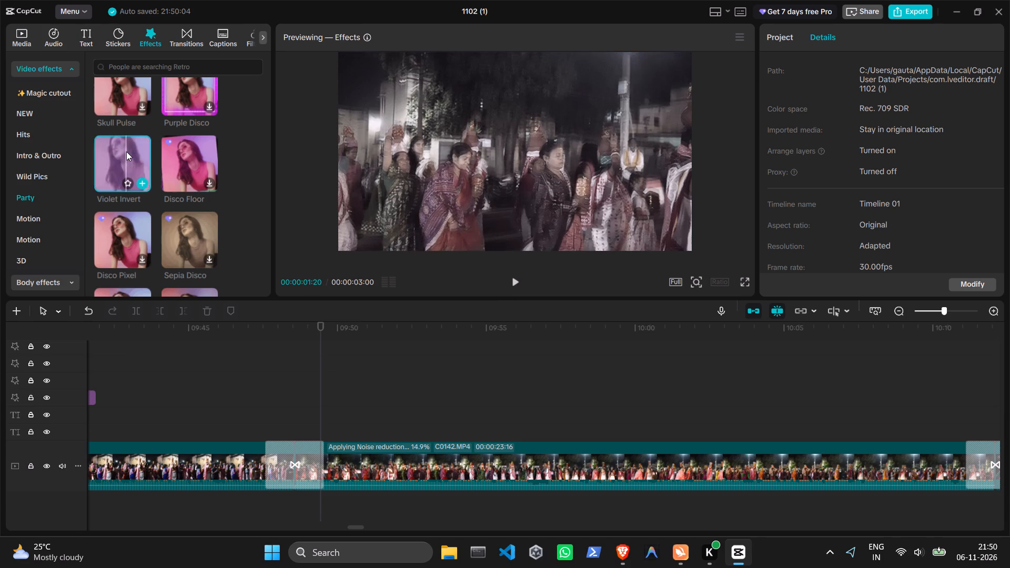
{"action": "left_click", "coordinate": [511, 281]}
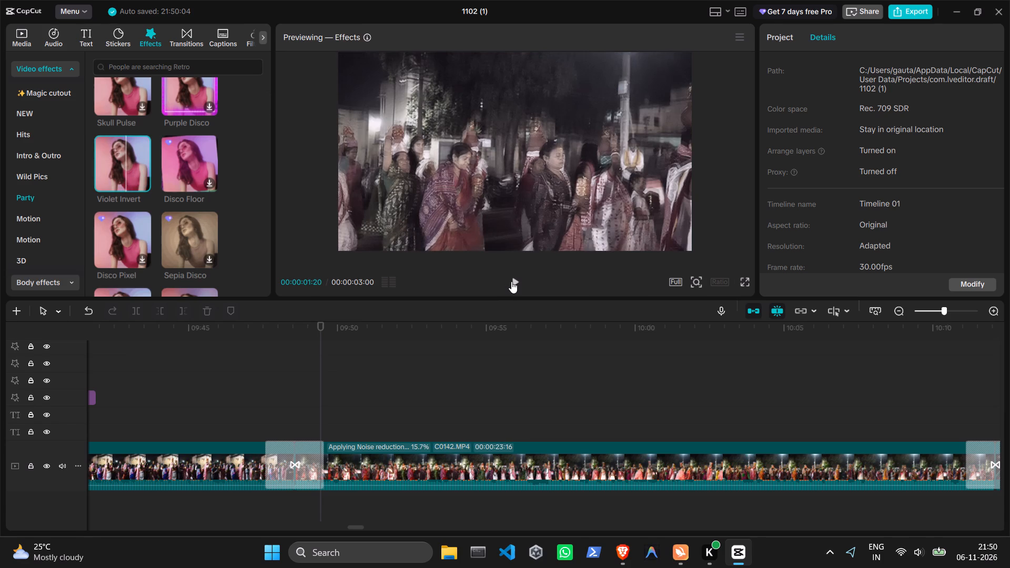
{"action": "left_click", "coordinate": [512, 282]}
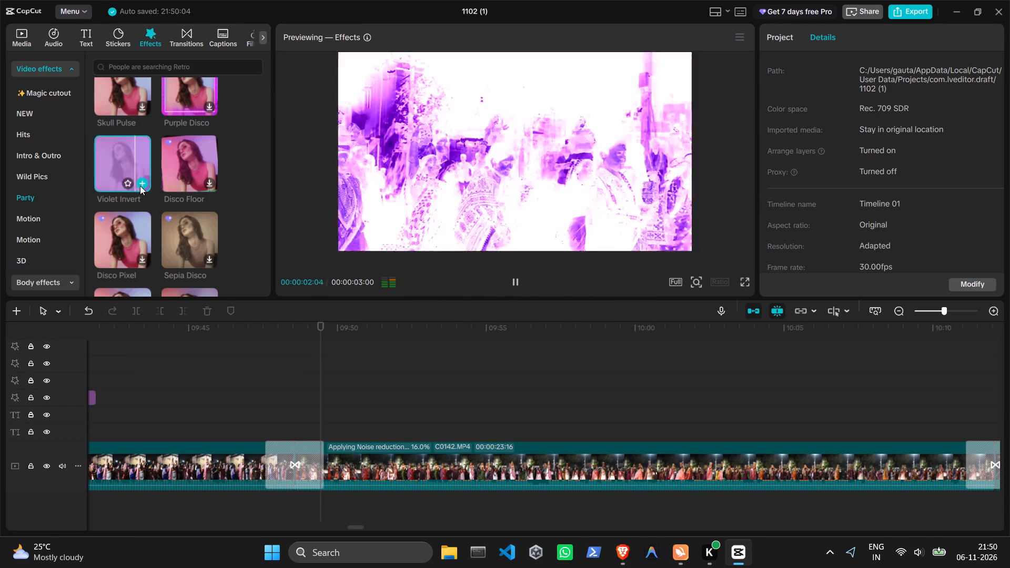
{"action": "left_click", "coordinate": [140, 186]}
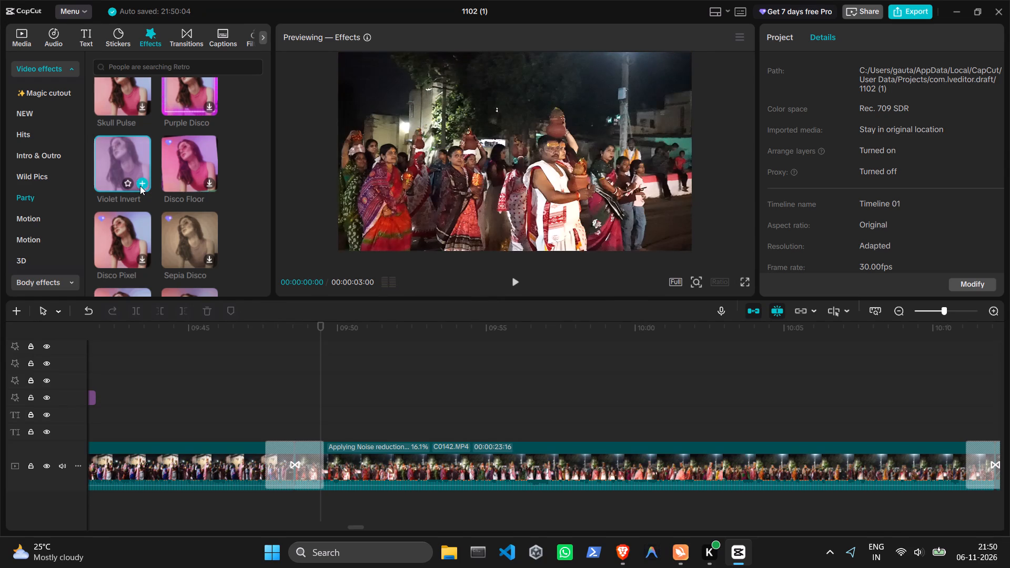
Move the Violet Invert effect earlier so it starts midway through the transition between C0141.MP4 and C0142.MP4.
{"action": "left_click_drag", "start_coordinate": [405, 395], "coordinate": [392, 396]}
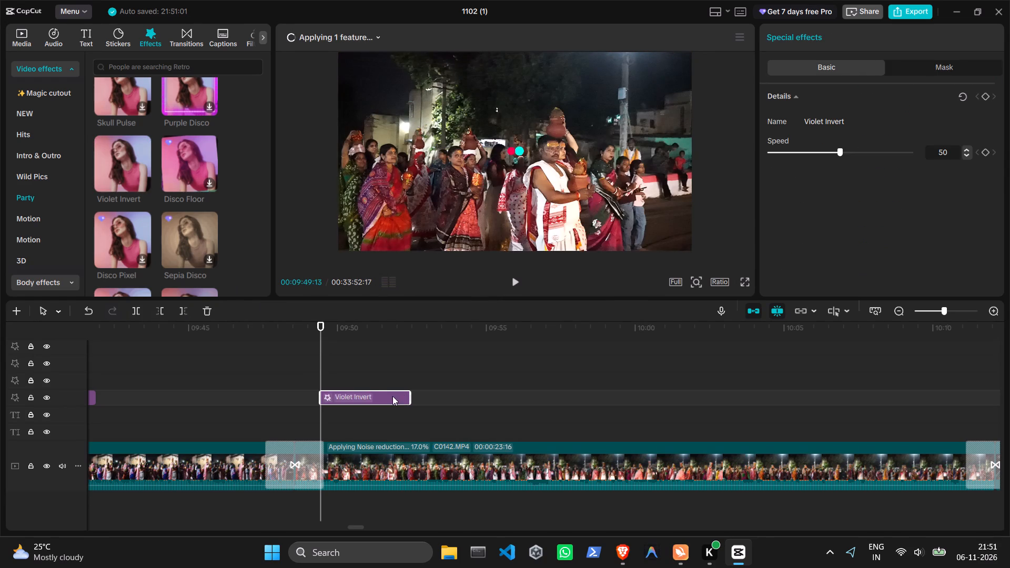
{"action": "left_click_drag", "start_coordinate": [392, 396], "coordinate": [381, 396]}
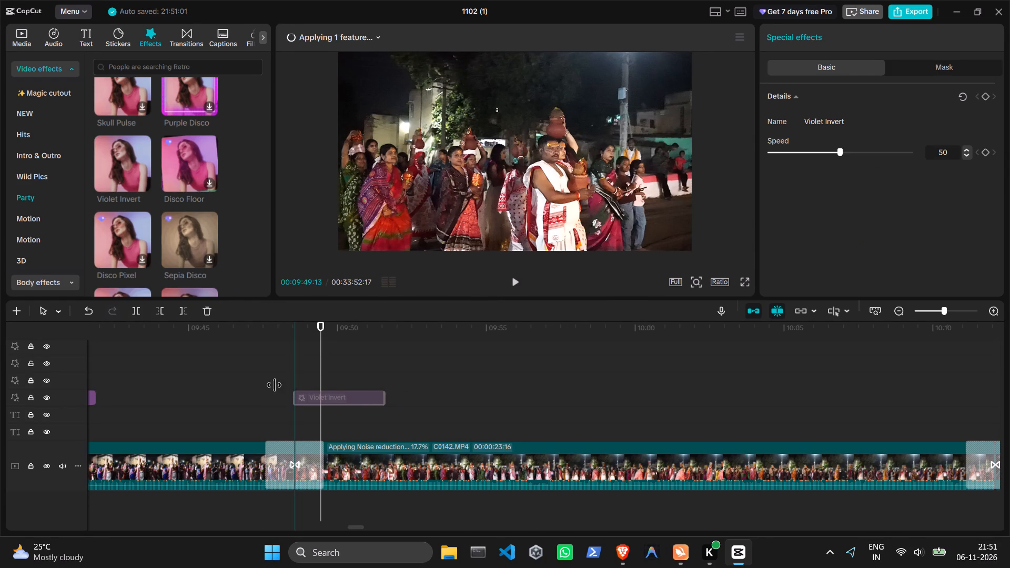
Play back from 00:09:47:26 across the transition to review the Violet Invert effect on C0142.MP4.
{"action": "left_click", "coordinate": [274, 385]}
{"action": "left_click", "coordinate": [507, 279]}
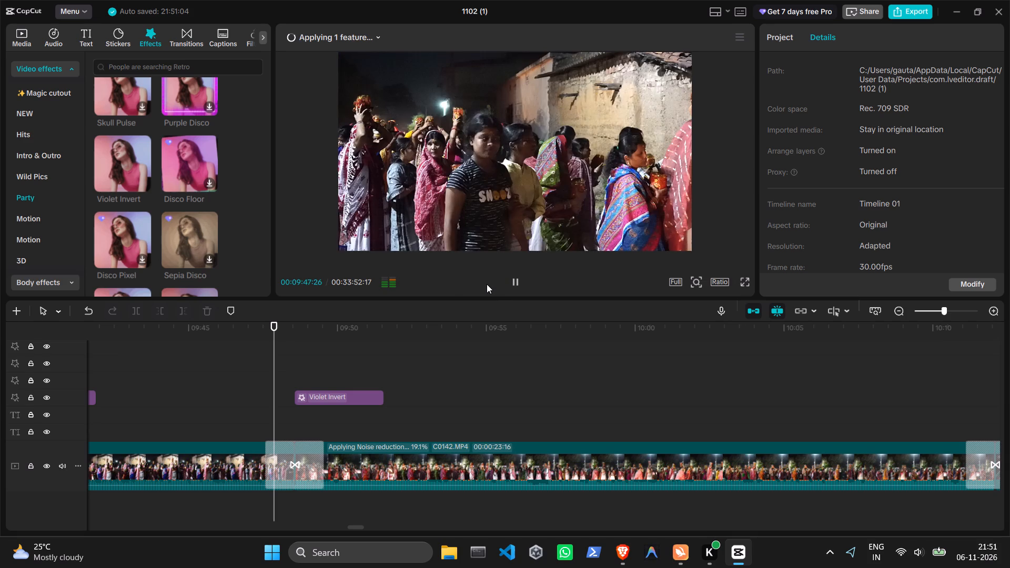
{"action": "left_click", "coordinate": [516, 280]}
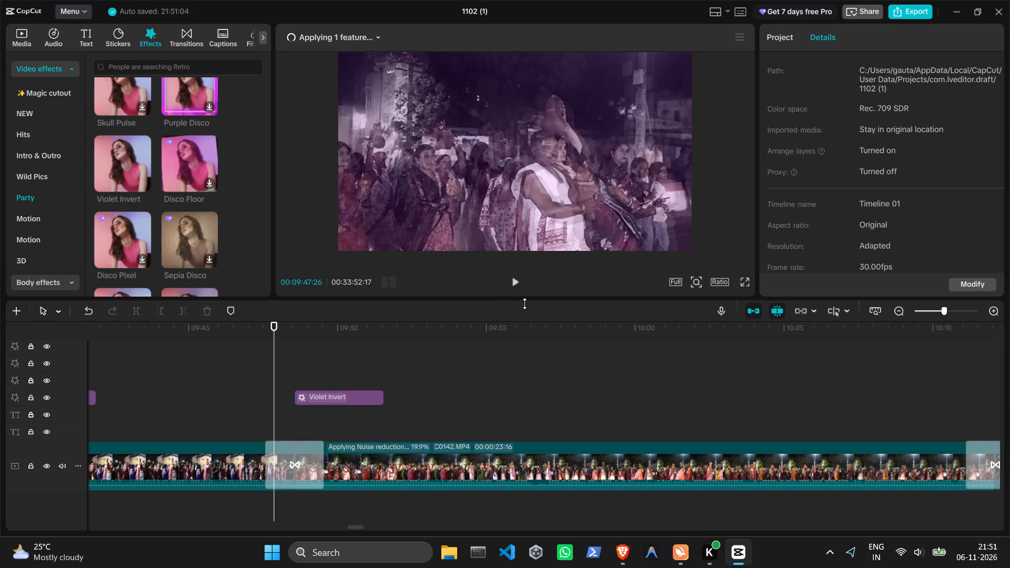
Restart the Windows graphics driver while noise reduction is being applied to C0142.MP4.
{"action": "key", "text": "ctrl+shift+super+b"}
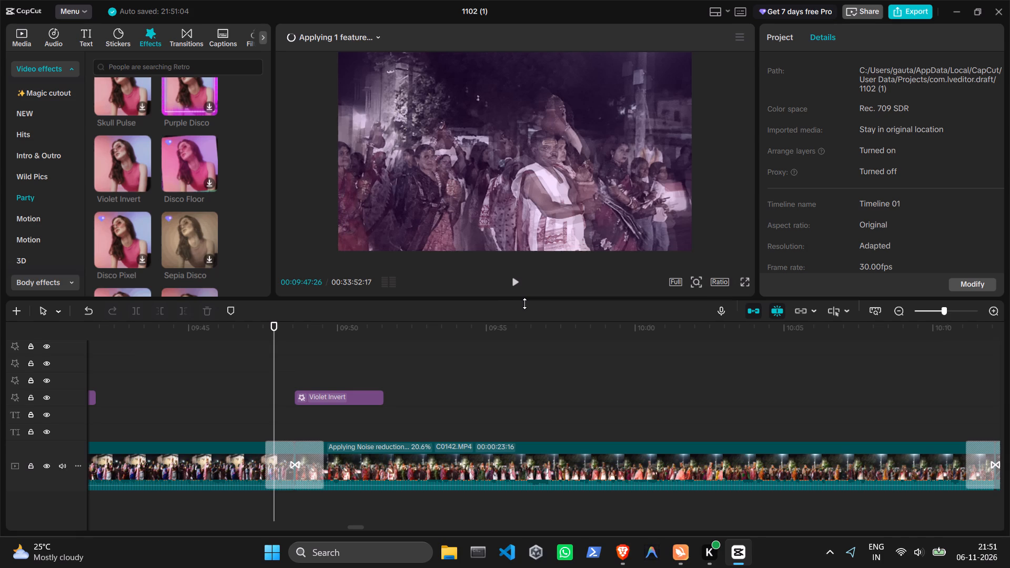
{"action": "key", "text": "ctrl+shift+super+b"}
{"action": "key", "text": "ctrl+shift+super+b"}
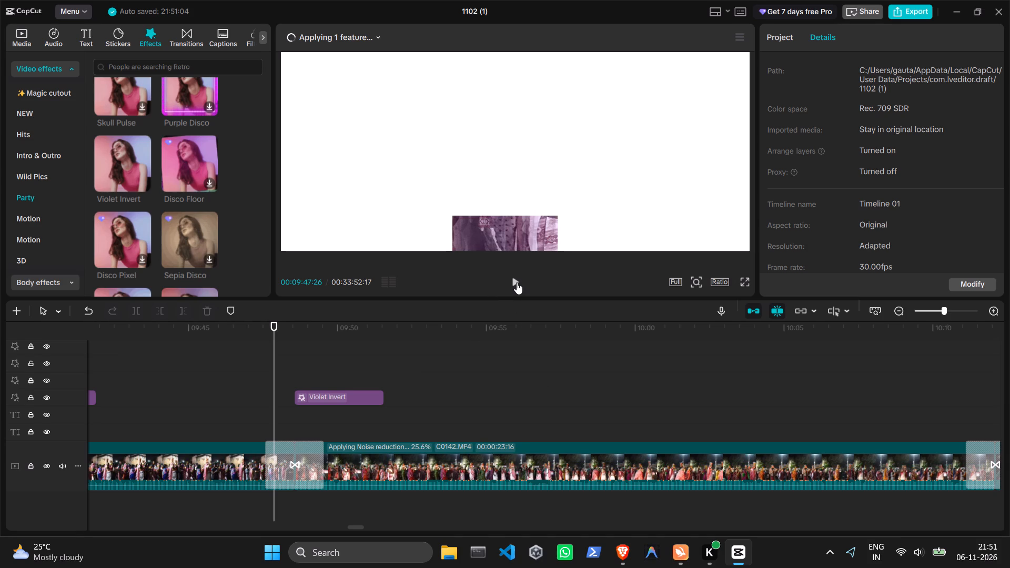
Play back the Violet Invert effect from 00:09:47:26, and move the playhead to the transition's start at 00:09:47:17 with C0142.MP4 selected.
{"action": "left_click", "coordinate": [517, 282]}
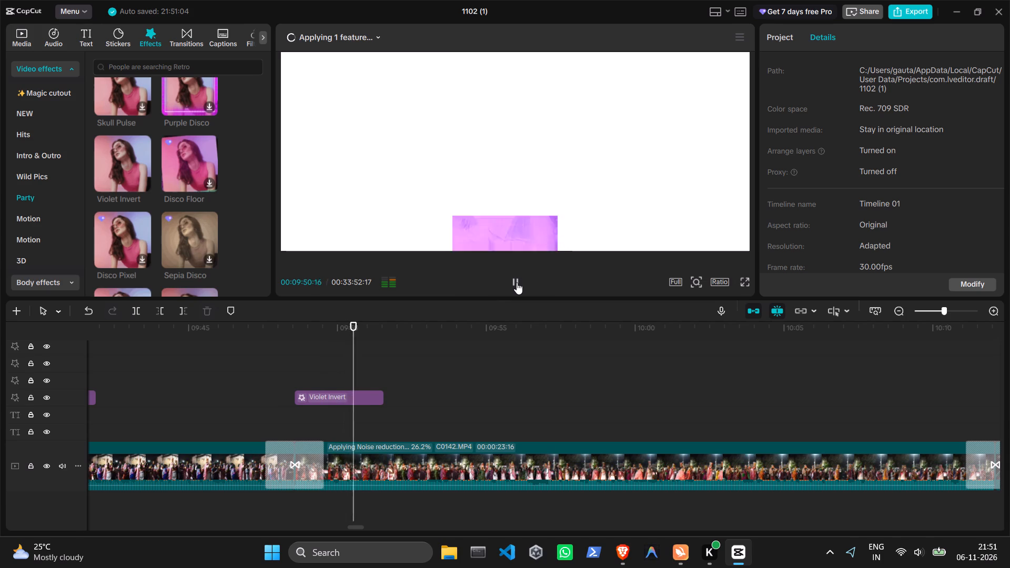
{"action": "left_click", "coordinate": [517, 282]}
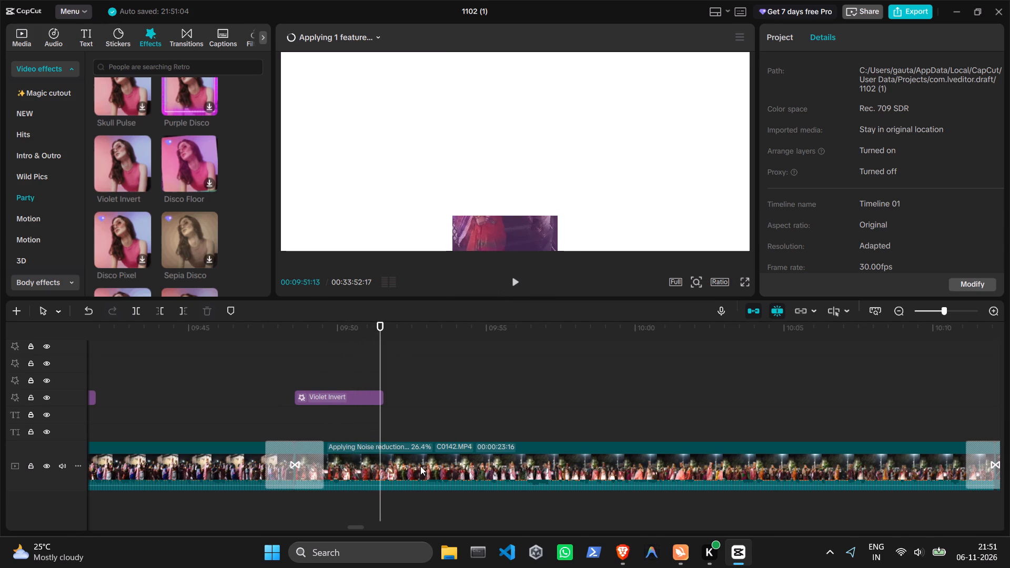
{"action": "left_click", "coordinate": [420, 466]}
{"action": "left_click", "coordinate": [170, 478]}
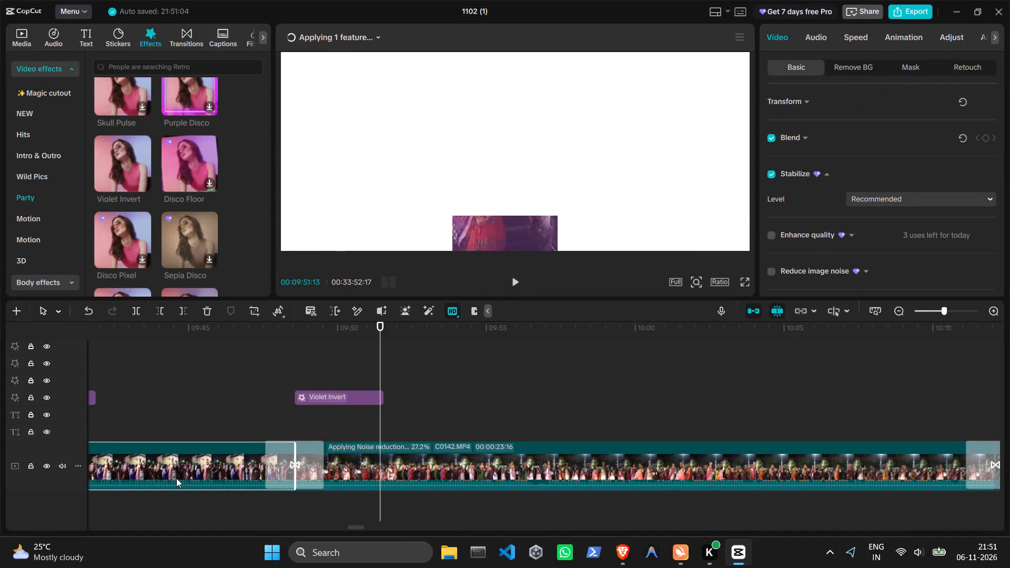
{"action": "left_click", "coordinate": [179, 478]}
{"action": "left_click", "coordinate": [471, 470]}
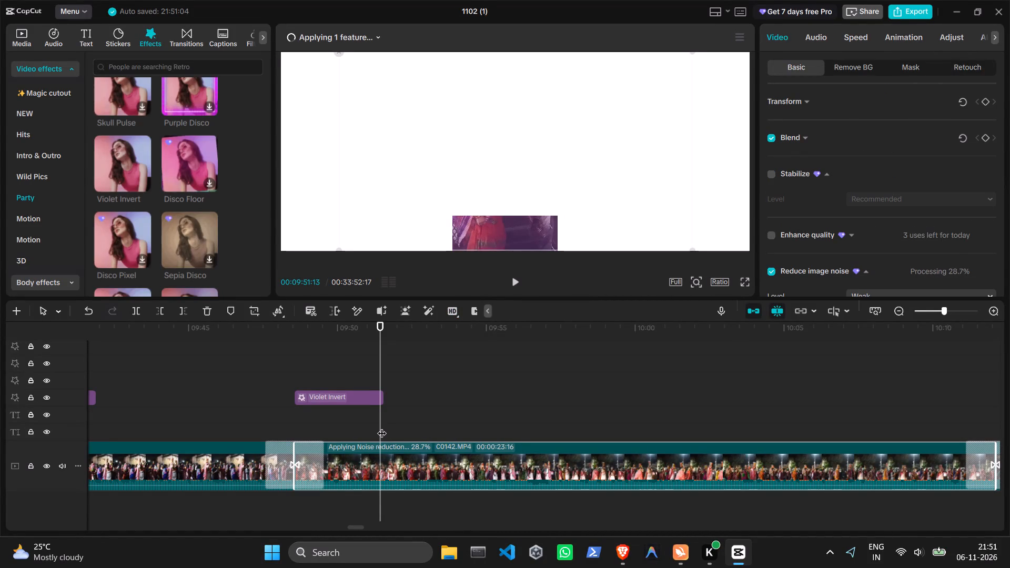
{"action": "left_click_drag", "start_coordinate": [382, 427], "coordinate": [263, 447]}
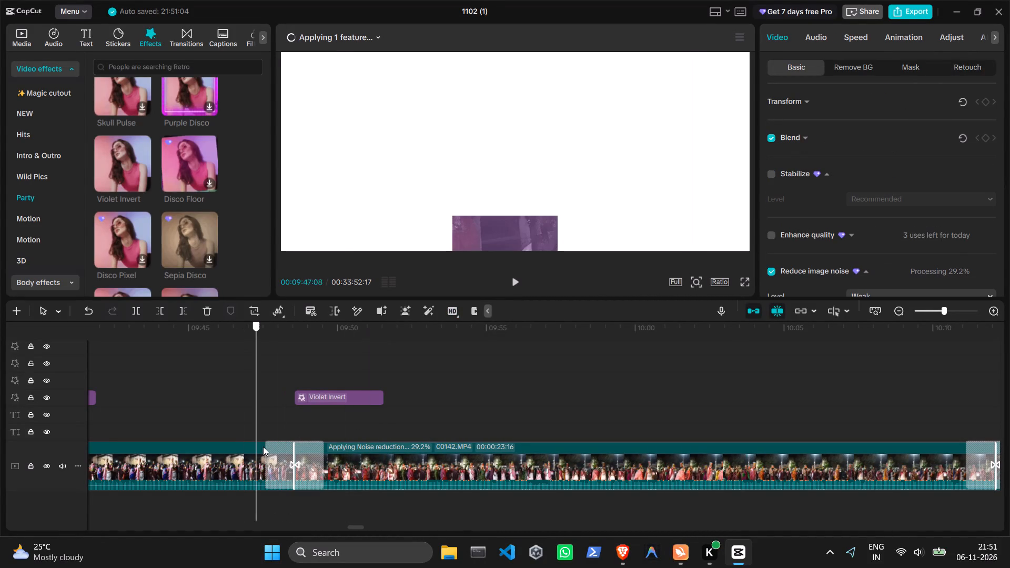
{"action": "left_click_drag", "start_coordinate": [263, 447], "coordinate": [267, 447]}
{"action": "left_click", "coordinate": [459, 474]}
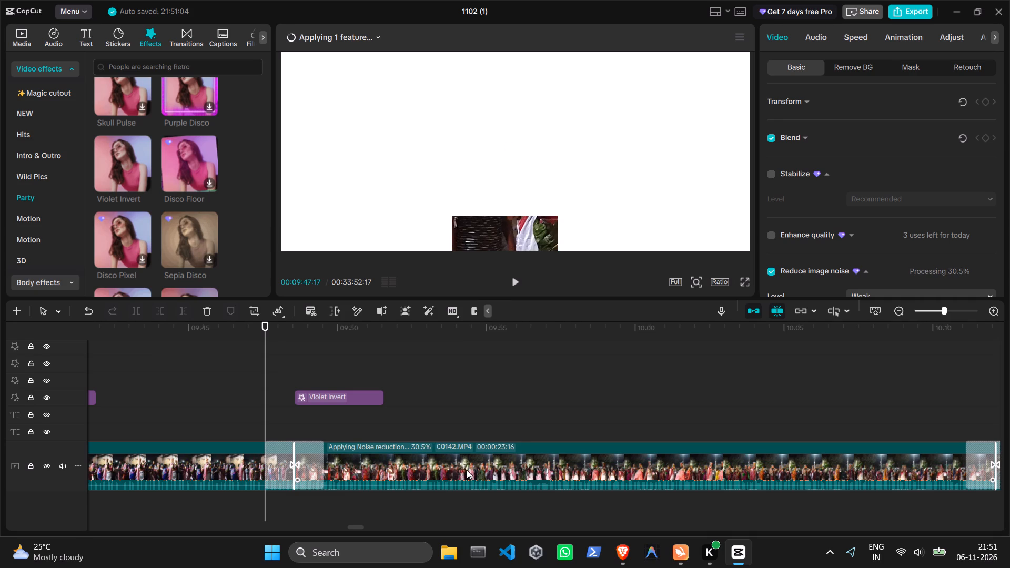
Check the noise reduction progress for C0142.MP4 and inspect the frame at 00:09:47:17 in full screen.
{"action": "left_click", "coordinate": [352, 41]}
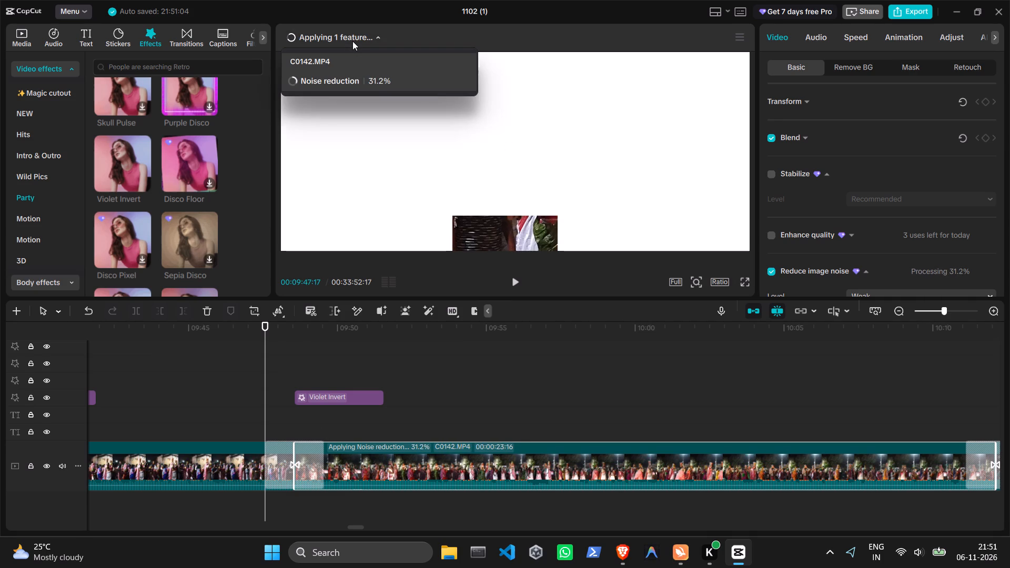
{"action": "left_click", "coordinate": [352, 41]}
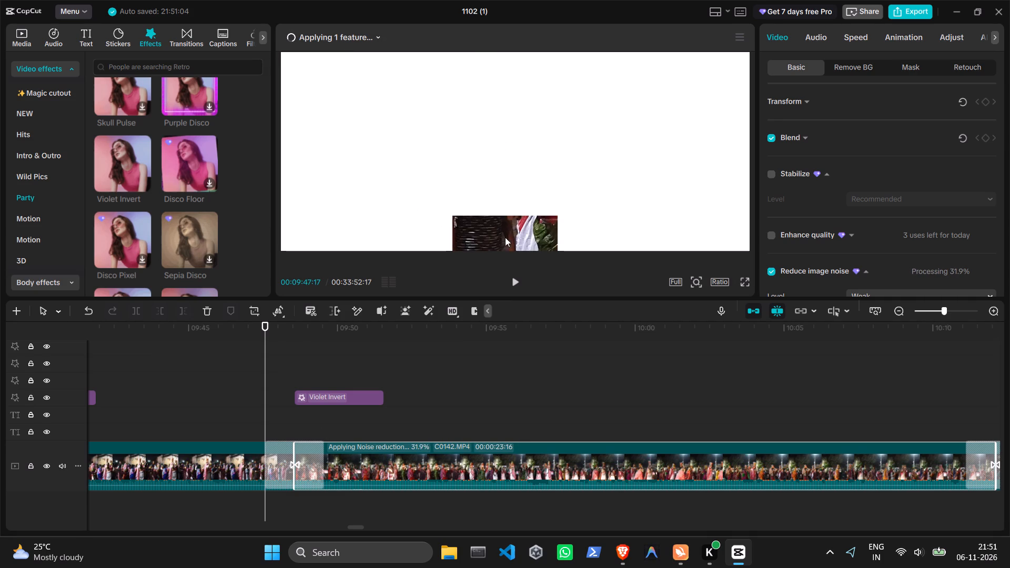
{"action": "left_click", "coordinate": [748, 287]}
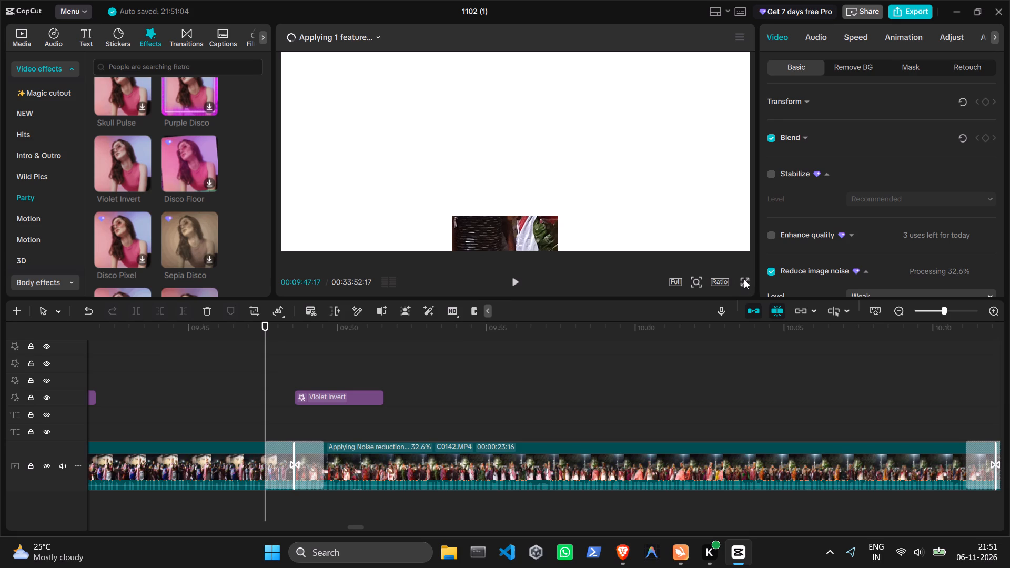
{"action": "left_click", "coordinate": [744, 279]}
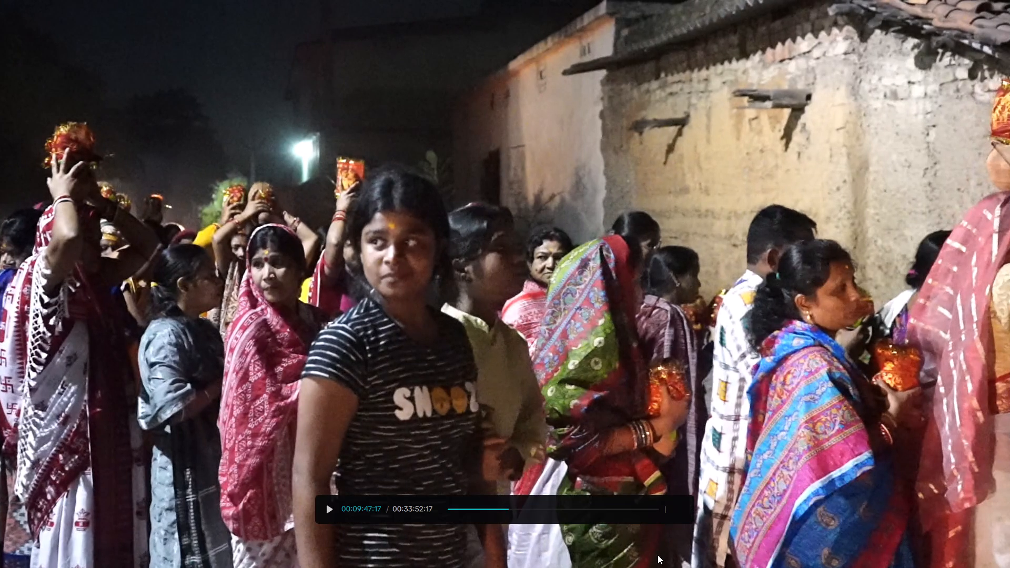
{"action": "left_click", "coordinate": [684, 506]}
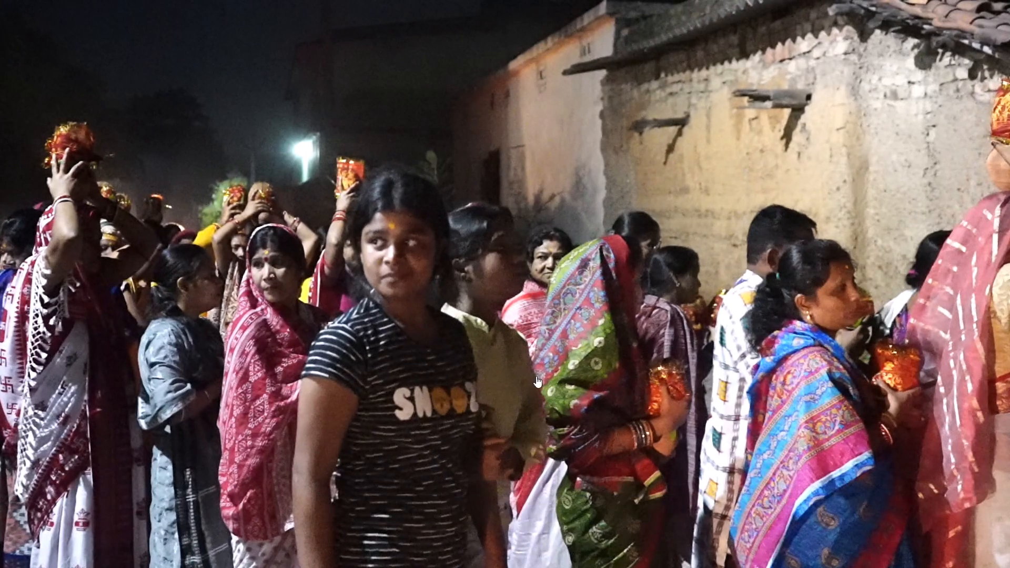
{"action": "left_click", "coordinate": [578, 315]}
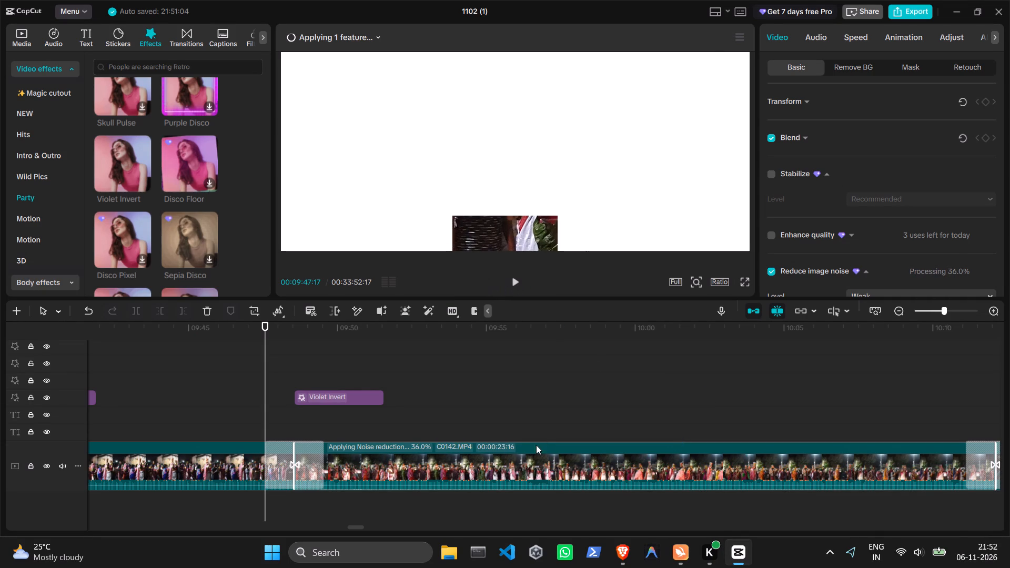
{"action": "left_click", "coordinate": [516, 459]}
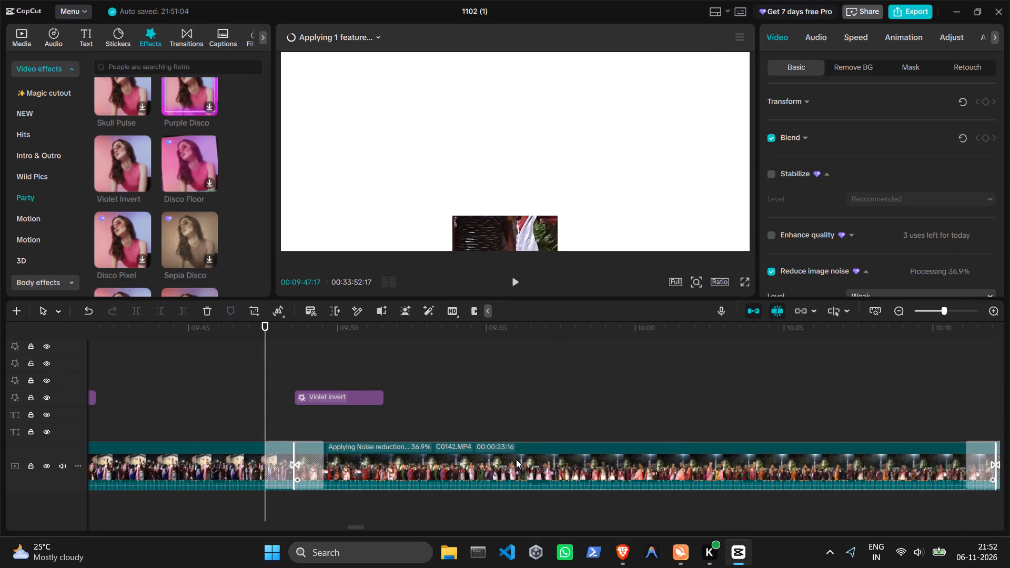
{"action": "left_click", "coordinate": [370, 37]}
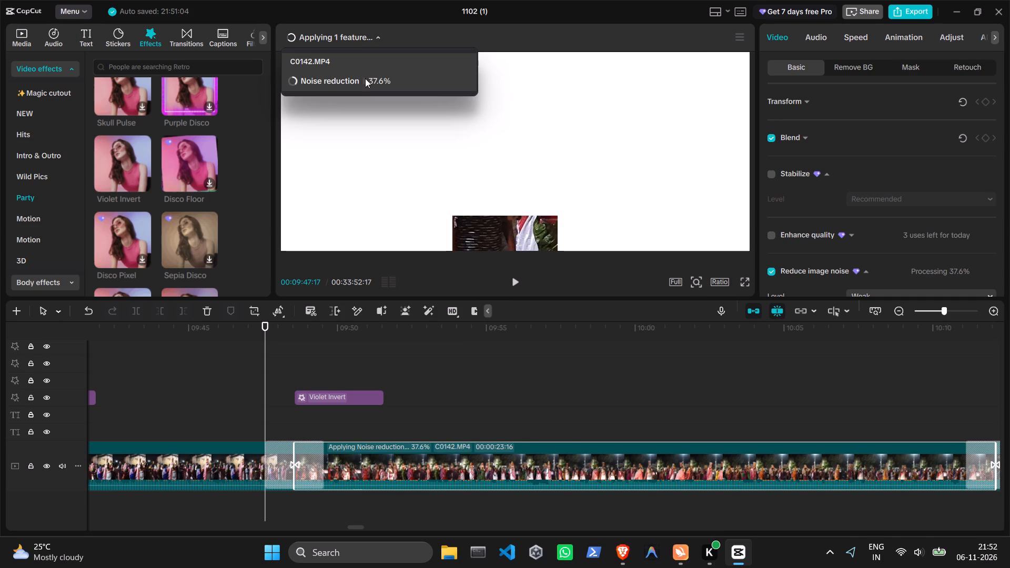
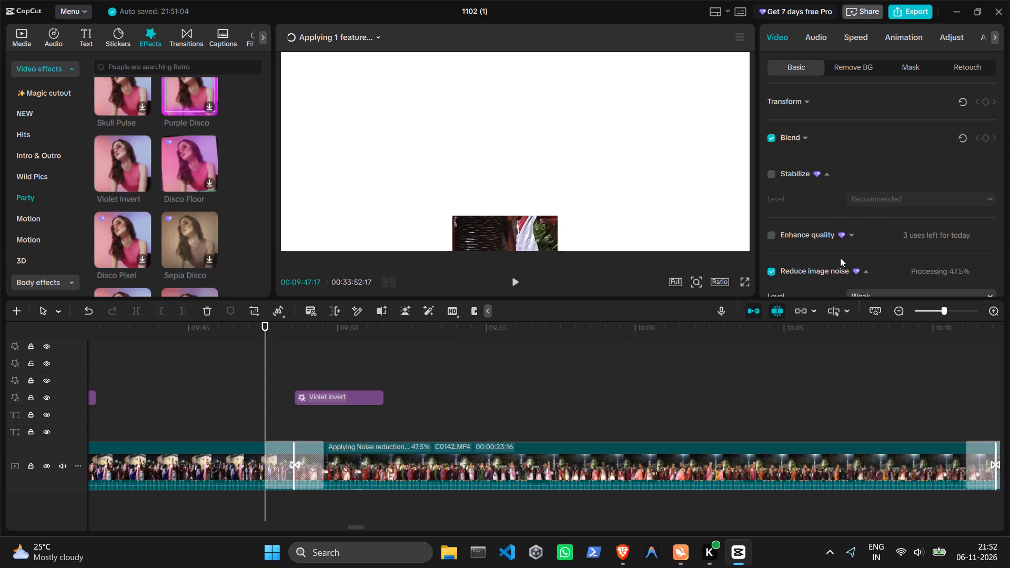
Browse the Party video effects from Violet Invert down to Disco Shines and preview the Whip Jitter effect.
{"action": "scroll", "coordinate": [840, 258], "scroll_direction": "down", "scroll_amount": 2}
{"action": "scroll", "coordinate": [840, 258], "scroll_direction": "up", "scroll_amount": 4}
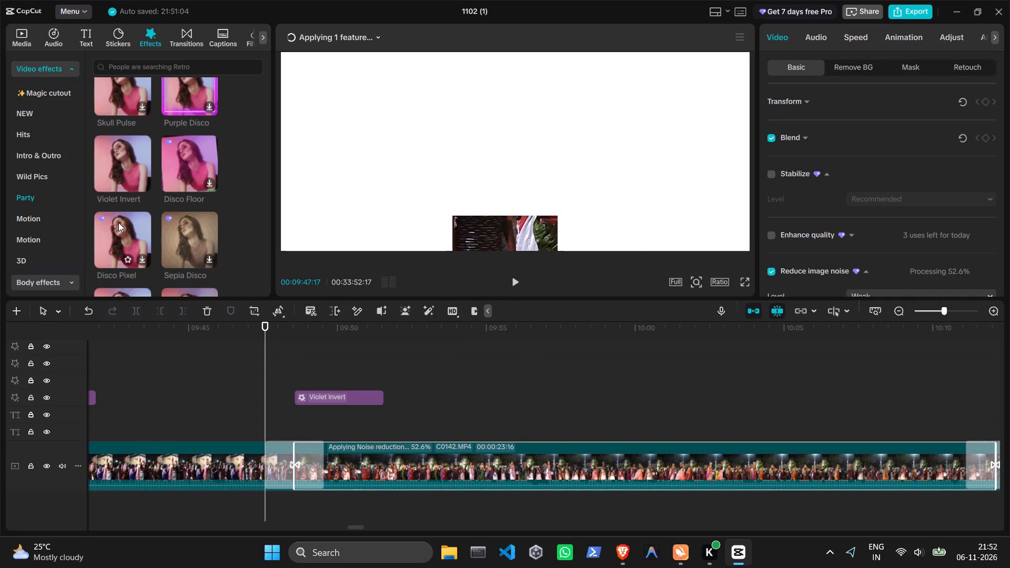
{"action": "scroll", "coordinate": [118, 222], "scroll_direction": "down", "scroll_amount": 1}
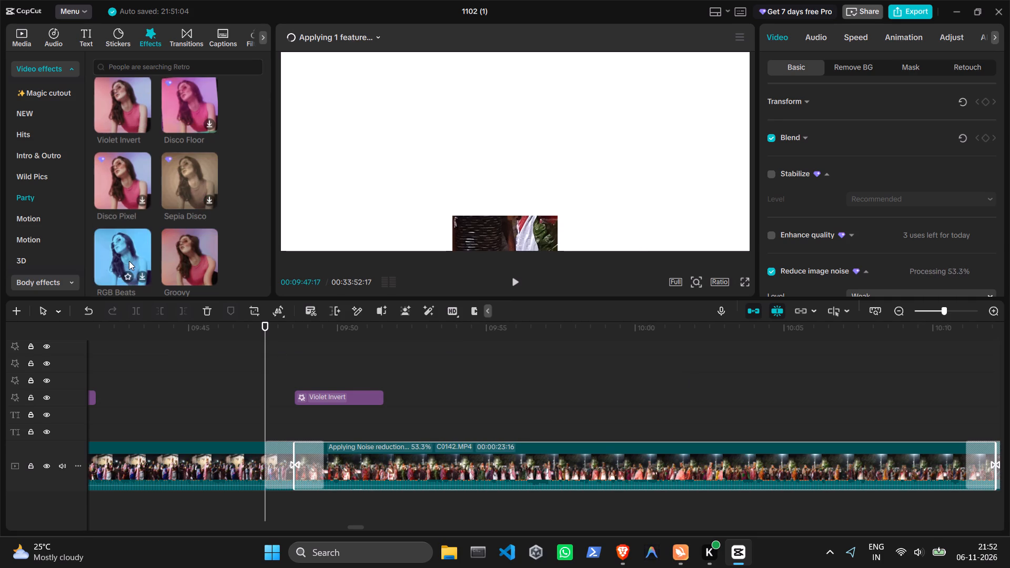
{"action": "scroll", "coordinate": [129, 261], "scroll_direction": "down", "scroll_amount": 1}
{"action": "scroll", "coordinate": [192, 189], "scroll_direction": "down", "scroll_amount": 1}
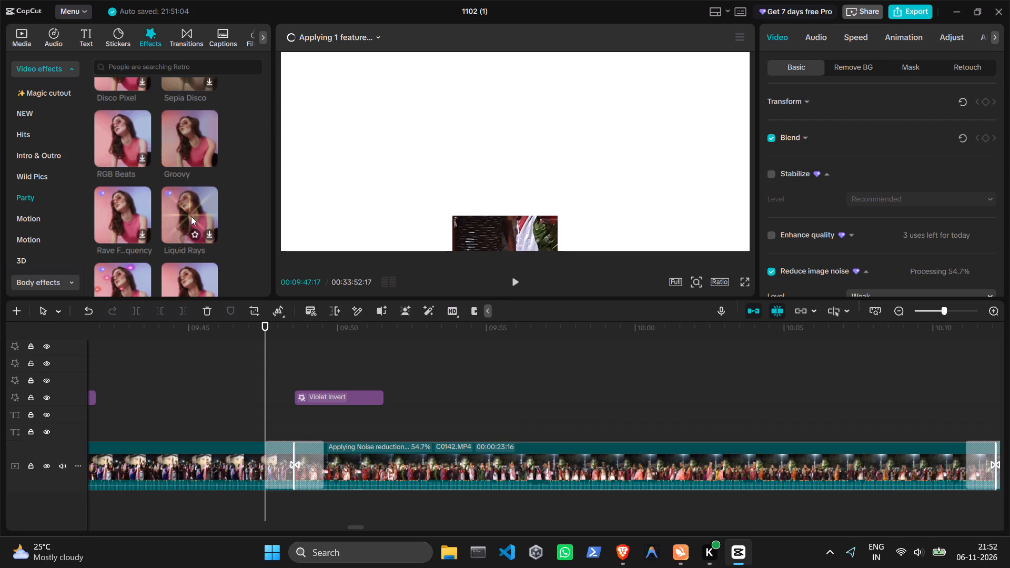
{"action": "scroll", "coordinate": [191, 216], "scroll_direction": "down", "scroll_amount": 1}
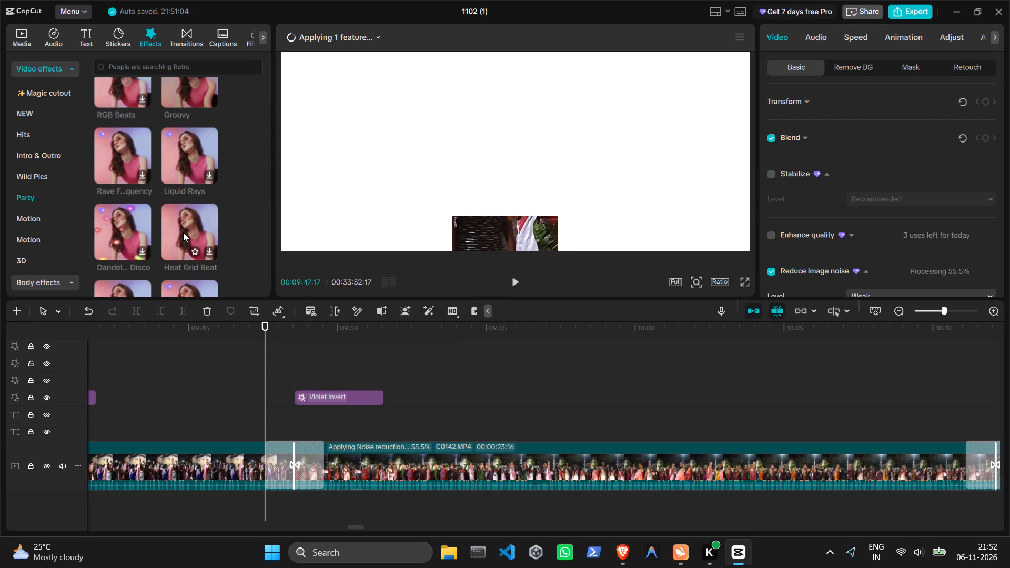
{"action": "scroll", "coordinate": [183, 232], "scroll_direction": "down", "scroll_amount": 2}
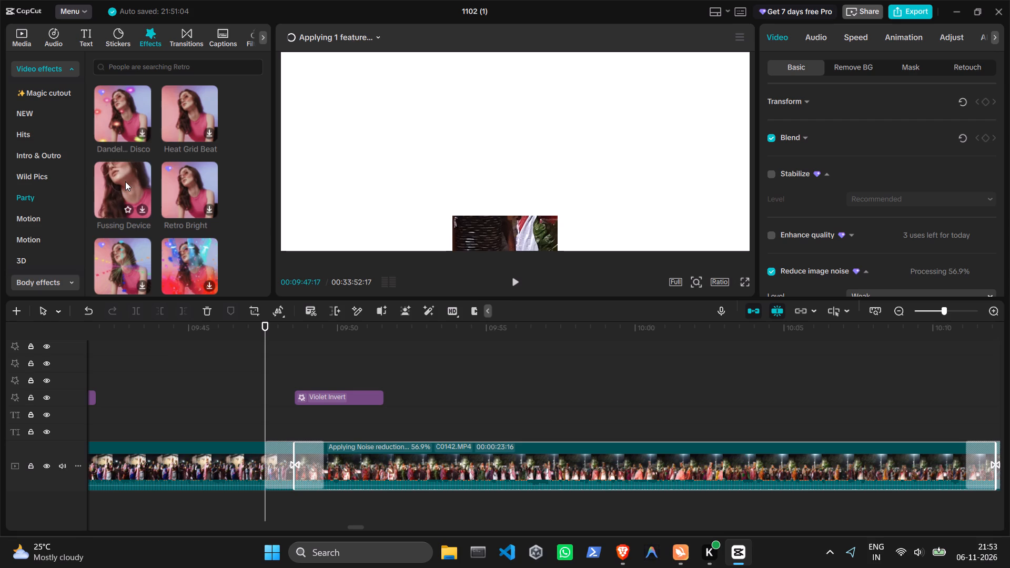
{"action": "scroll", "coordinate": [126, 181], "scroll_direction": "down", "scroll_amount": 3}
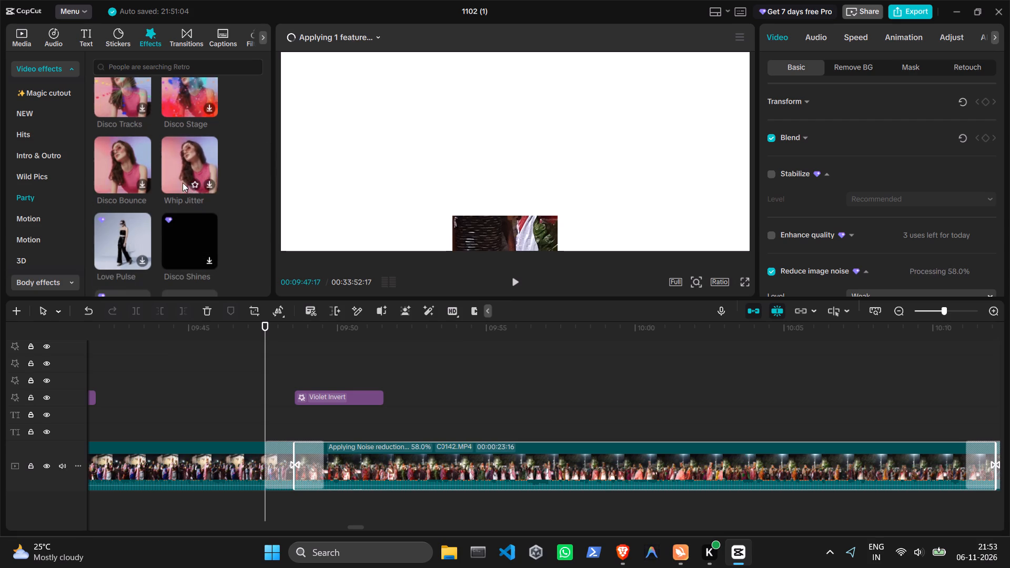
{"action": "left_click", "coordinate": [207, 183]}
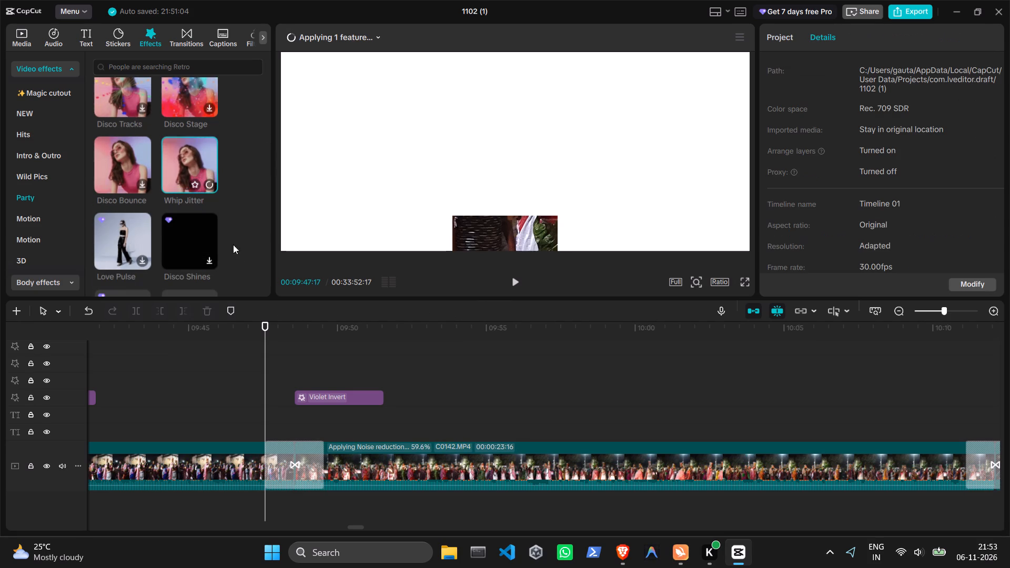
Scrub the playhead past the end of the Violet Invert effect to 00:09:52:01 and back to 00:09:49:27 to inspect the preview.
{"action": "left_click_drag", "start_coordinate": [264, 358], "coordinate": [397, 371]}
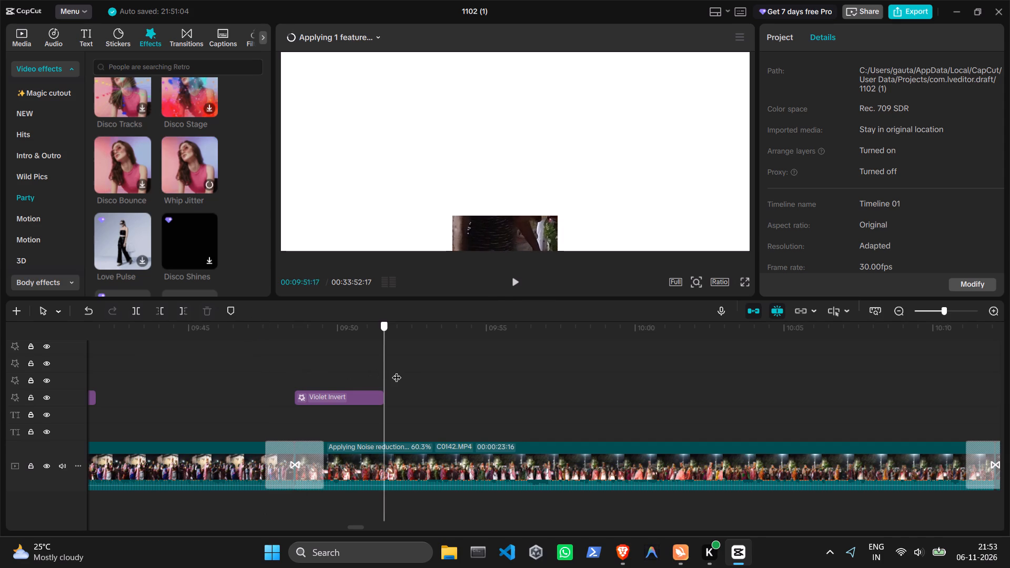
{"action": "left_click_drag", "start_coordinate": [397, 371], "coordinate": [398, 371]}
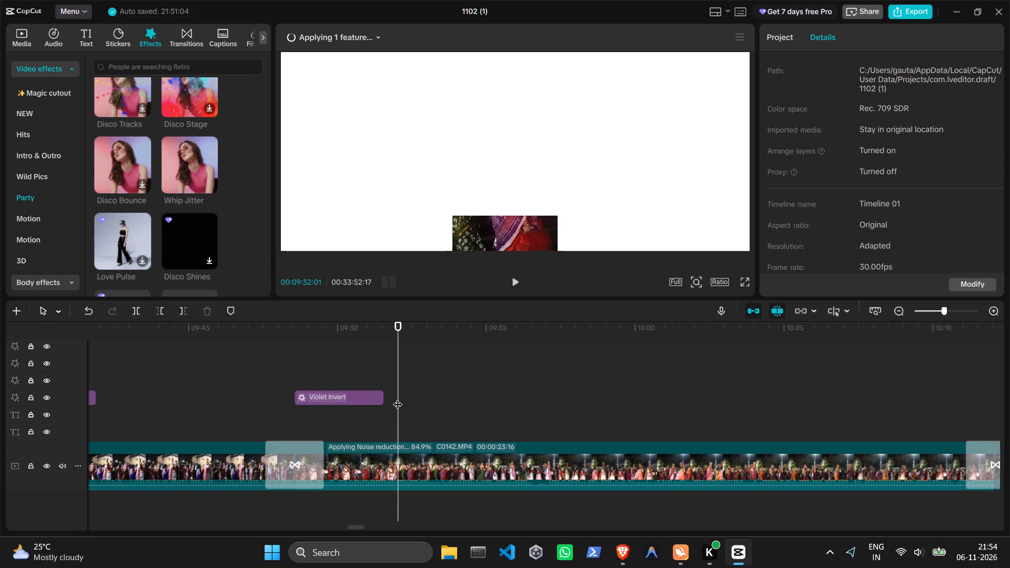
{"action": "left_click_drag", "start_coordinate": [398, 398], "coordinate": [348, 413]}
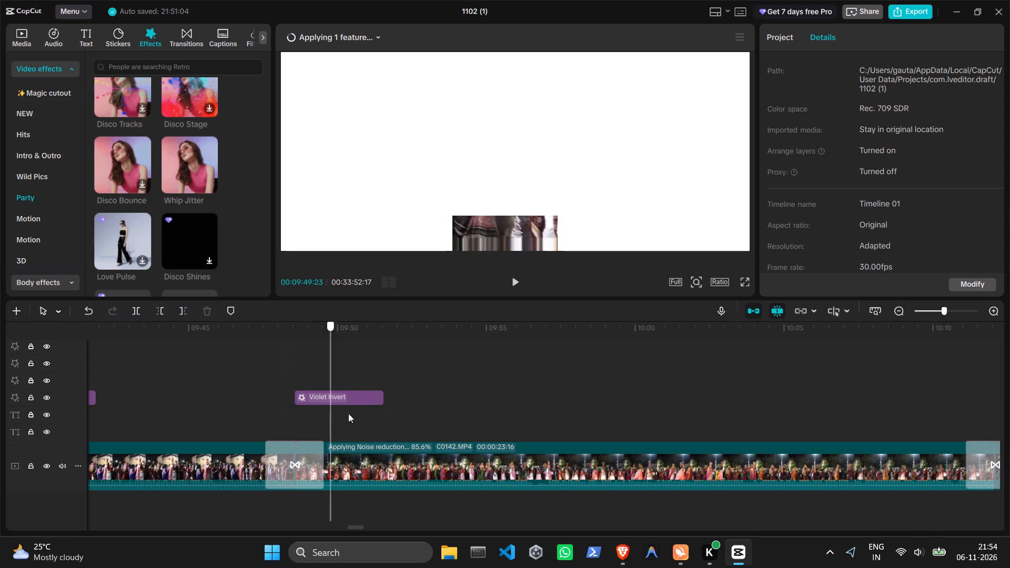
{"action": "left_click_drag", "start_coordinate": [348, 413], "coordinate": [334, 412]}
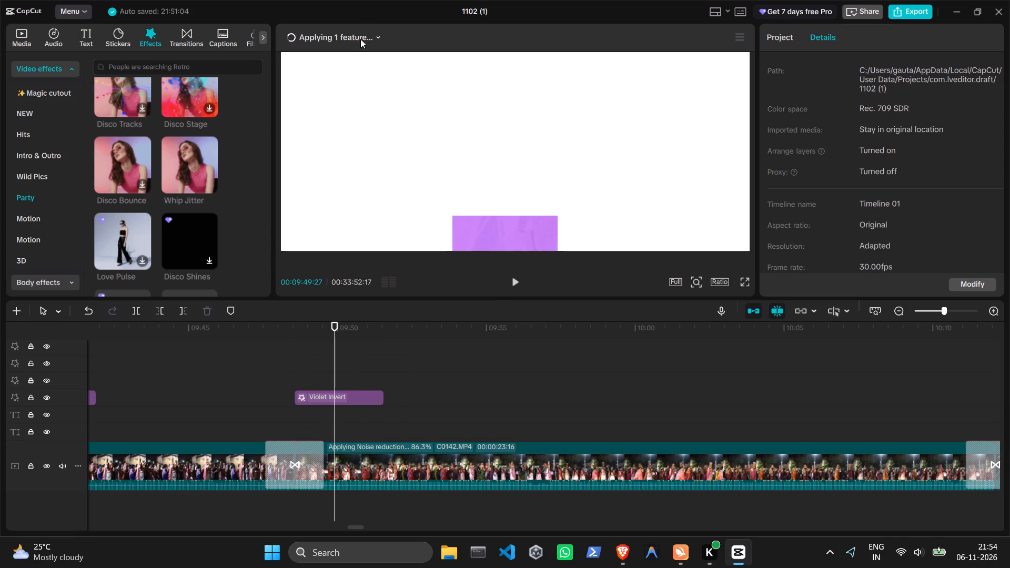
Check the noise reduction progress for C0142.MP4, and scrub within the Violet Invert effect from 00:09:51:04 back to 00:09:49:17.
{"action": "left_click", "coordinate": [367, 37]}
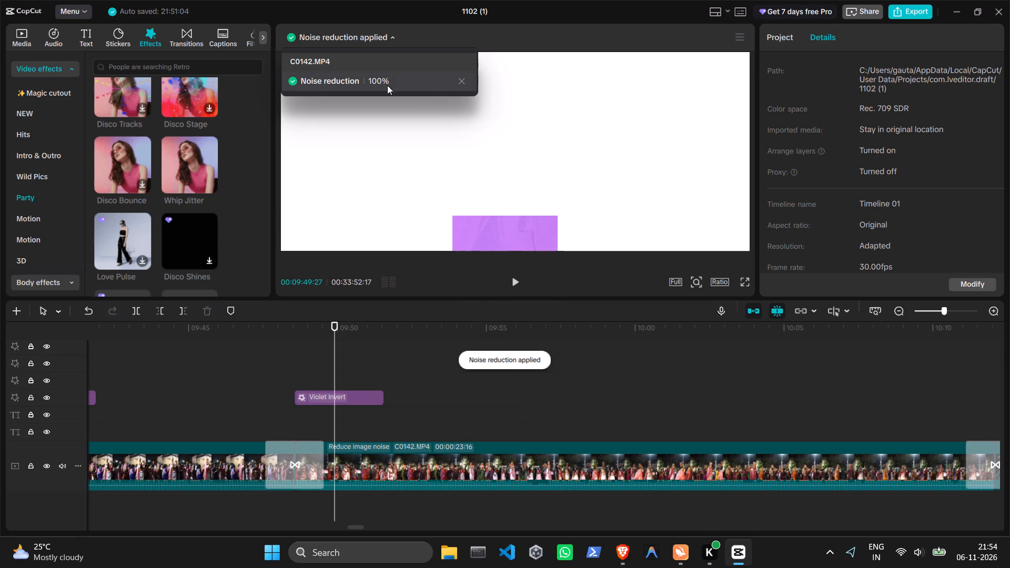
{"action": "left_click", "coordinate": [393, 38]}
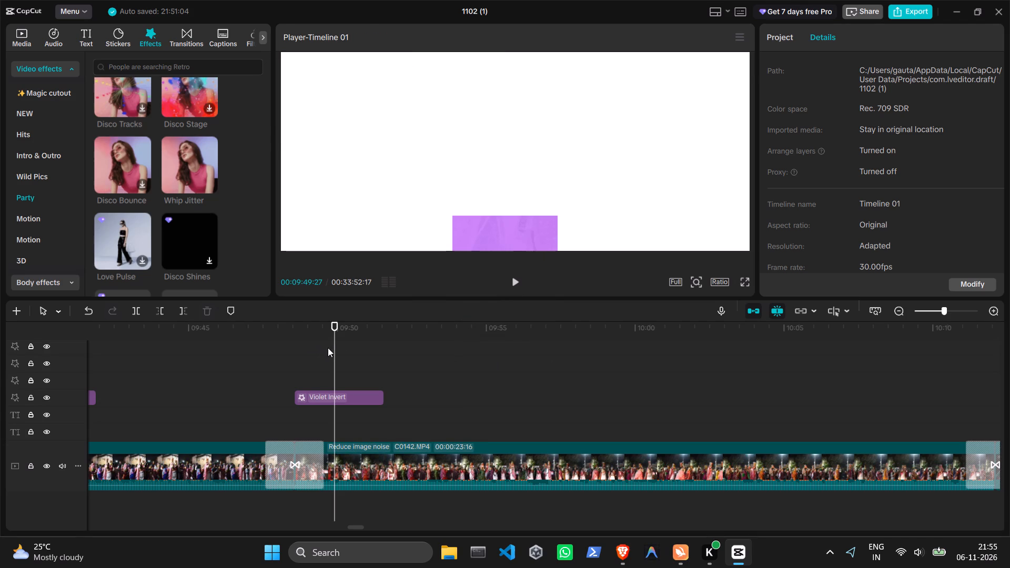
{"action": "left_click_drag", "start_coordinate": [337, 350], "coordinate": [356, 372]}
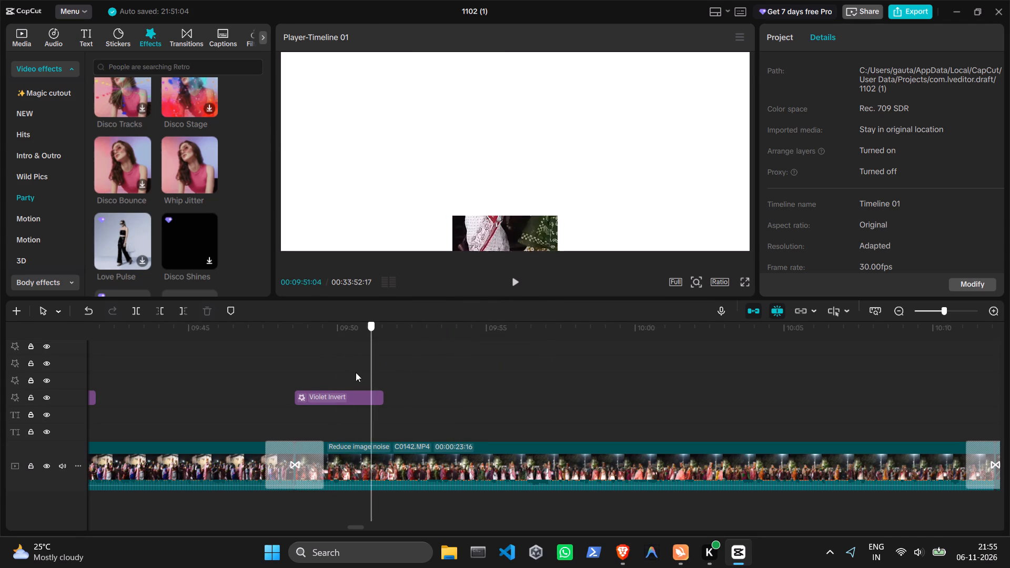
{"action": "left_click_drag", "start_coordinate": [356, 372], "coordinate": [326, 376]}
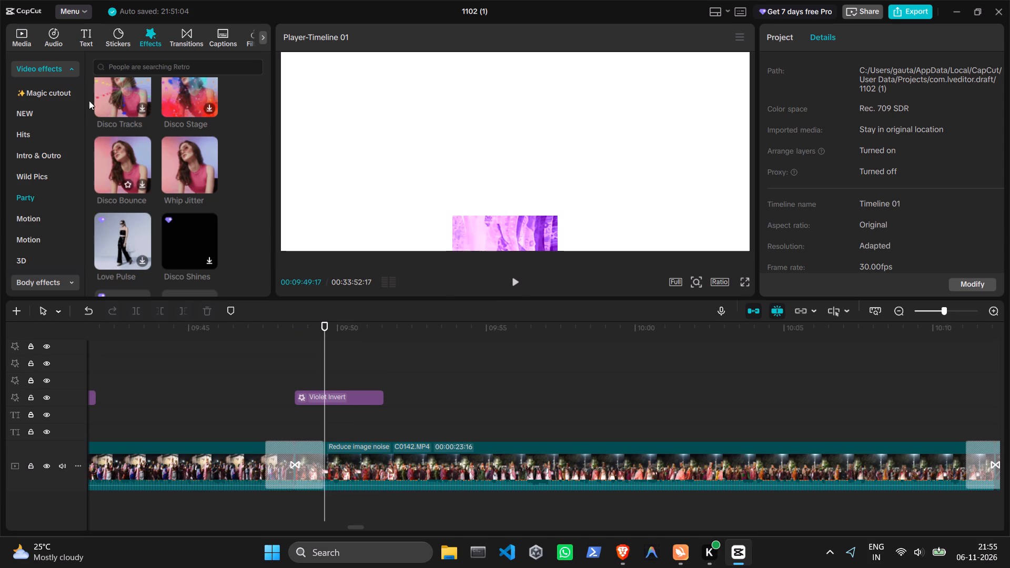
Leave the 1102 (1) project and go back to the home page.
{"action": "left_click", "coordinate": [73, 16]}
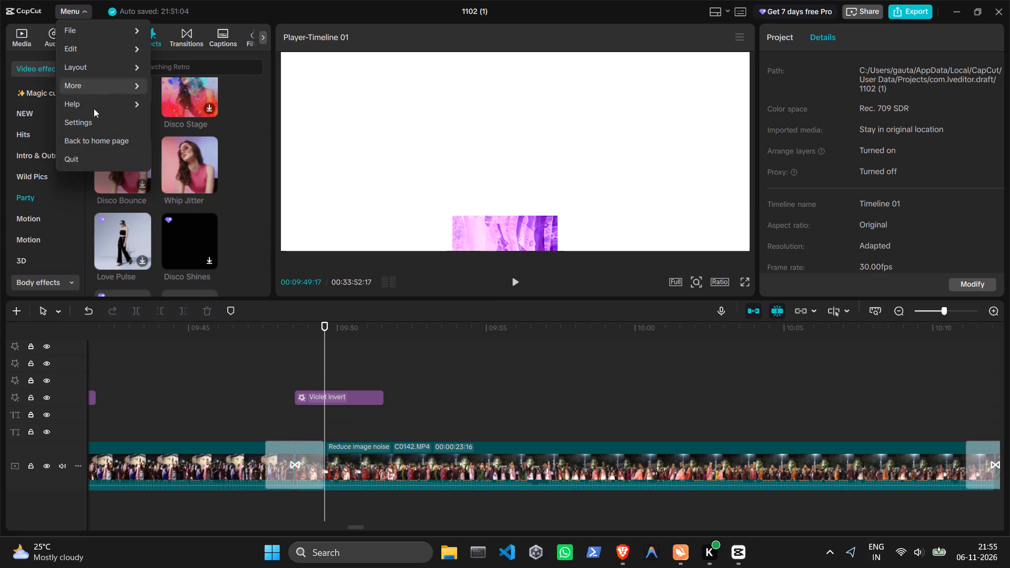
{"action": "left_click", "coordinate": [103, 145]}
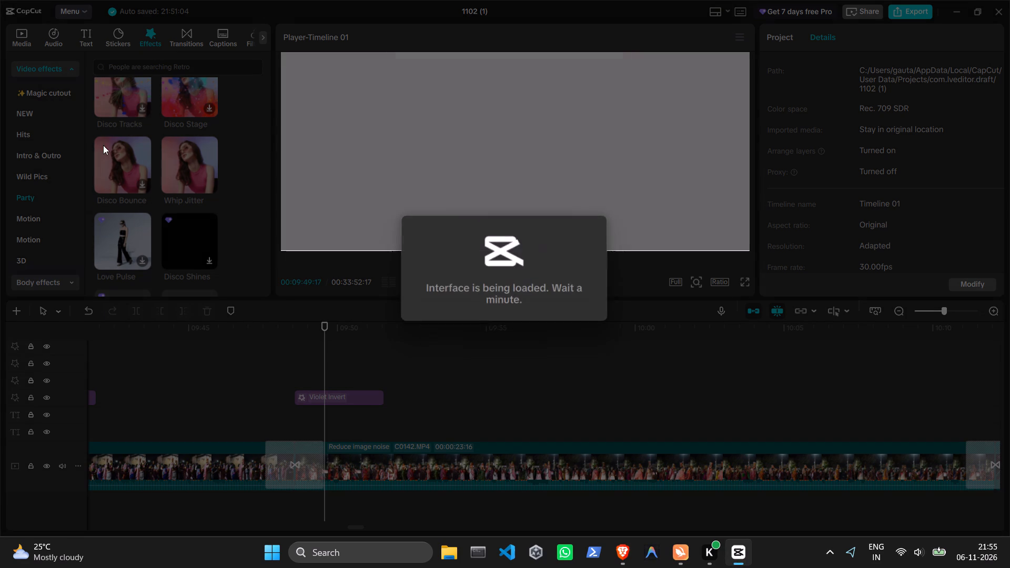
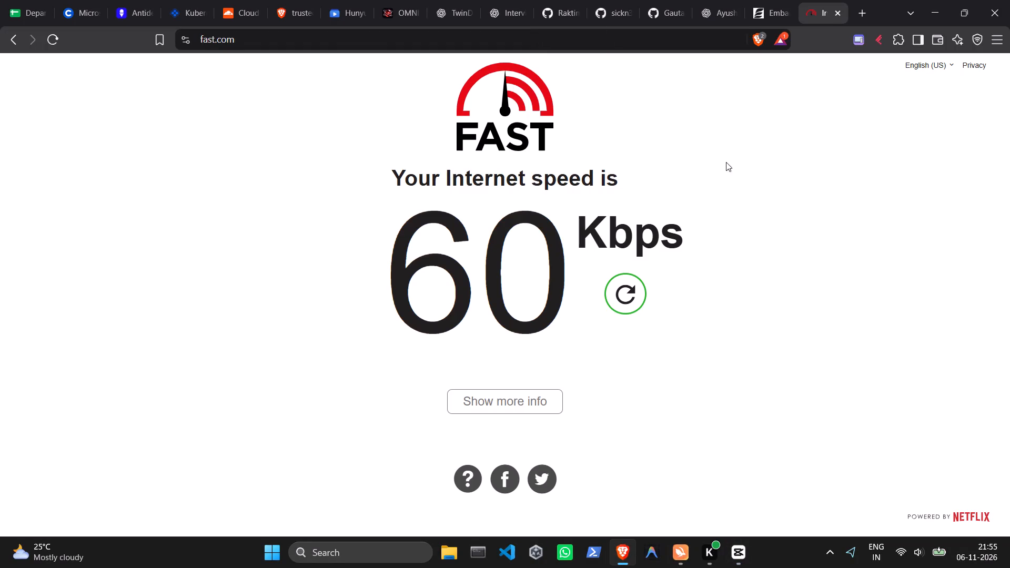
Rerun the internet speed test on fast.com, and leave it for a new browser tab.
{"action": "left_click", "coordinate": [627, 301]}
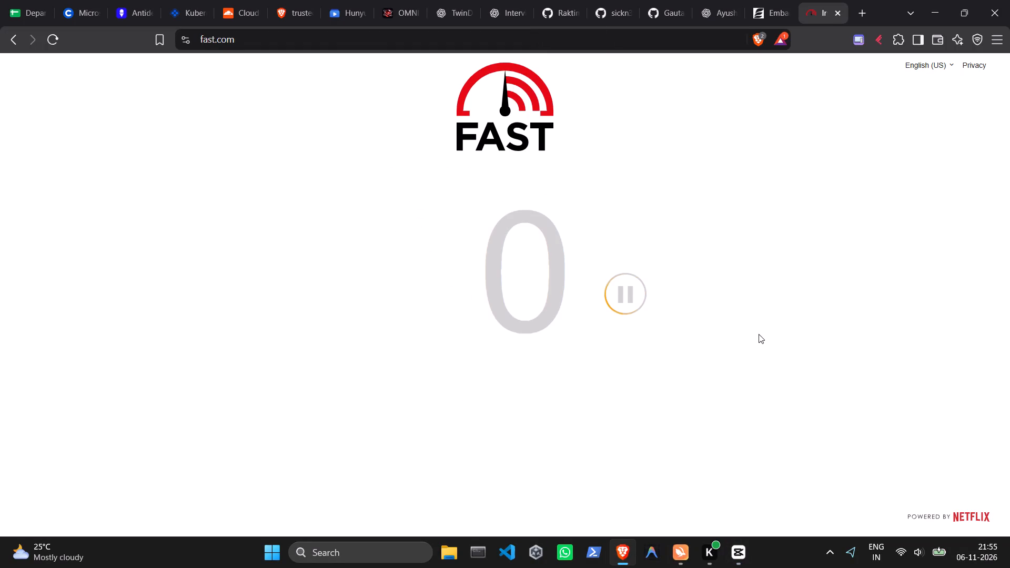
{"action": "left_click", "coordinate": [841, 11]}
{"action": "left_click", "coordinate": [866, 9]}
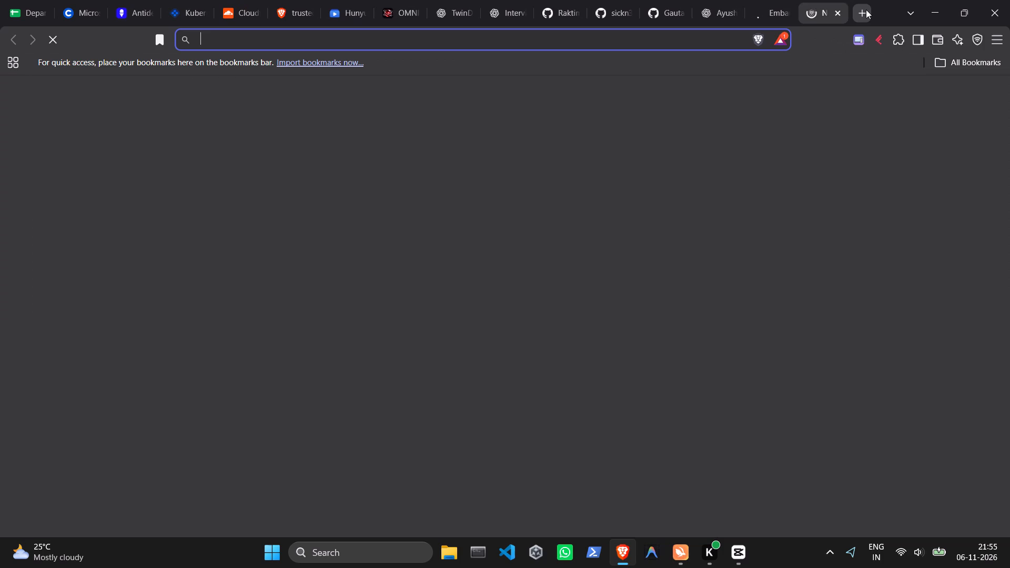
{"action": "left_click", "coordinate": [866, 9]}
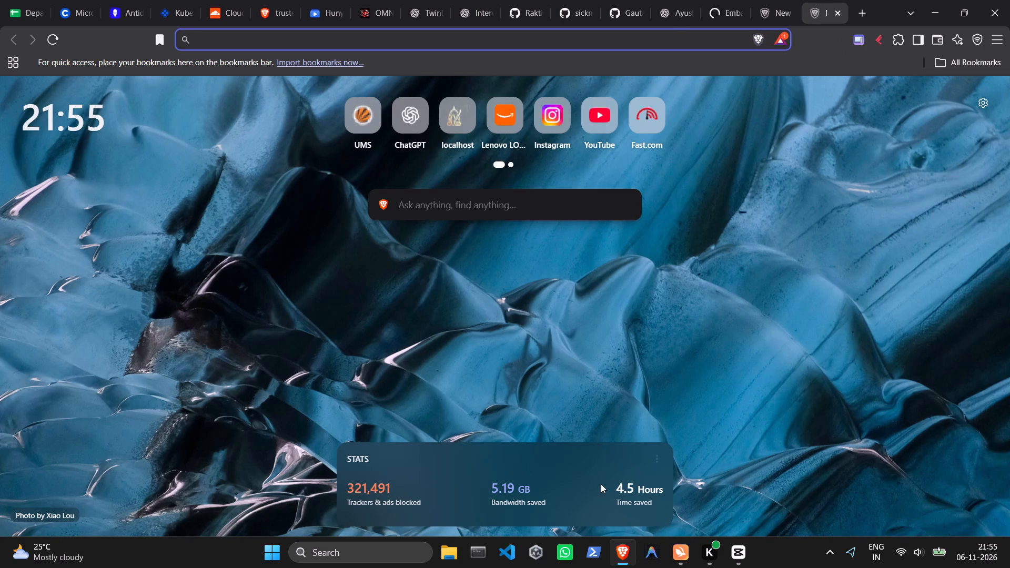
Switch to CapCut and reopen the 1102 (1) project from the home page.
{"action": "left_click", "coordinate": [731, 553]}
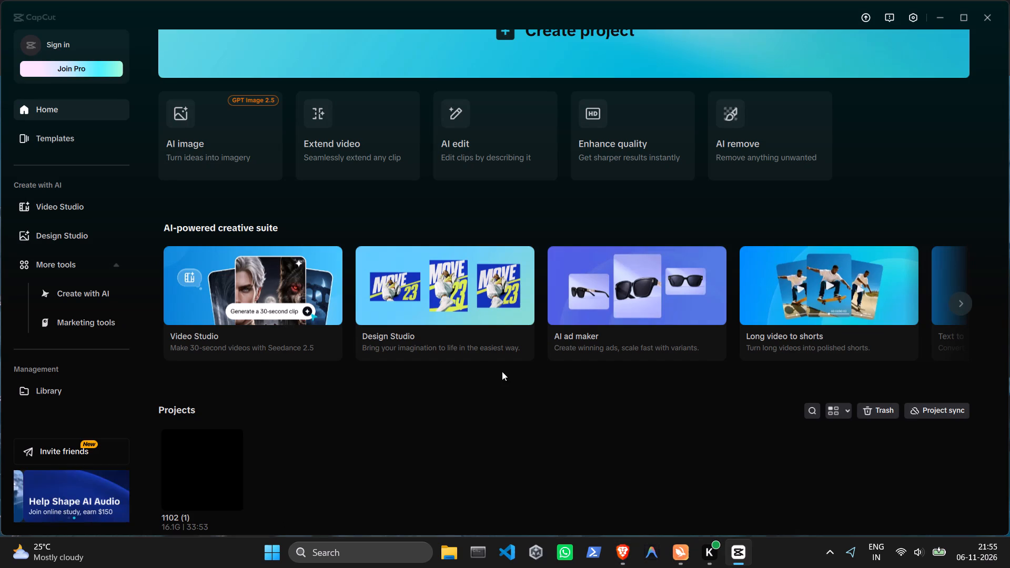
{"action": "scroll", "coordinate": [477, 363], "scroll_direction": "down", "scroll_amount": 2}
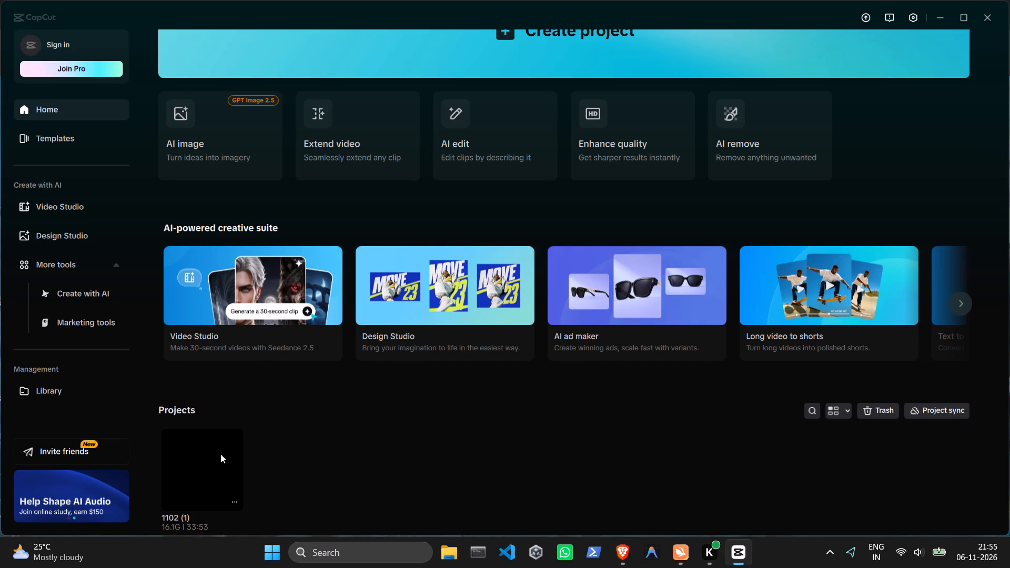
{"action": "left_click", "coordinate": [220, 454]}
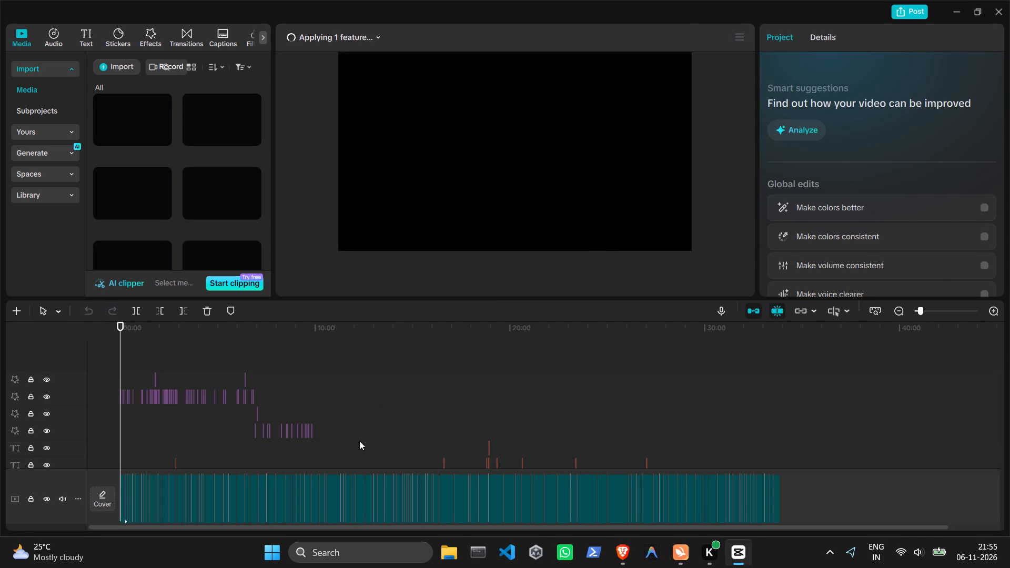
Position the playhead at 00:09:47:17, shortly before the Violet Invert effect at the start of C0142.MP4.
{"action": "left_click", "coordinate": [321, 431]}
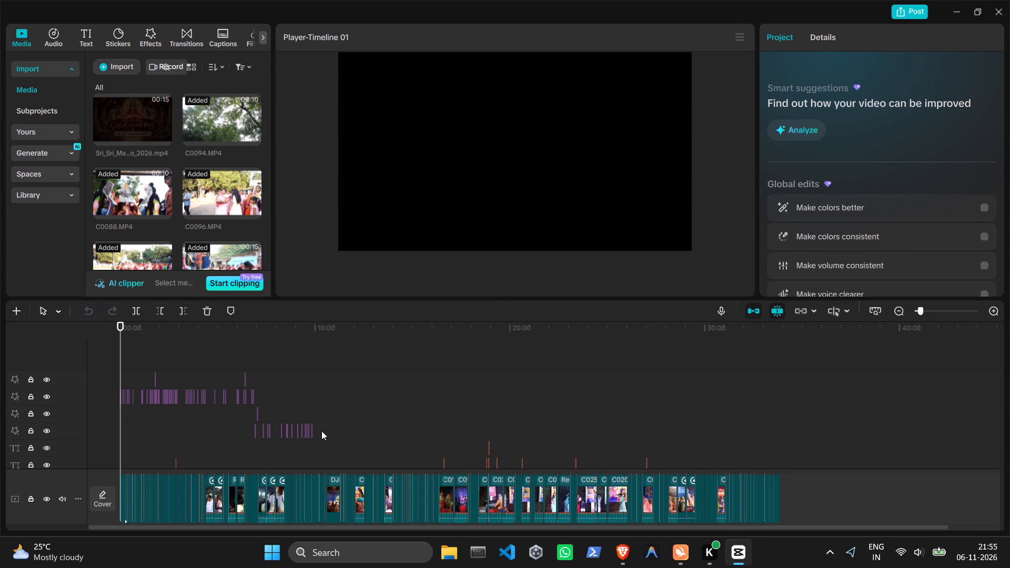
{"action": "left_click_drag", "start_coordinate": [321, 431], "coordinate": [311, 438]}
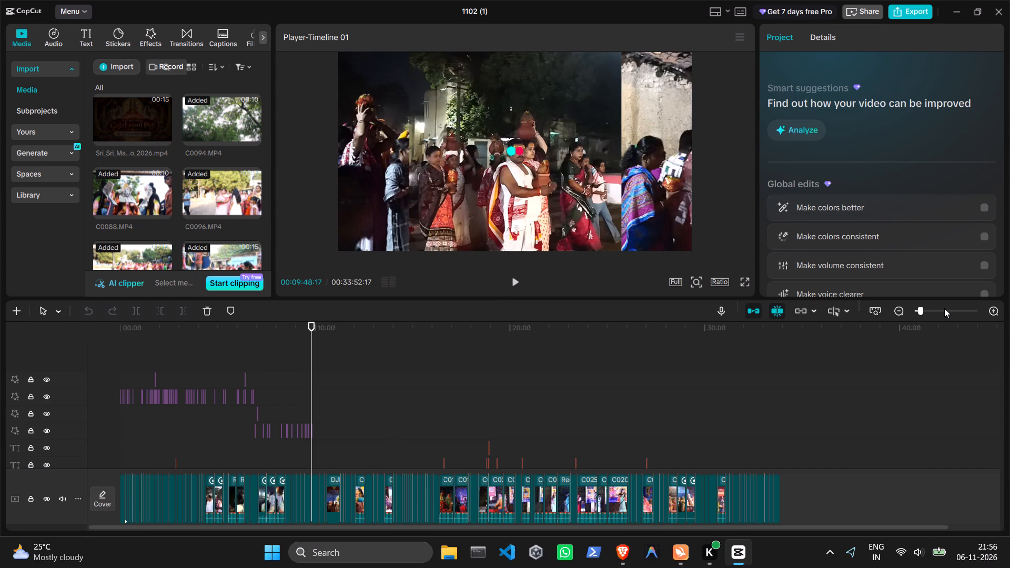
{"action": "left_click", "coordinate": [944, 308]}
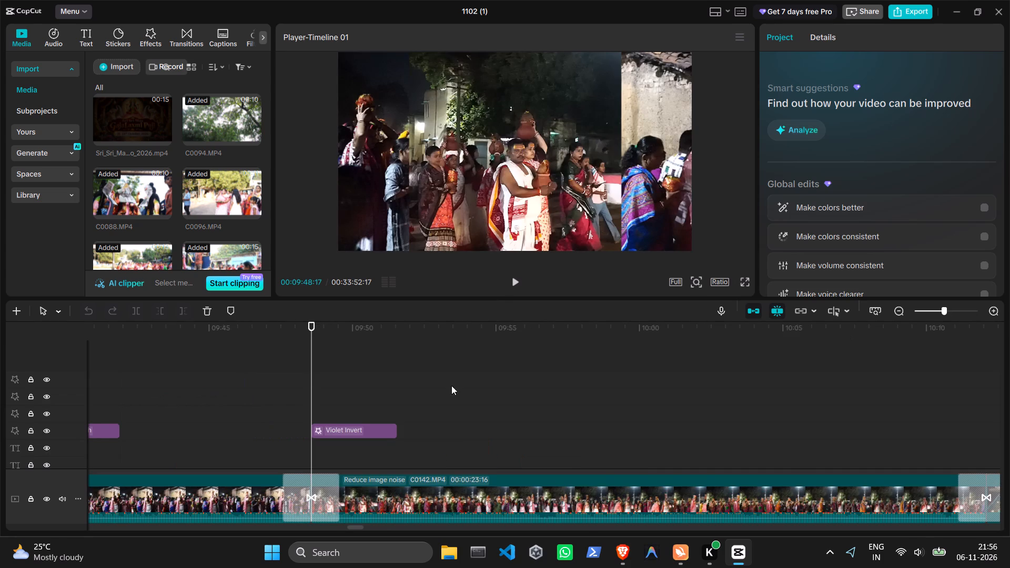
{"action": "left_click_drag", "start_coordinate": [315, 409], "coordinate": [281, 414]}
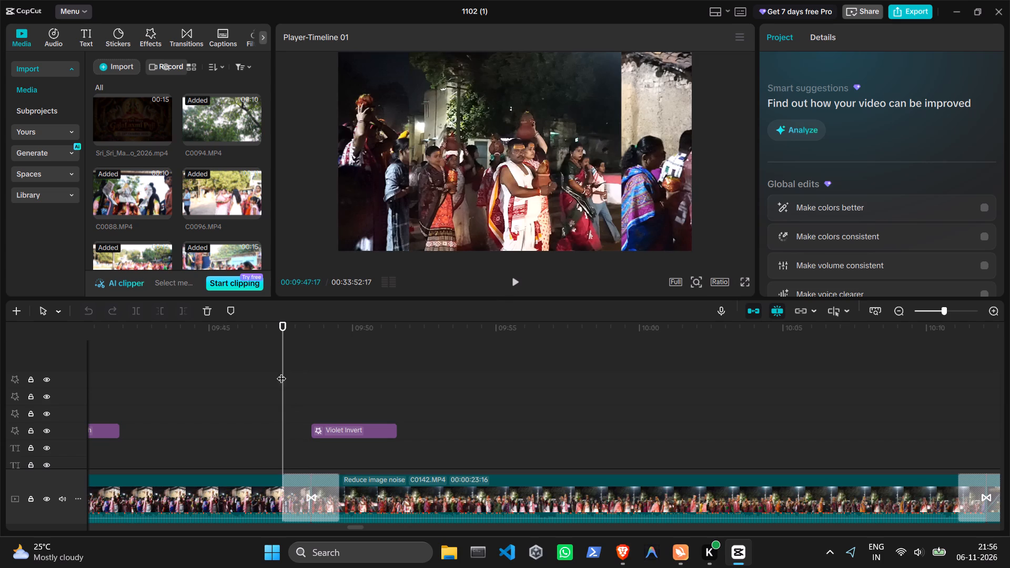
Open the Party category of the video effects library.
{"action": "left_click", "coordinate": [153, 38]}
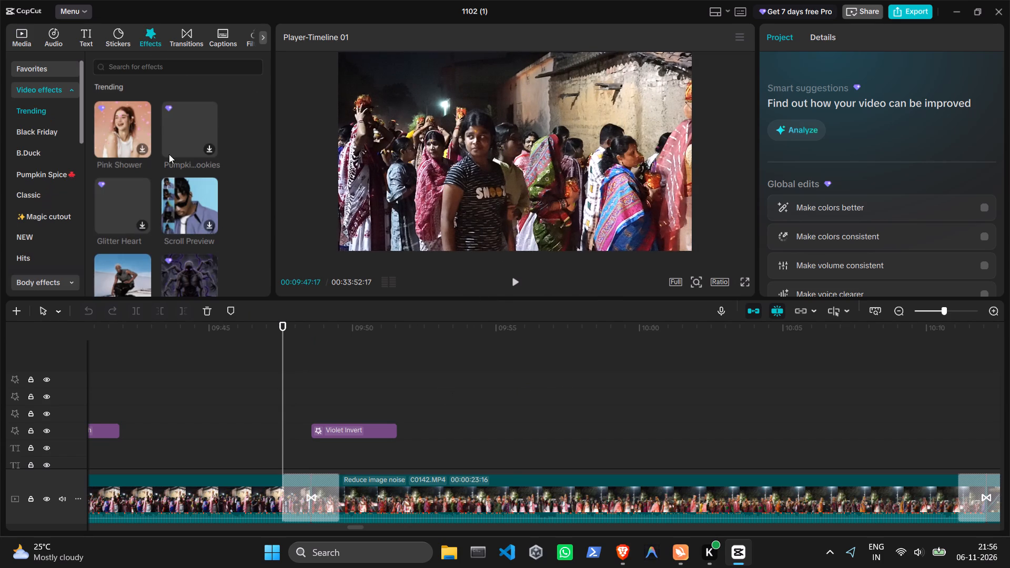
{"action": "scroll", "coordinate": [169, 154], "scroll_direction": "down", "scroll_amount": 4}
{"action": "scroll", "coordinate": [14, 238], "scroll_direction": "down", "scroll_amount": 2}
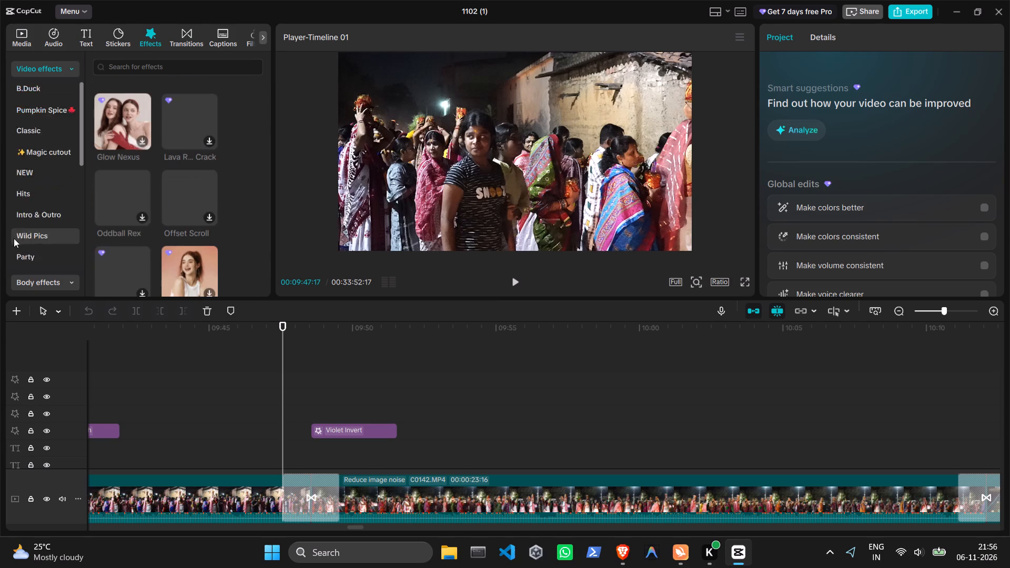
{"action": "scroll", "coordinate": [21, 238], "scroll_direction": "down", "scroll_amount": 1}
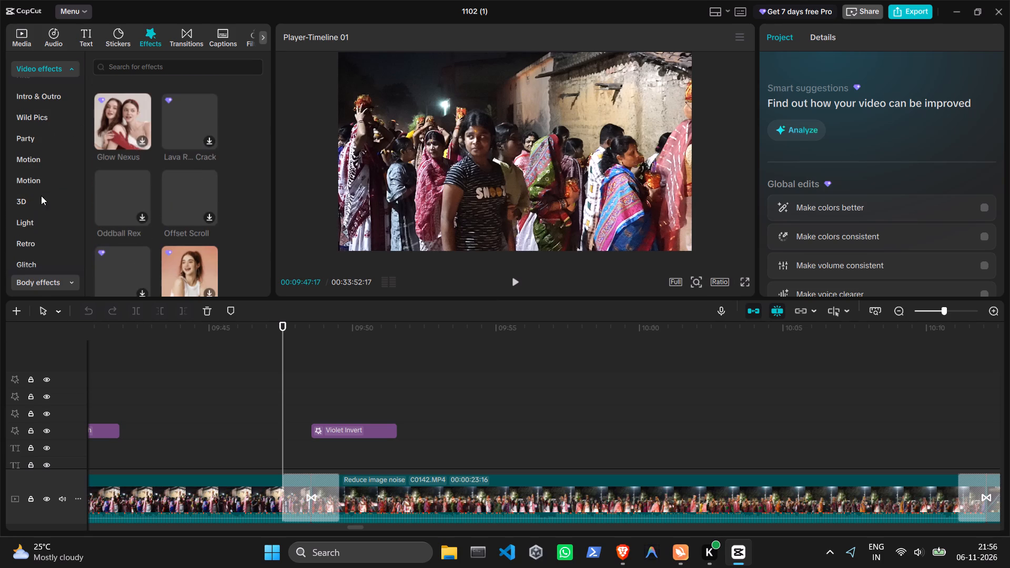
{"action": "left_click", "coordinate": [45, 135]}
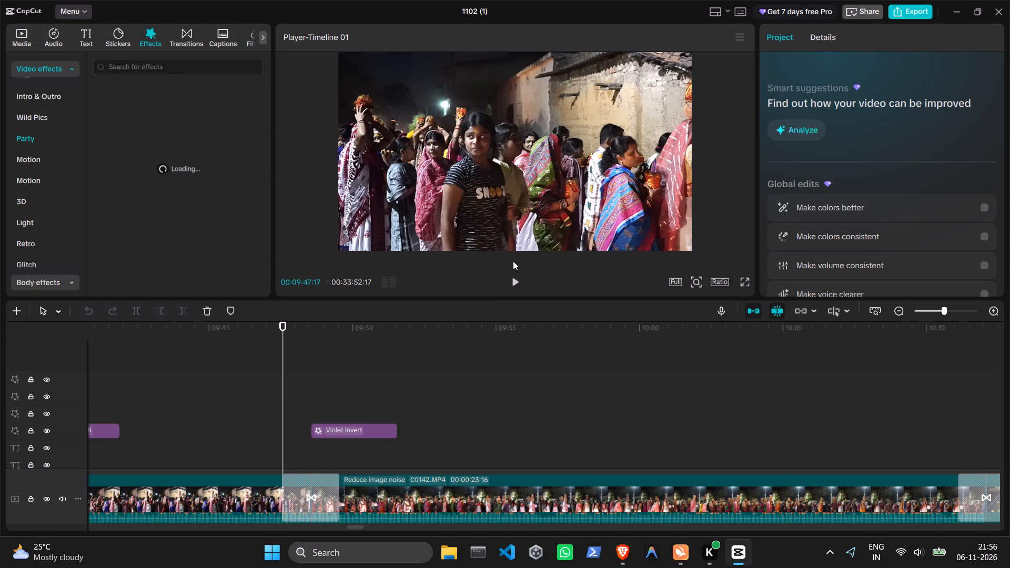
Play the timeline through the Violet Invert effect and pause just past its end.
{"action": "left_click", "coordinate": [509, 282]}
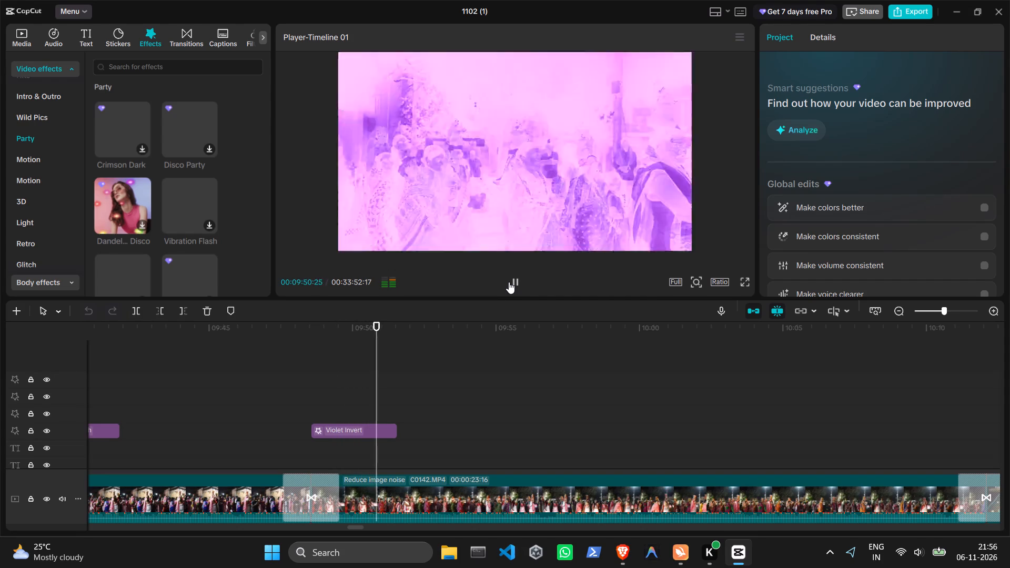
{"action": "left_click", "coordinate": [509, 282]}
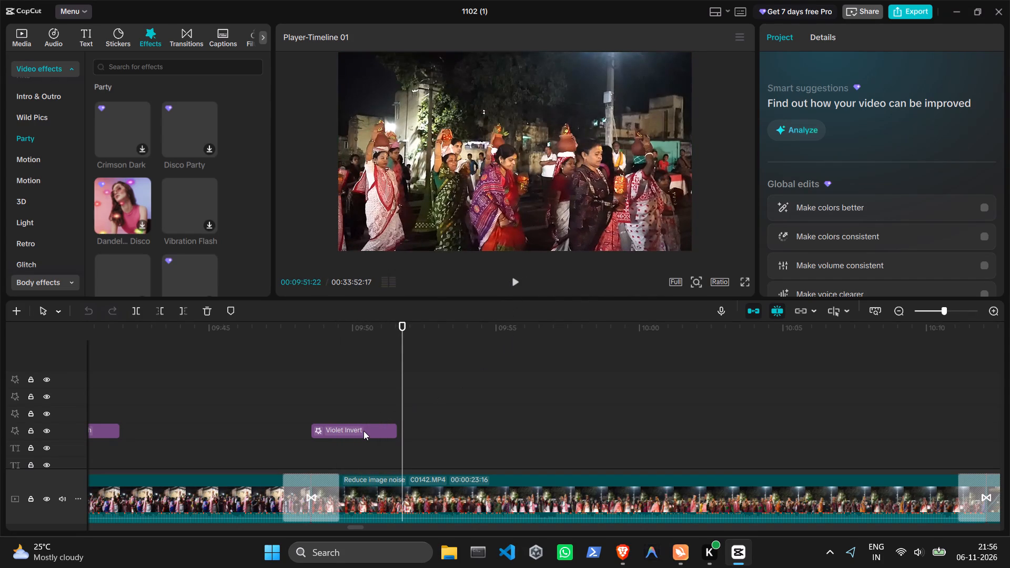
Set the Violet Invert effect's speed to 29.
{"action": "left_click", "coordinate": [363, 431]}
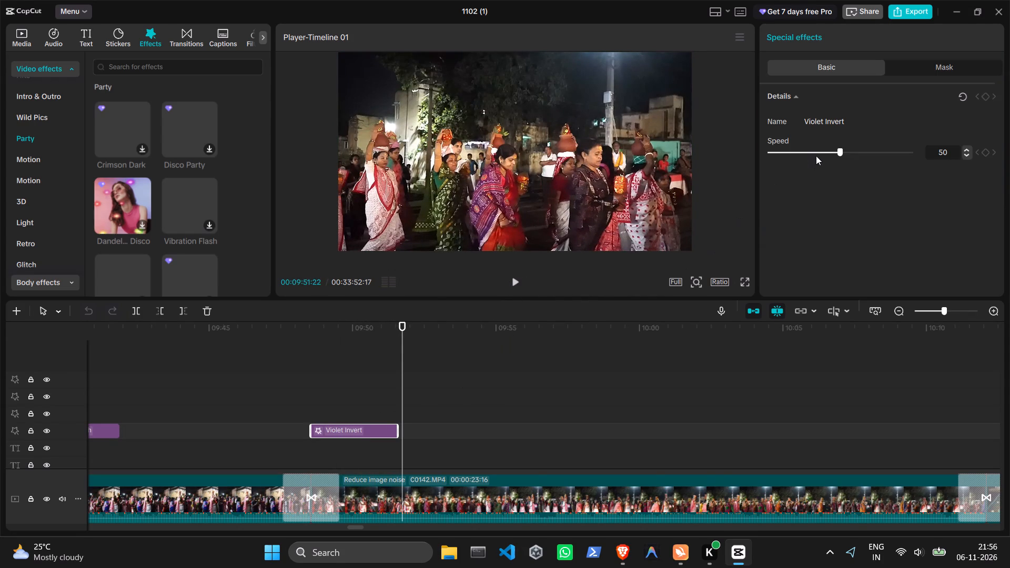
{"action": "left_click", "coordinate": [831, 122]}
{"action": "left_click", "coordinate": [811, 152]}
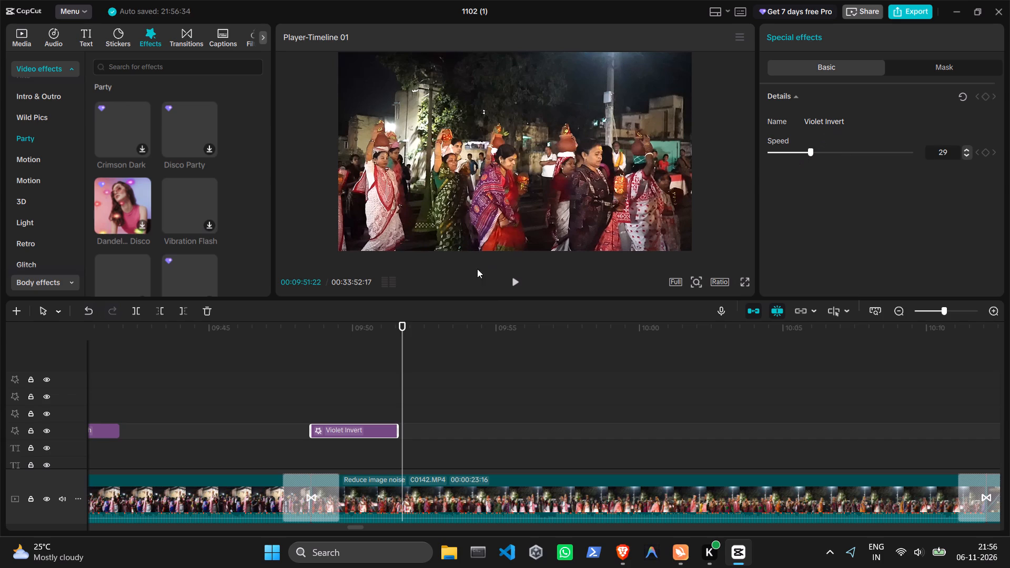
Play the Violet Invert effect again from just before its start and pause past its end.
{"action": "left_click", "coordinate": [286, 414]}
{"action": "left_click", "coordinate": [521, 284]}
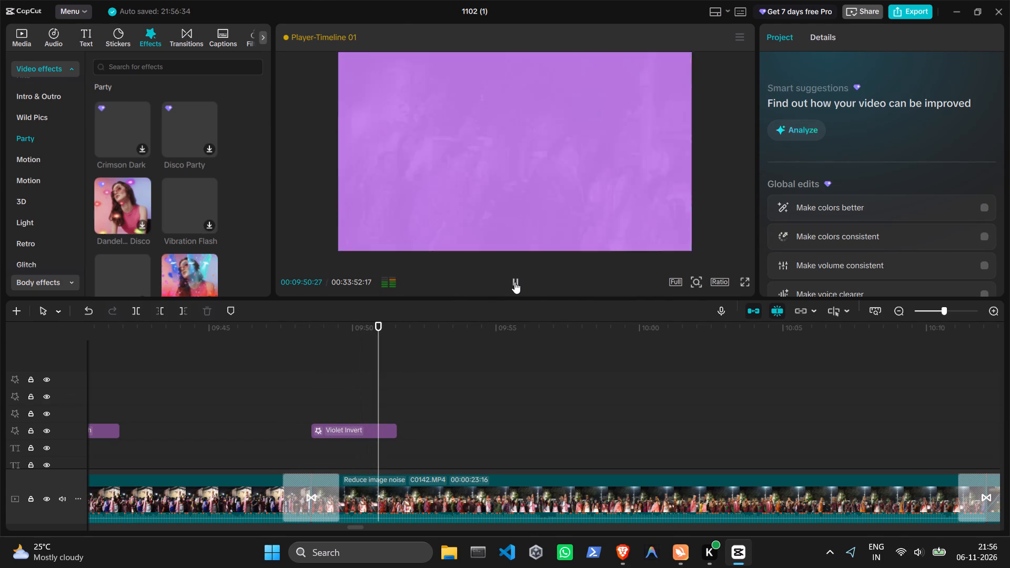
{"action": "left_click", "coordinate": [514, 282]}
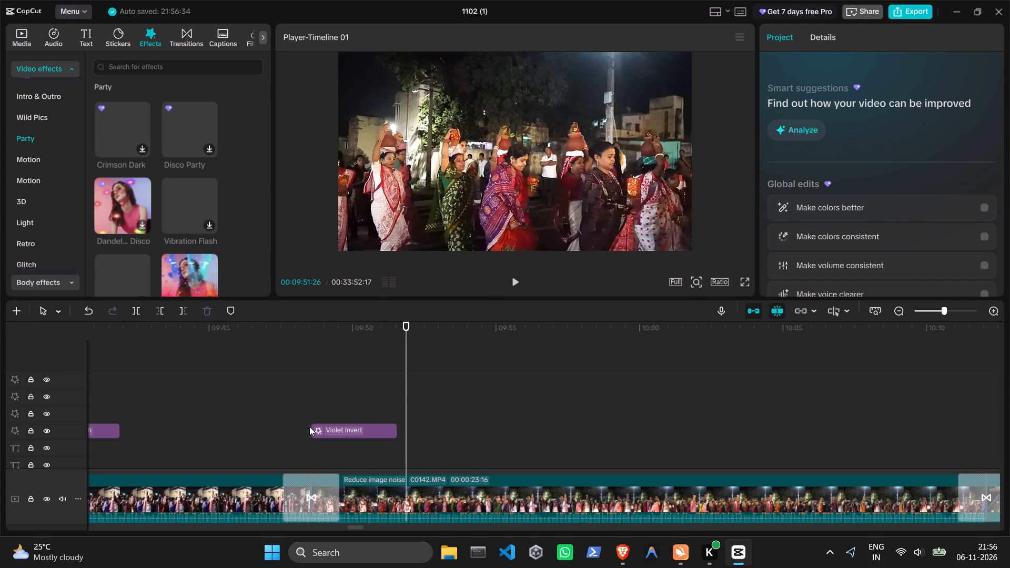
Place the playhead at 00:09:48:17 and delete the Violet Invert effect from the timeline.
{"action": "left_click", "coordinate": [309, 427]}
{"action": "left_click", "coordinate": [335, 431]}
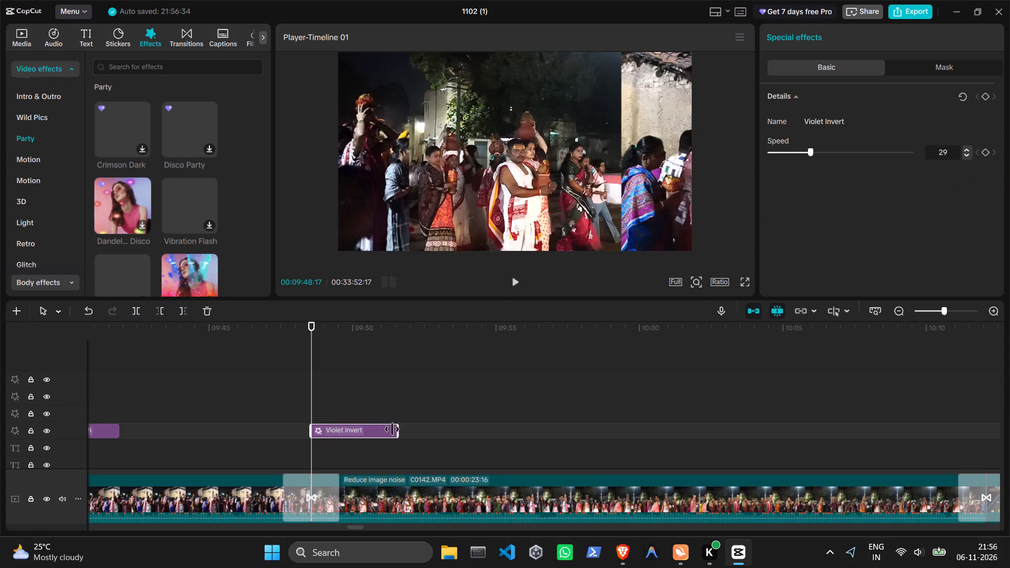
{"action": "left_click", "coordinate": [215, 312]}
Browse the Party effects for a replacement and pick Vibration Flash for download.
{"action": "scroll", "coordinate": [126, 129], "scroll_direction": "down", "scroll_amount": 3}
{"action": "scroll", "coordinate": [185, 176], "scroll_direction": "down", "scroll_amount": 2}
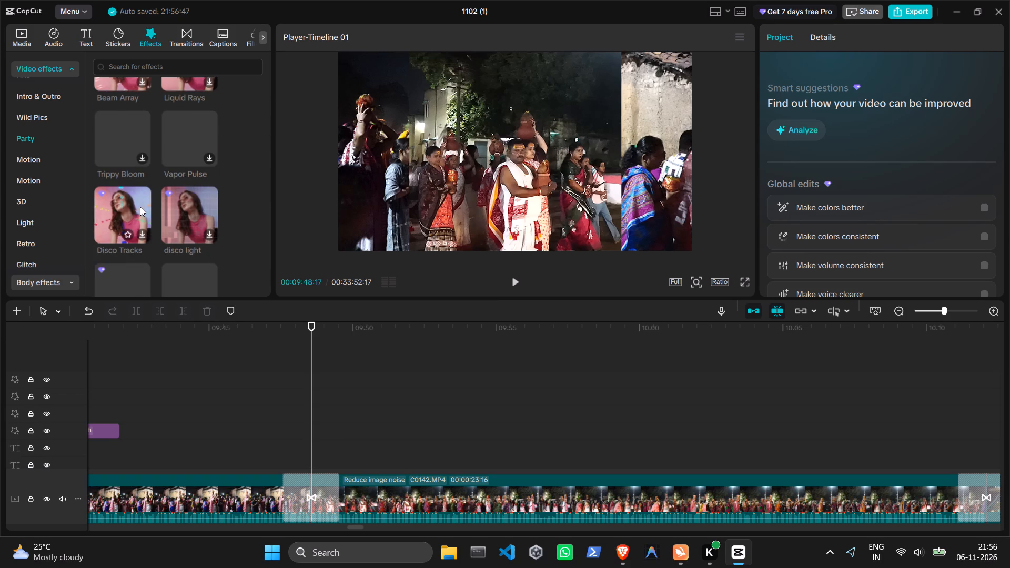
{"action": "scroll", "coordinate": [140, 207], "scroll_direction": "down", "scroll_amount": 2}
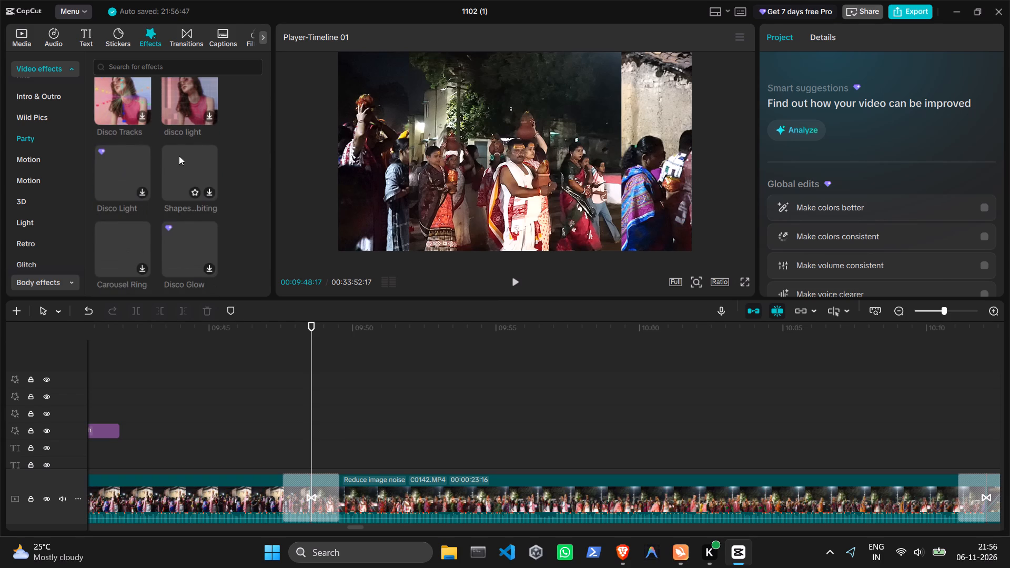
{"action": "scroll", "coordinate": [181, 168], "scroll_direction": "down", "scroll_amount": 1}
{"action": "scroll", "coordinate": [149, 200], "scroll_direction": "up", "scroll_amount": 6}
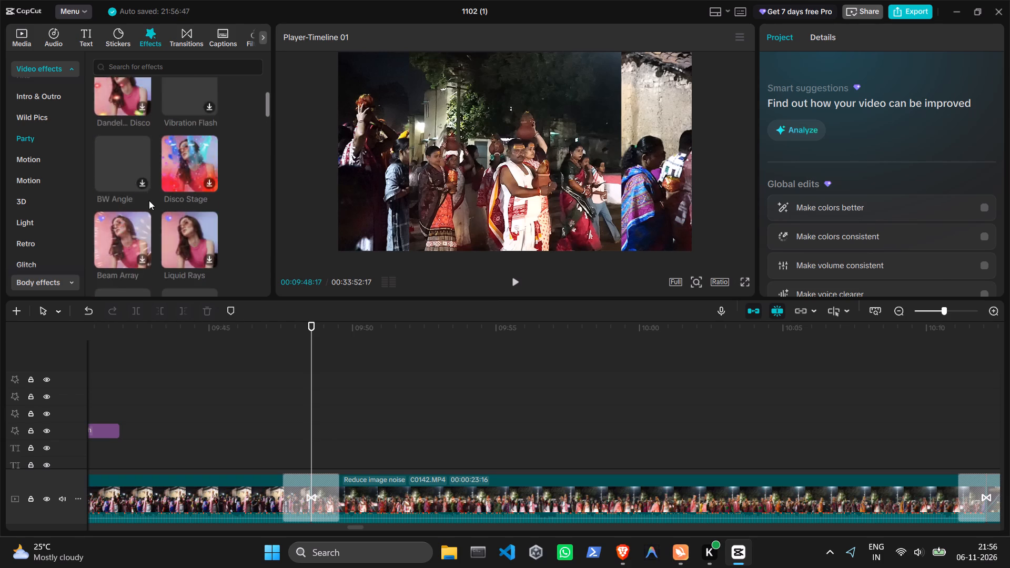
{"action": "scroll", "coordinate": [149, 200], "scroll_direction": "up", "scroll_amount": 2}
{"action": "scroll", "coordinate": [149, 200], "scroll_direction": "down", "scroll_amount": 3}
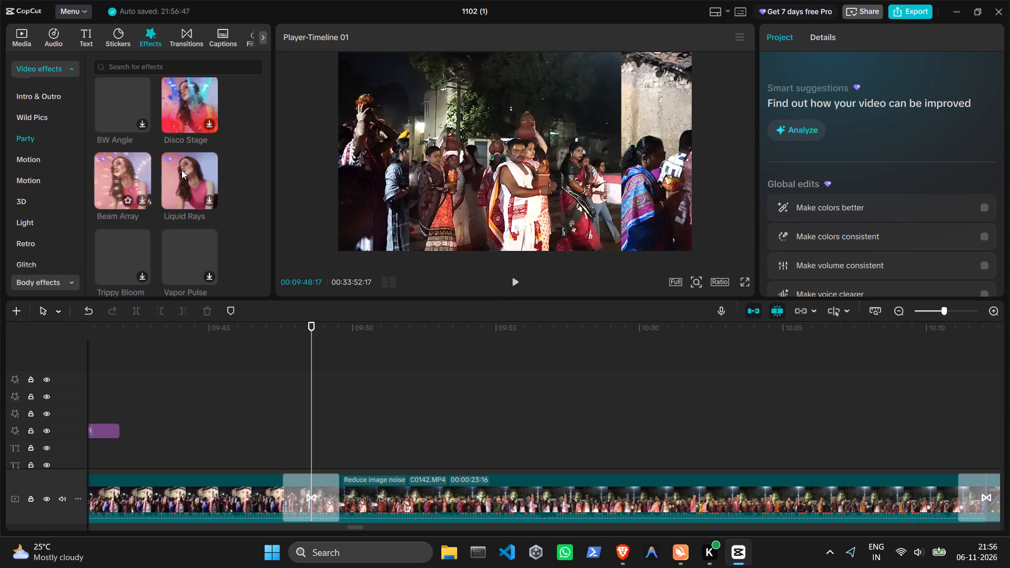
{"action": "scroll", "coordinate": [175, 170], "scroll_direction": "up", "scroll_amount": 3}
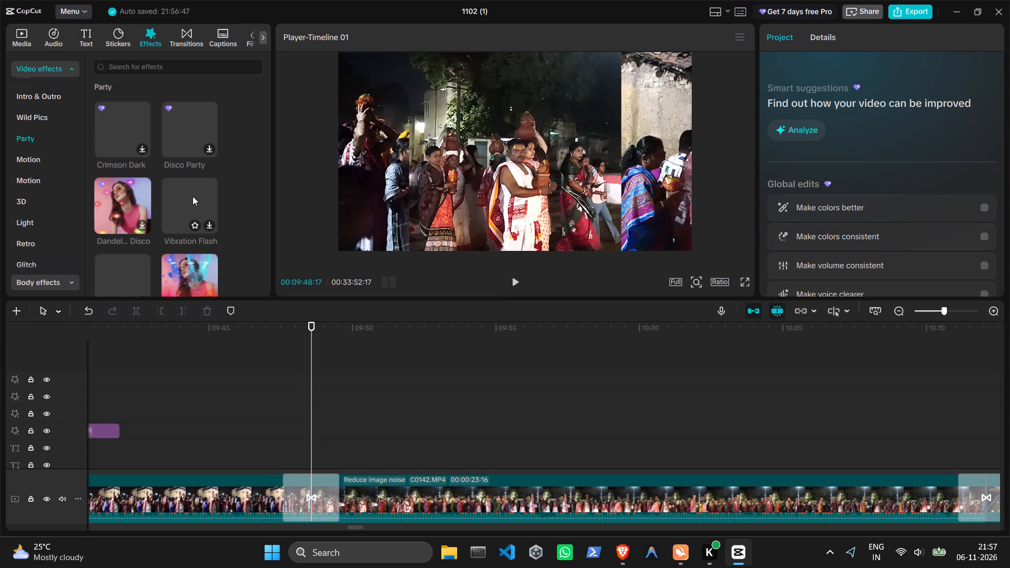
{"action": "left_click", "coordinate": [193, 196]}
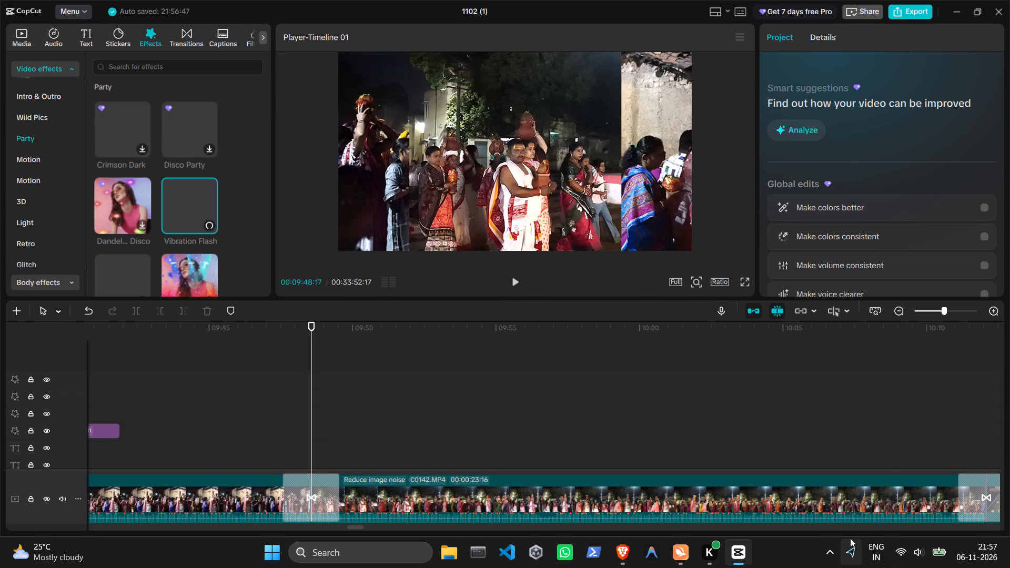
Switch to the Turbo VPN window to check the VPN connection.
{"action": "left_click", "coordinate": [824, 547]}
{"action": "left_click", "coordinate": [824, 547]}
{"action": "left_click", "coordinate": [674, 492]}
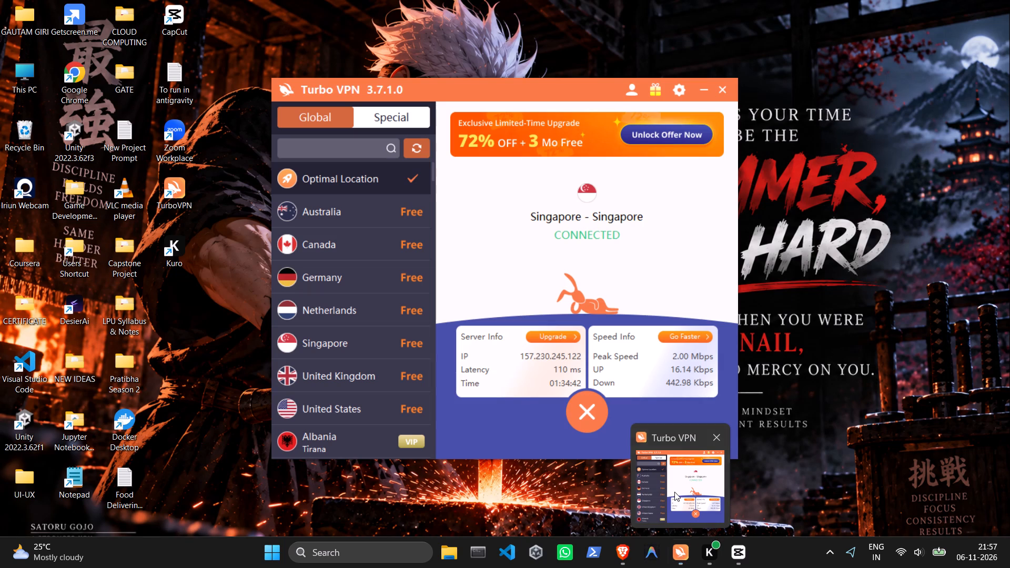
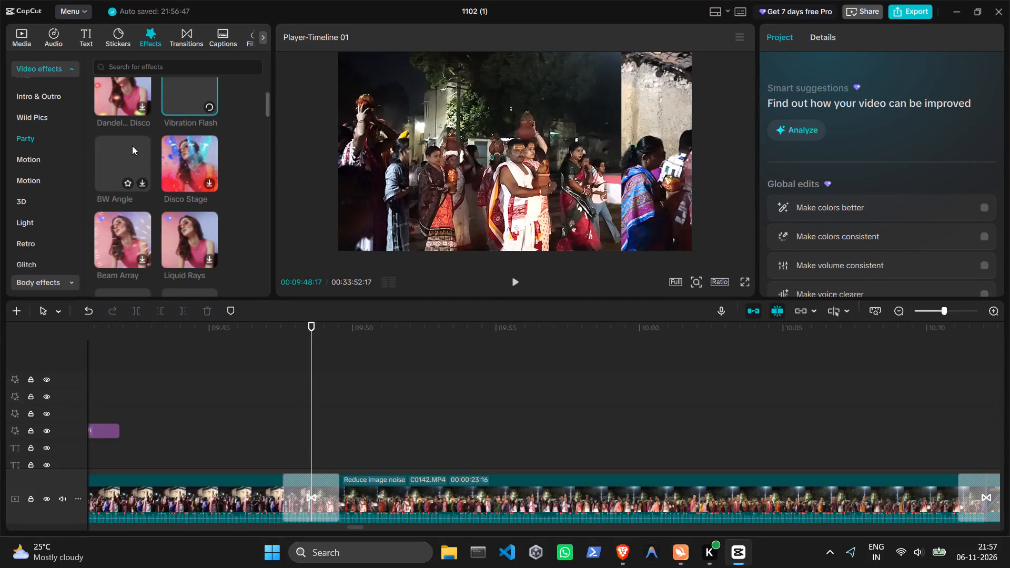
Find the Camera Shake effect in the Party category and add it to the timeline at 00:09:48:17.
{"action": "scroll", "coordinate": [138, 183], "scroll_direction": "down", "scroll_amount": 2}
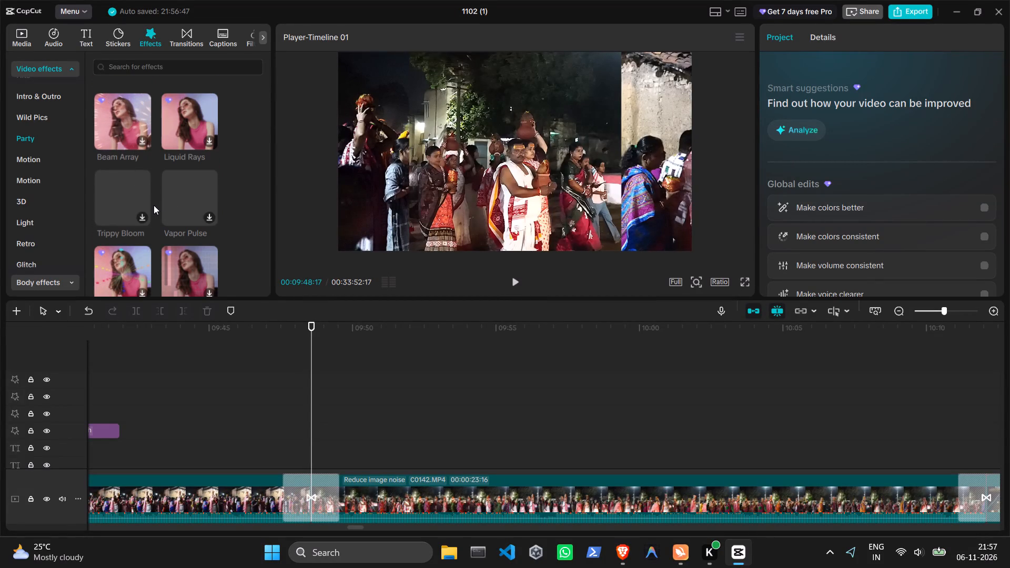
{"action": "scroll", "coordinate": [154, 205], "scroll_direction": "down", "scroll_amount": 1}
{"action": "scroll", "coordinate": [112, 192], "scroll_direction": "down", "scroll_amount": 4}
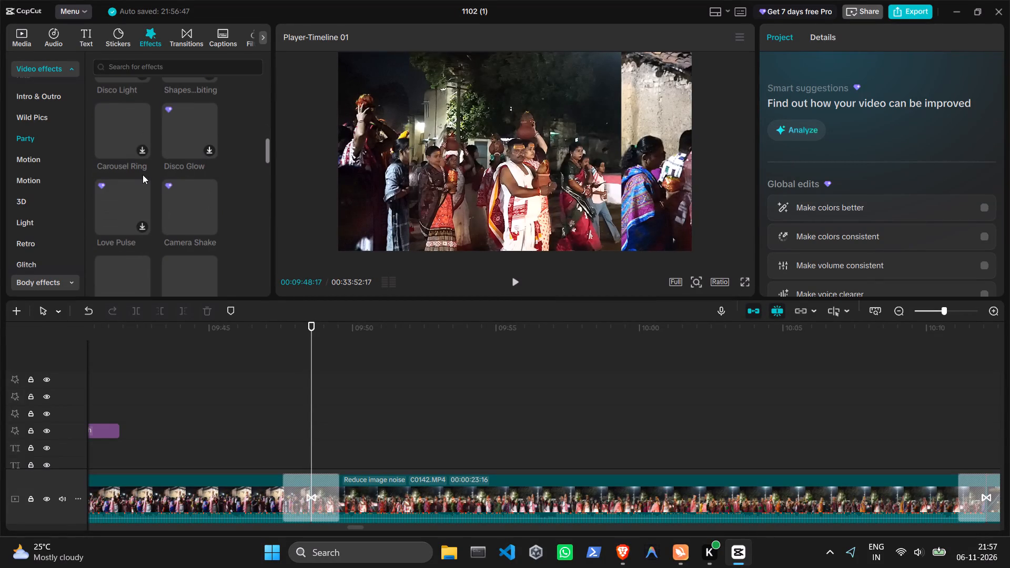
{"action": "scroll", "coordinate": [199, 200], "scroll_direction": "down", "scroll_amount": 1}
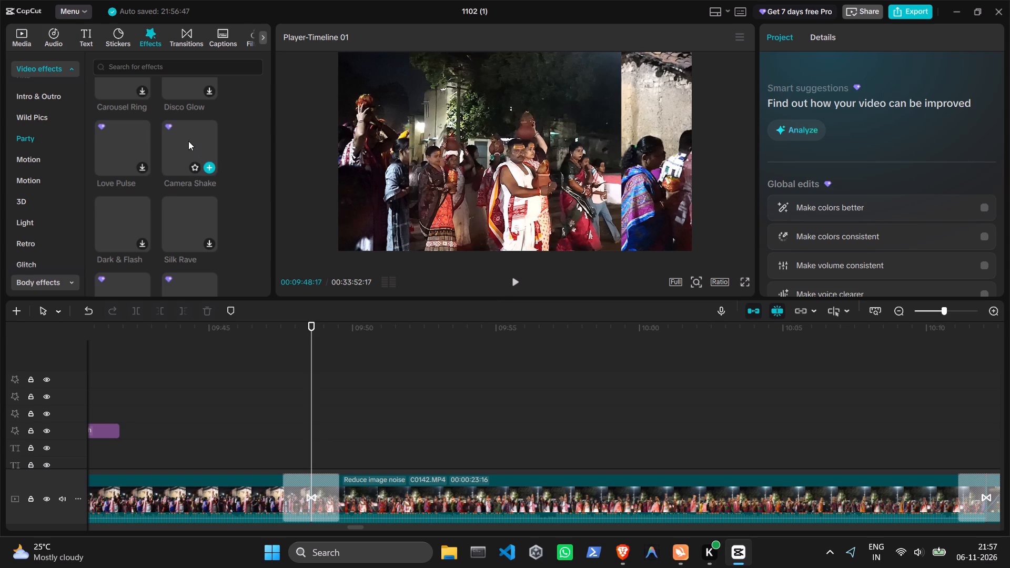
{"action": "left_click", "coordinate": [213, 168]}
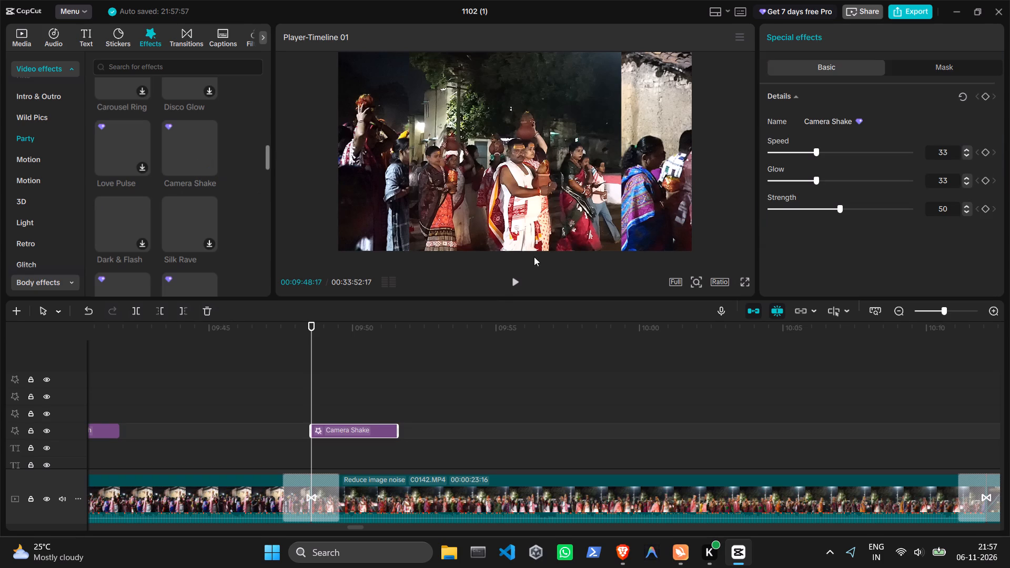
Play through the Camera Shake effect, replay it from just before its start, and pause near its end.
{"action": "left_click", "coordinate": [518, 275]}
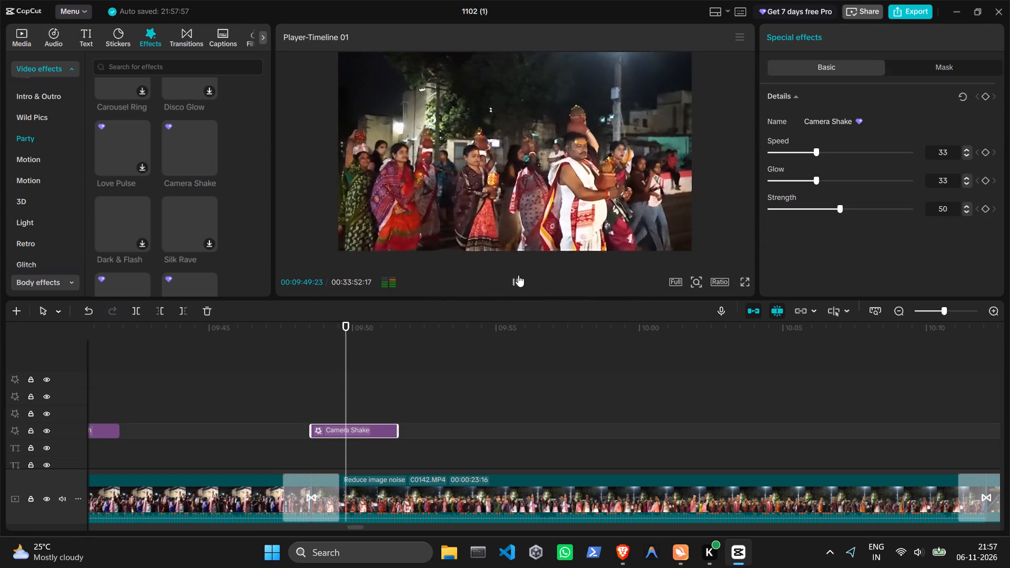
{"action": "left_click", "coordinate": [518, 275]}
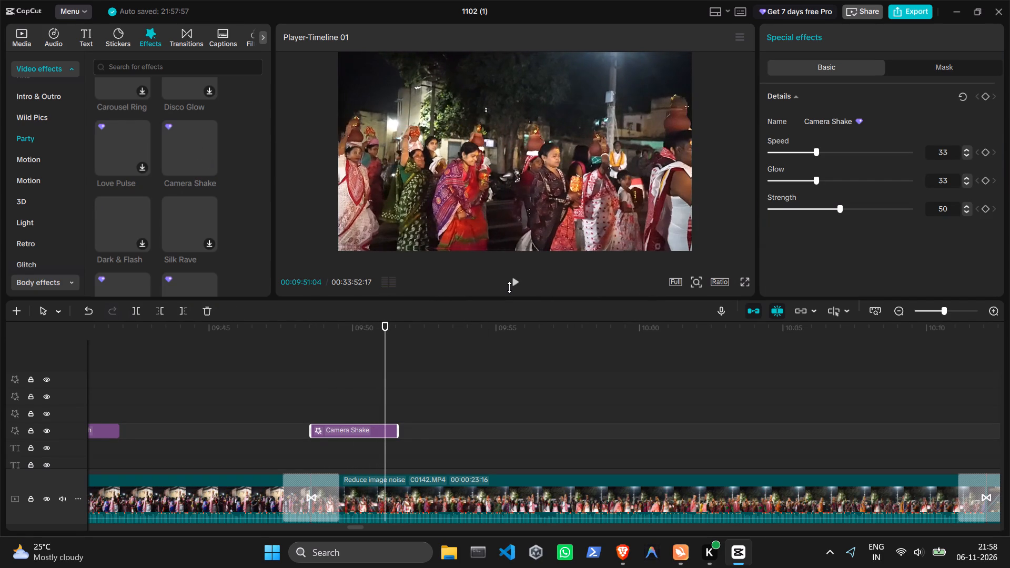
{"action": "left_click", "coordinate": [509, 287]}
{"action": "left_click", "coordinate": [512, 287]}
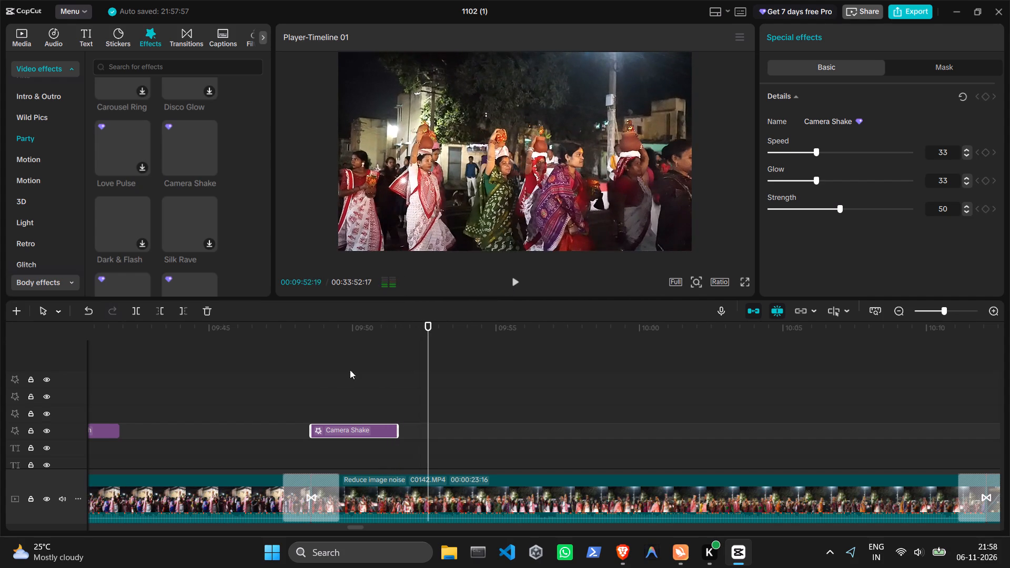
{"action": "left_click", "coordinate": [299, 390]}
{"action": "left_click", "coordinate": [512, 280]}
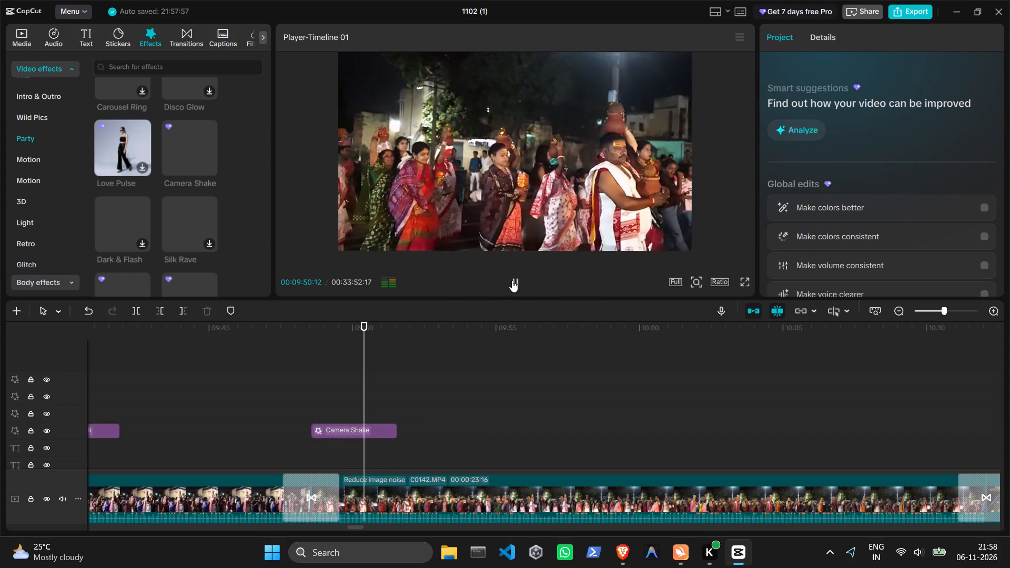
{"action": "left_click", "coordinate": [512, 280]}
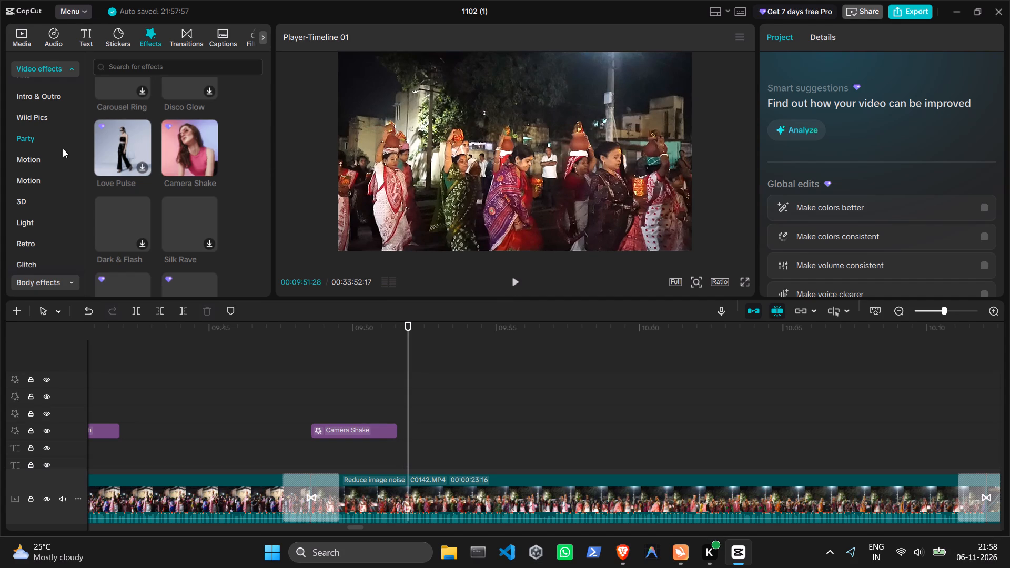
Browse the whole Party effects category for another effect to use on C0142.MP4.
{"action": "scroll", "coordinate": [187, 208], "scroll_direction": "up", "scroll_amount": 3}
{"action": "scroll", "coordinate": [134, 111], "scroll_direction": "up", "scroll_amount": 1}
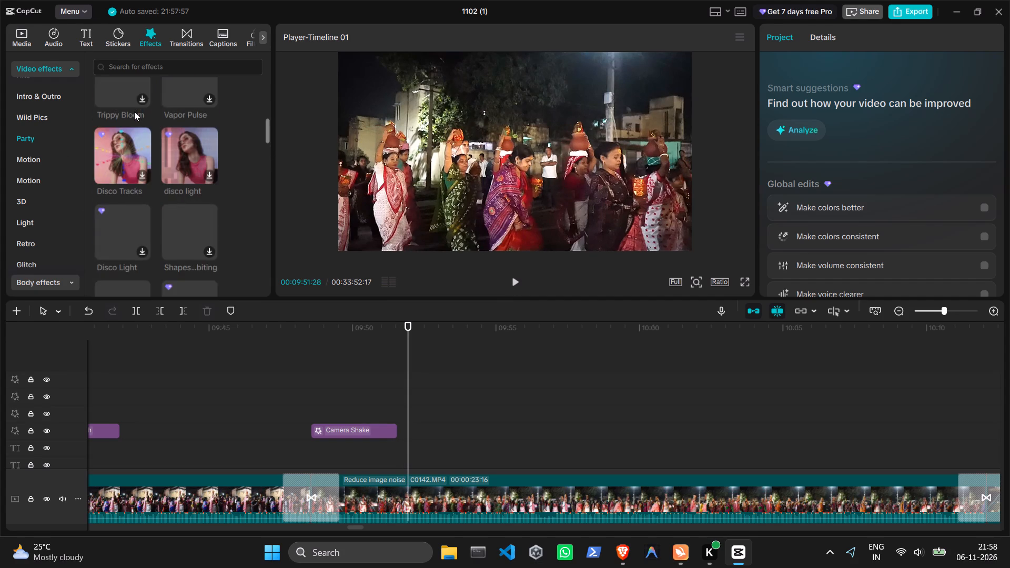
{"action": "scroll", "coordinate": [134, 111], "scroll_direction": "up", "scroll_amount": 2}
{"action": "scroll", "coordinate": [196, 119], "scroll_direction": "up", "scroll_amount": 2}
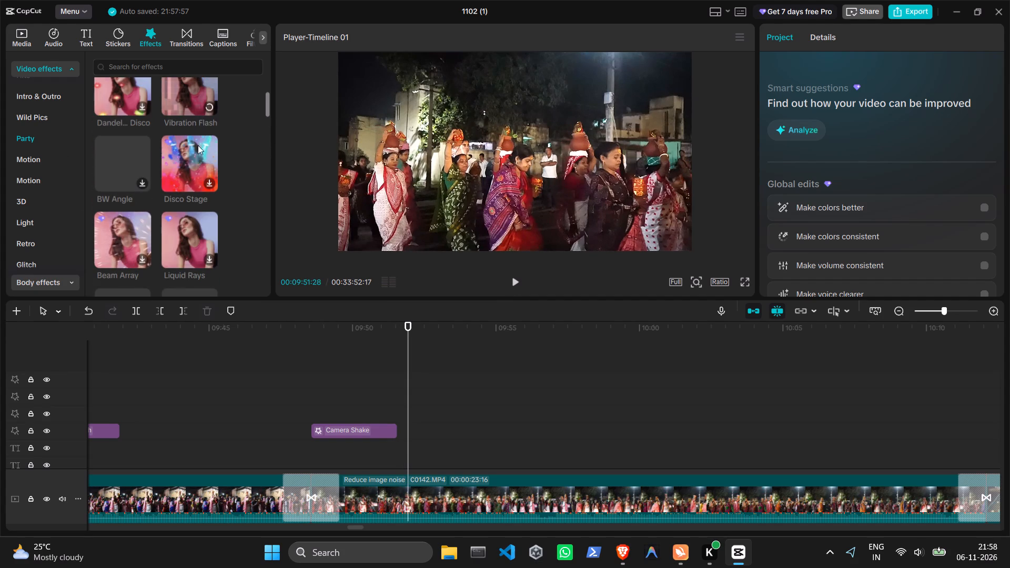
{"action": "scroll", "coordinate": [188, 106], "scroll_direction": "up", "scroll_amount": 1}
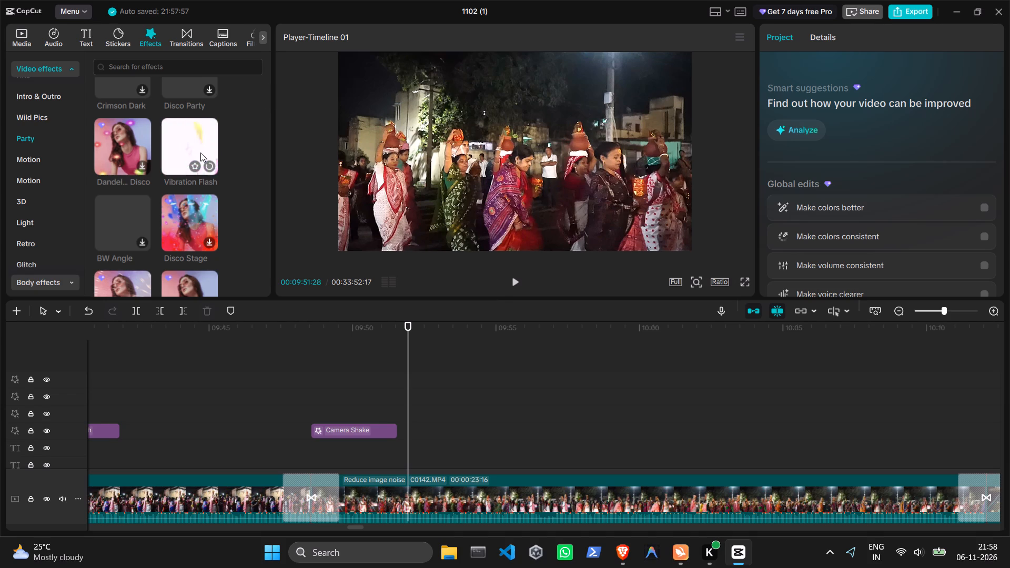
{"action": "scroll", "coordinate": [174, 201], "scroll_direction": "down", "scroll_amount": 7}
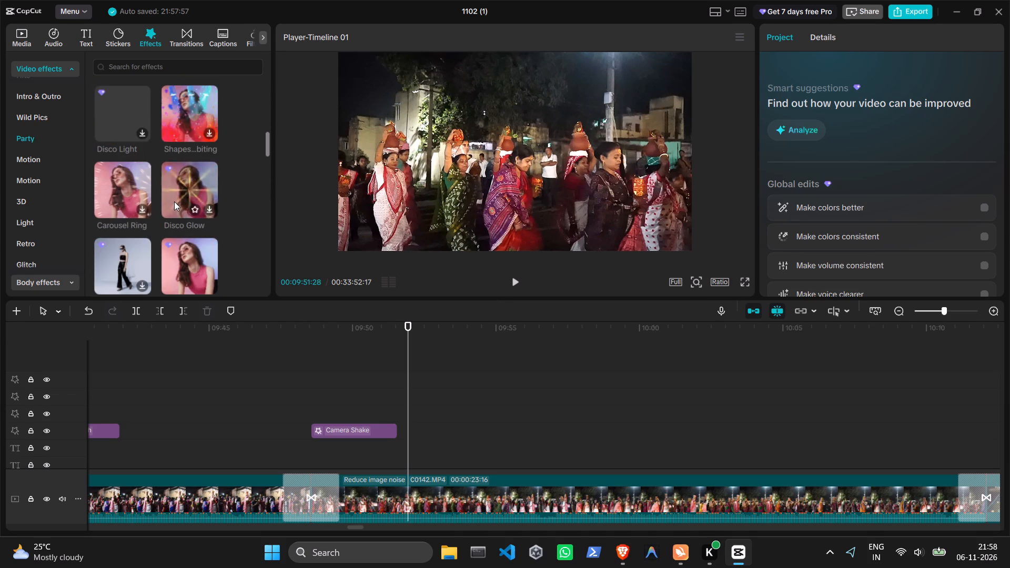
{"action": "scroll", "coordinate": [174, 201], "scroll_direction": "down", "scroll_amount": 3}
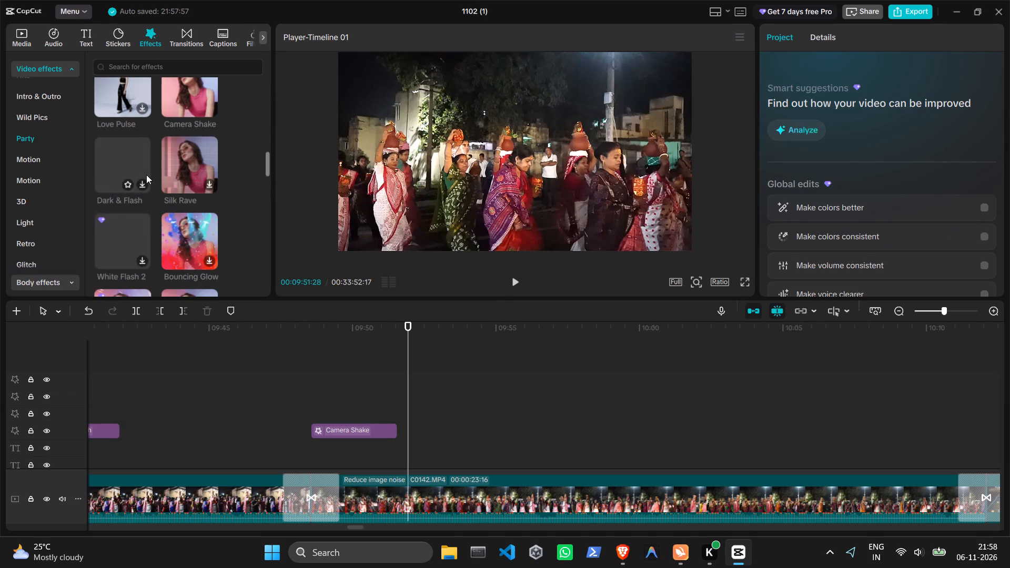
{"action": "scroll", "coordinate": [117, 242], "scroll_direction": "down", "scroll_amount": 2}
{"action": "scroll", "coordinate": [82, 202], "scroll_direction": "down", "scroll_amount": 2}
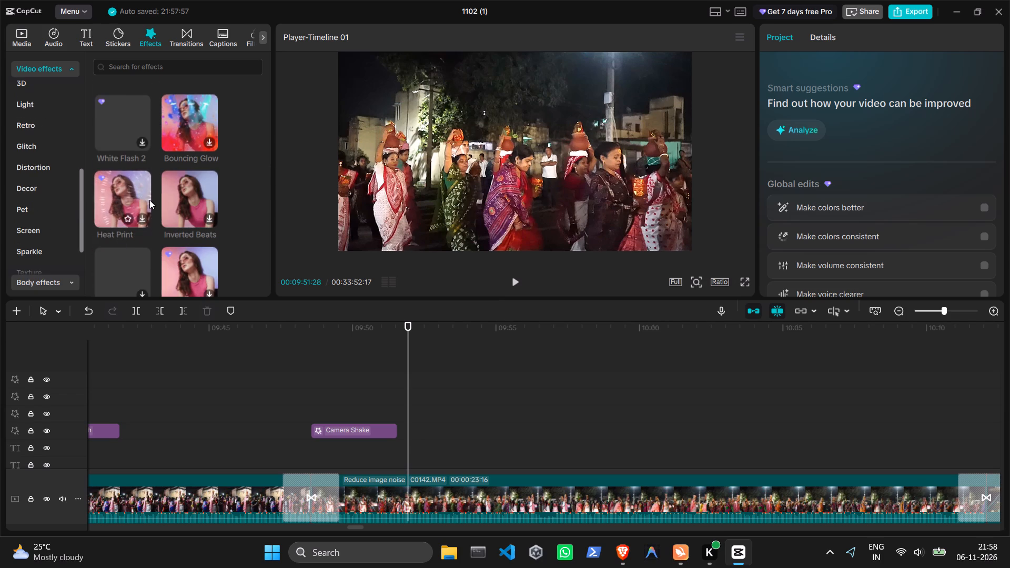
{"action": "scroll", "coordinate": [150, 200], "scroll_direction": "down", "scroll_amount": 2}
{"action": "scroll", "coordinate": [197, 211], "scroll_direction": "down", "scroll_amount": 1}
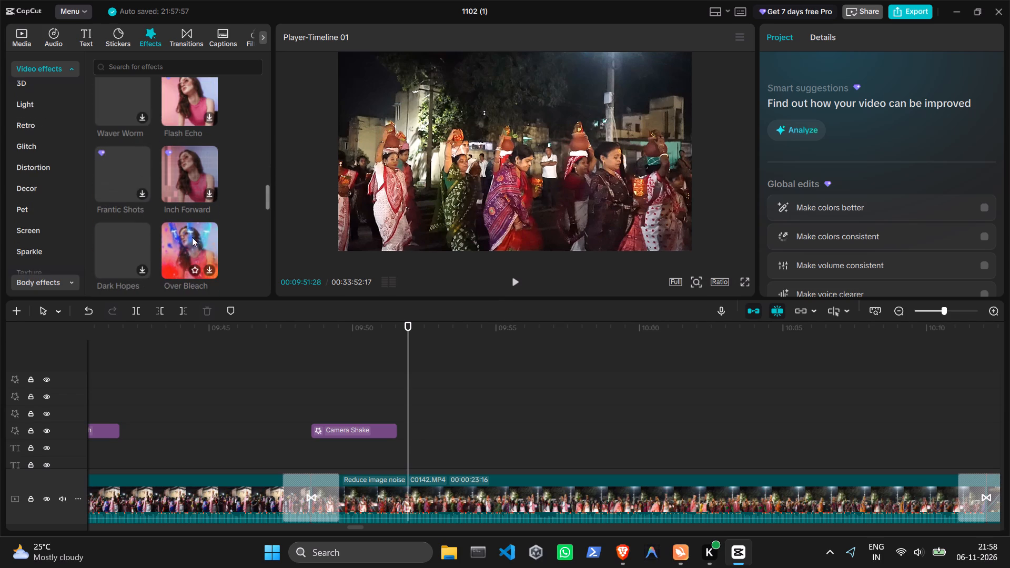
{"action": "scroll", "coordinate": [223, 230], "scroll_direction": "down", "scroll_amount": 1}
{"action": "scroll", "coordinate": [153, 239], "scroll_direction": "down", "scroll_amount": 1}
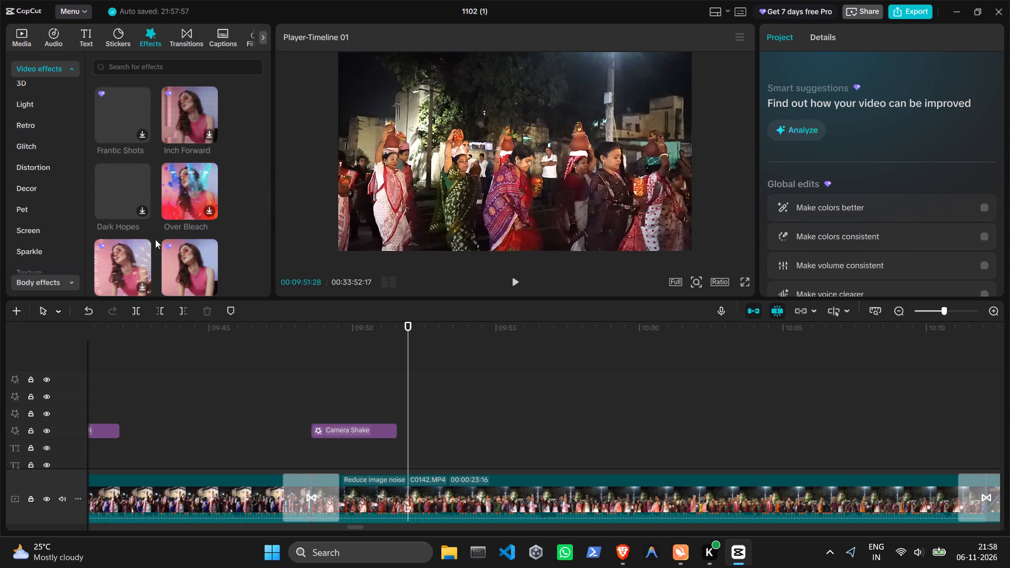
{"action": "scroll", "coordinate": [155, 239], "scroll_direction": "down", "scroll_amount": 1}
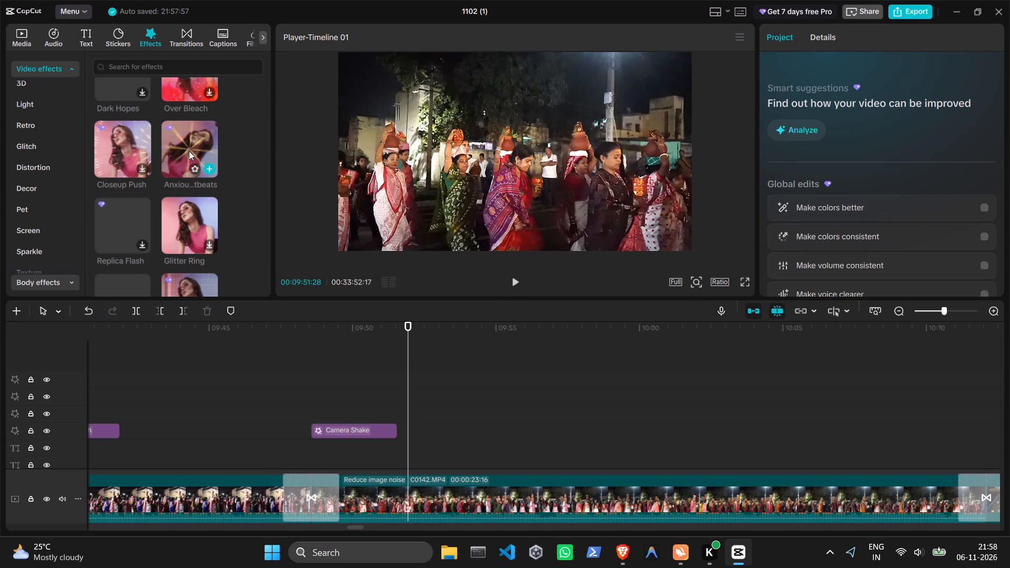
{"action": "scroll", "coordinate": [189, 151], "scroll_direction": "down", "scroll_amount": 1}
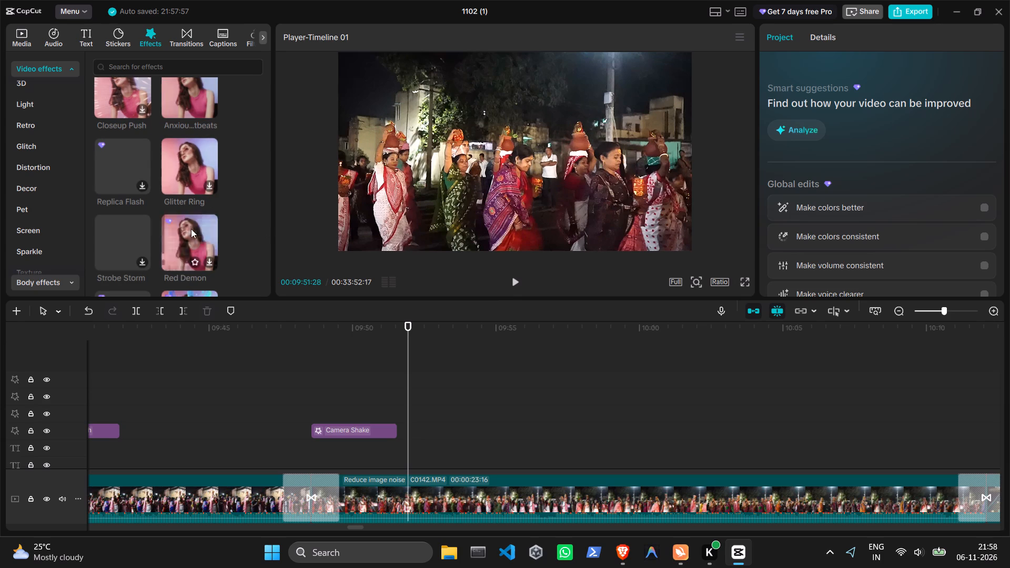
{"action": "scroll", "coordinate": [191, 229], "scroll_direction": "down", "scroll_amount": 3}
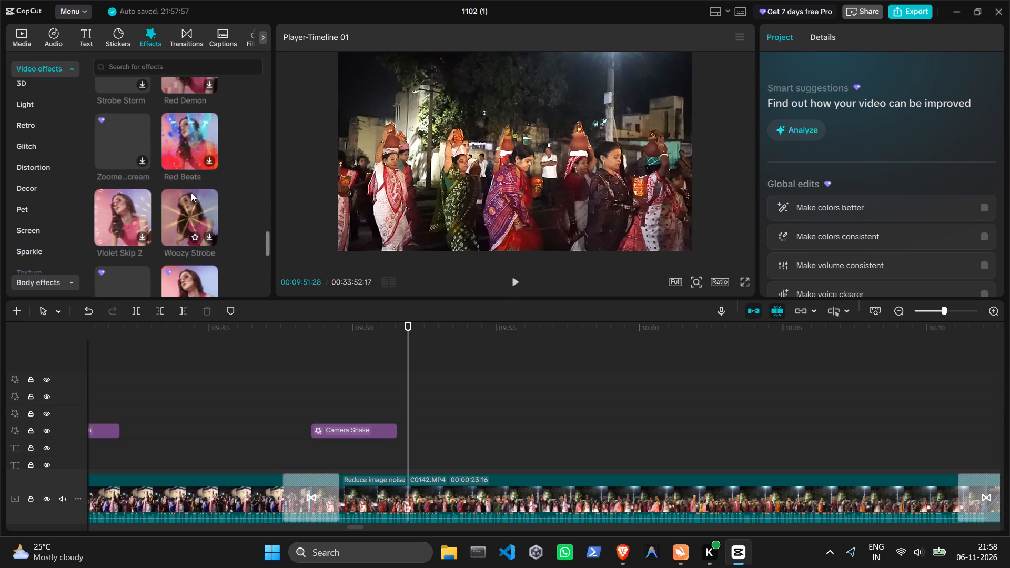
{"action": "scroll", "coordinate": [130, 205], "scroll_direction": "down", "scroll_amount": 2}
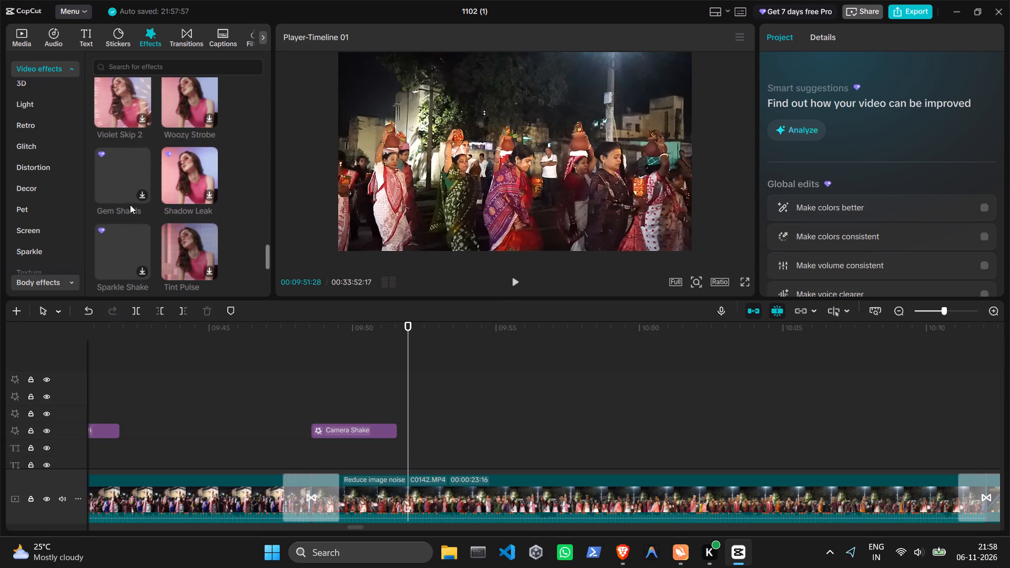
{"action": "scroll", "coordinate": [118, 255], "scroll_direction": "down", "scroll_amount": 2}
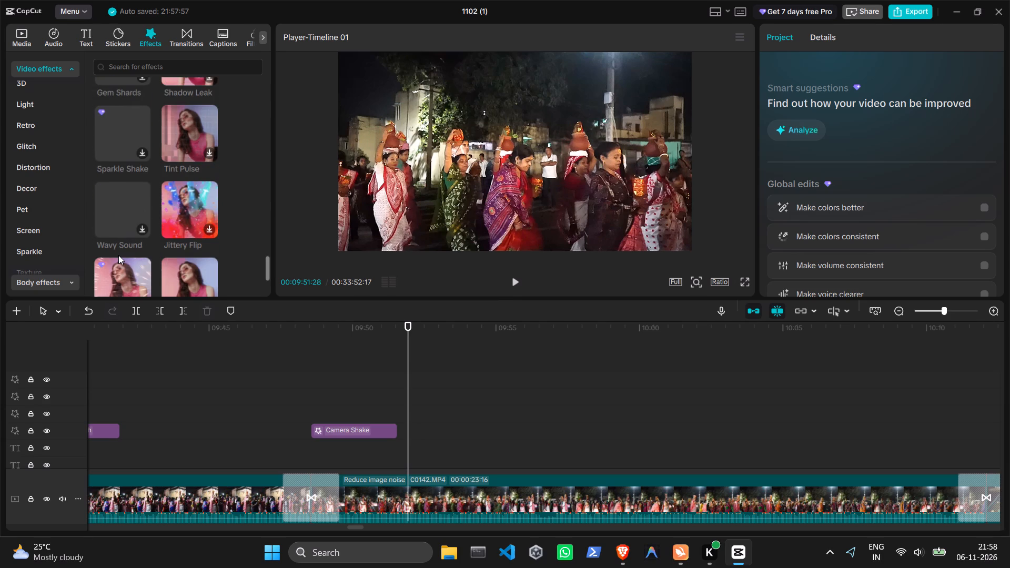
{"action": "scroll", "coordinate": [110, 206], "scroll_direction": "down", "scroll_amount": 2}
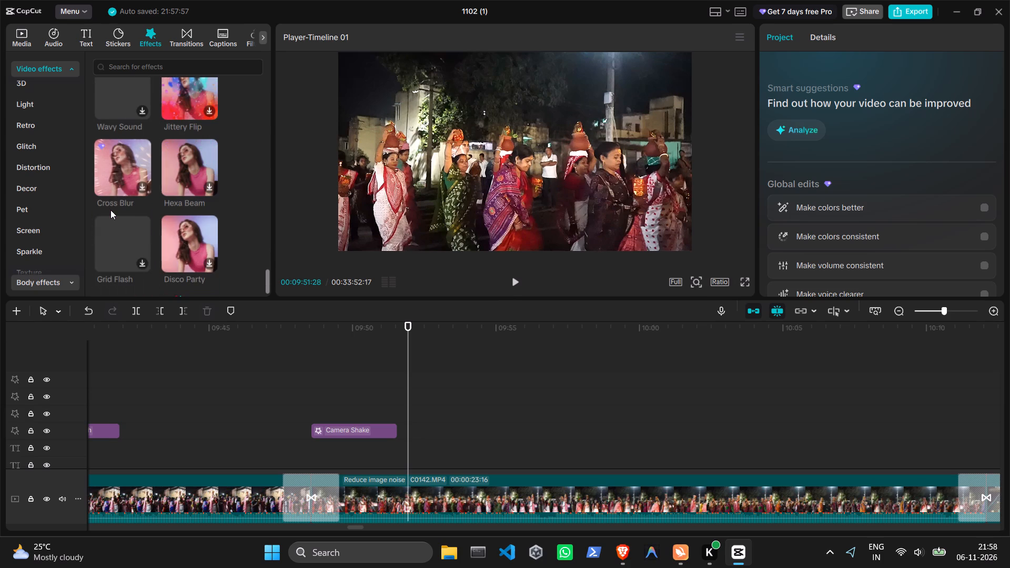
{"action": "scroll", "coordinate": [114, 220], "scroll_direction": "down", "scroll_amount": 1}
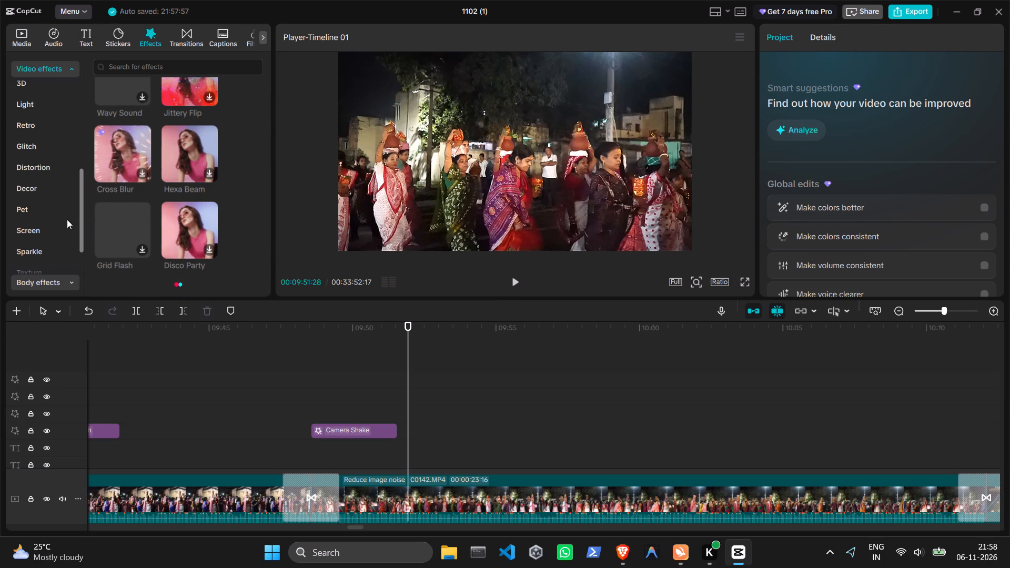
Switch to the Trending video effects and pick Pink Shower for download.
{"action": "scroll", "coordinate": [25, 223], "scroll_direction": "up", "scroll_amount": 5}
{"action": "left_click", "coordinate": [34, 108]}
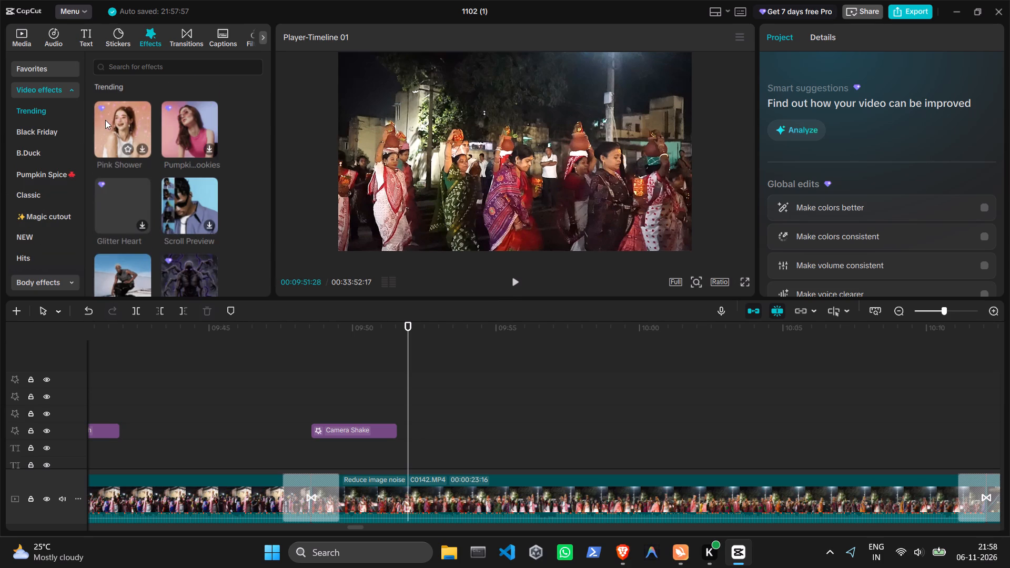
{"action": "left_click", "coordinate": [138, 150]}
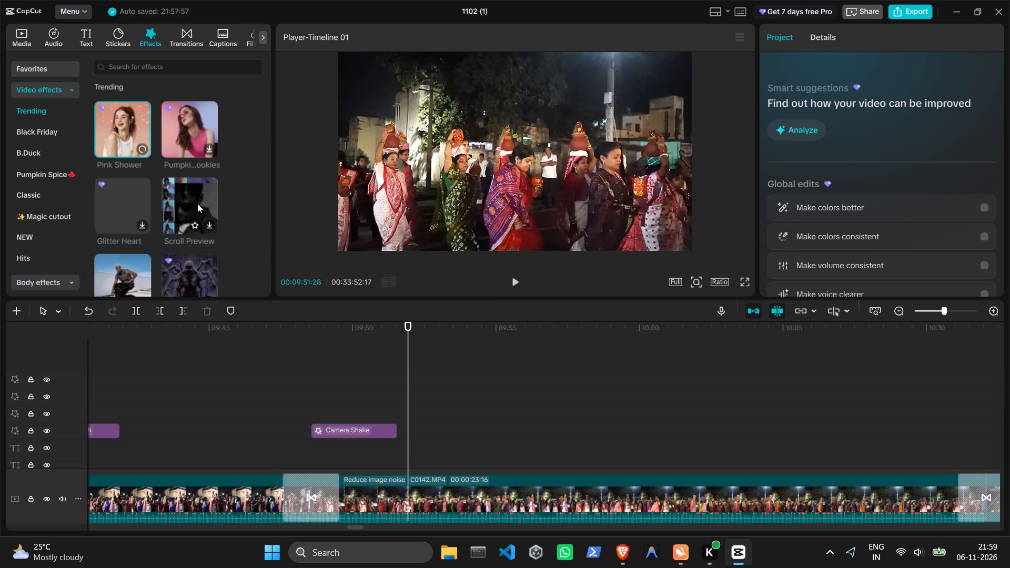
Add the Frame Scale effect from the Trending category to the timeline at 00:09:51:28.
{"action": "scroll", "coordinate": [175, 195], "scroll_direction": "down", "scroll_amount": 1}
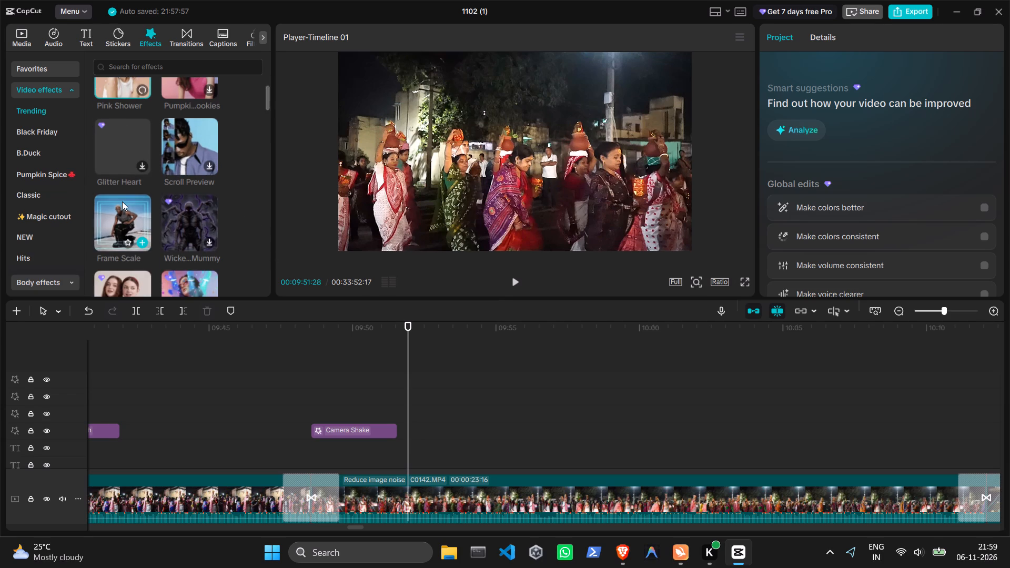
{"action": "left_click", "coordinate": [144, 244]}
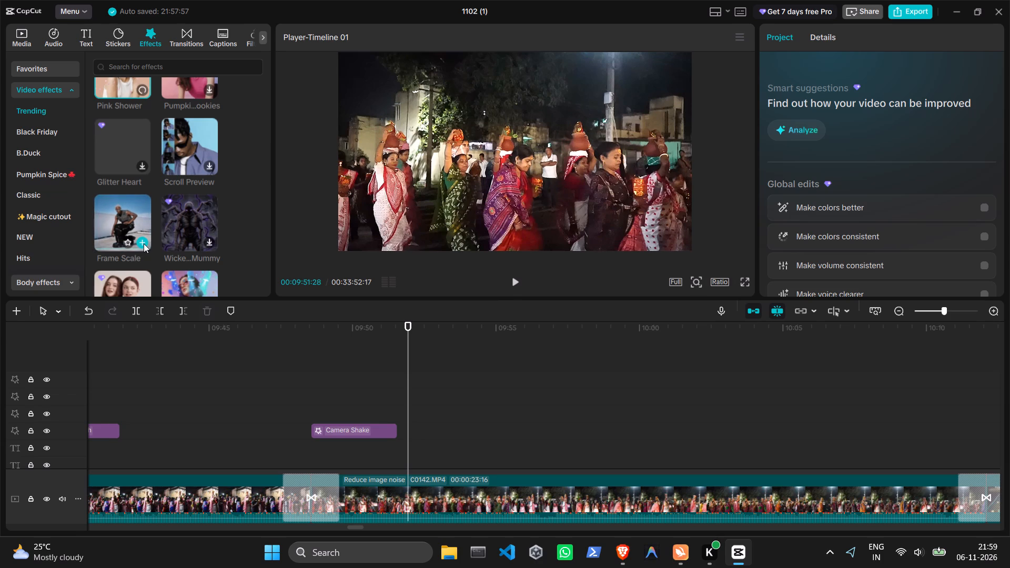
Play through the Frame Scale effect and pause just past its end.
{"action": "left_click", "coordinate": [513, 285]}
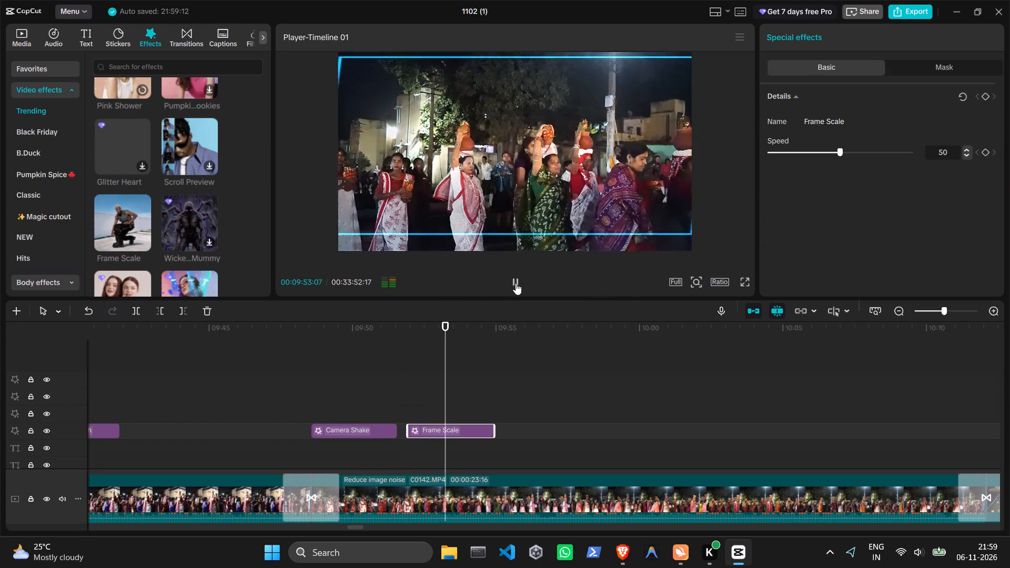
{"action": "left_click", "coordinate": [516, 283]}
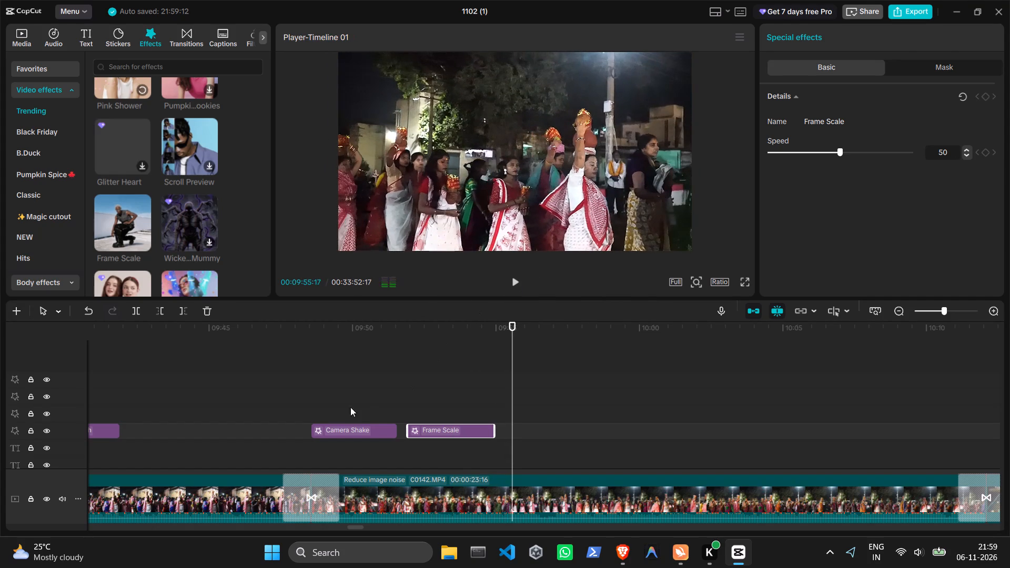
Replay the Camera Shake effect from just before its start and pause at its end.
{"action": "left_click", "coordinate": [302, 400]}
{"action": "left_click", "coordinate": [517, 279]}
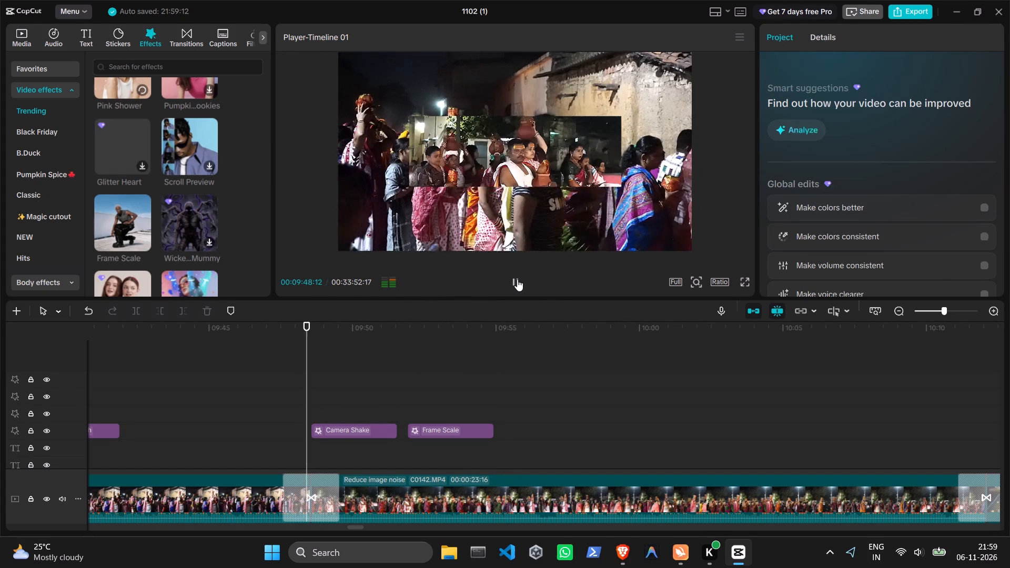
{"action": "left_click", "coordinate": [517, 279]}
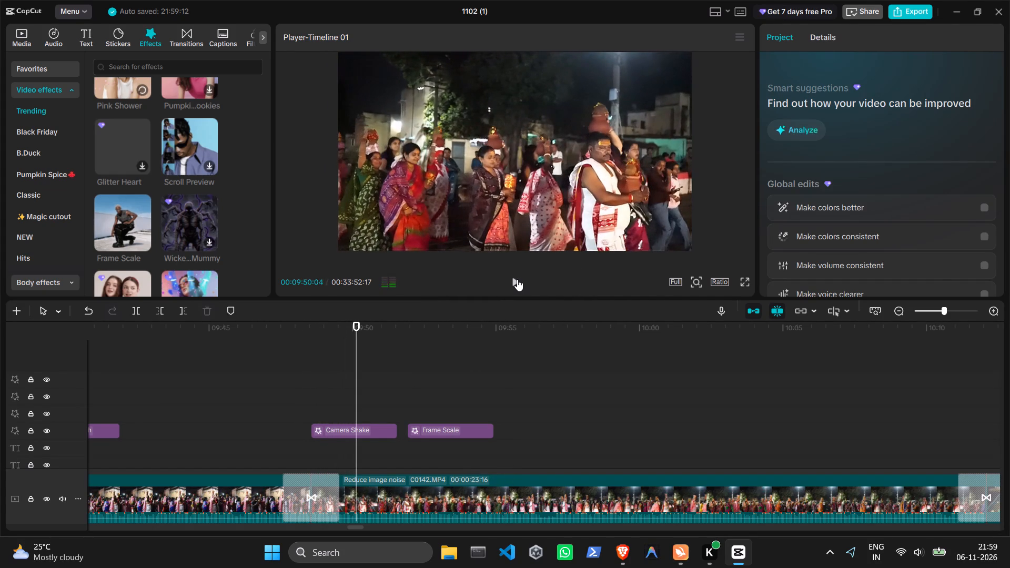
{"action": "left_click", "coordinate": [517, 279]}
{"action": "left_click", "coordinate": [517, 279]}
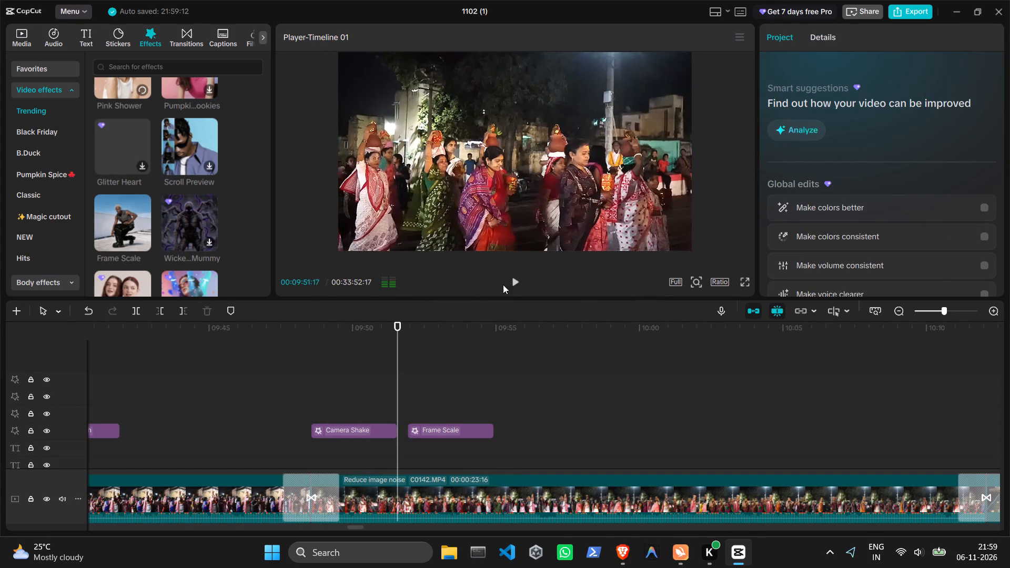
Move the Frame Scale effect to the track above Camera Shake, overlapping it from about 00:09:50.
{"action": "left_click_drag", "start_coordinate": [450, 429], "coordinate": [398, 415]}
Replay the overlapping Camera Shake and Frame Scale effects from about 00:09:48:10 and pause just past the end of Frame Scale.
{"action": "left_click_drag", "start_coordinate": [398, 393], "coordinate": [305, 392]}
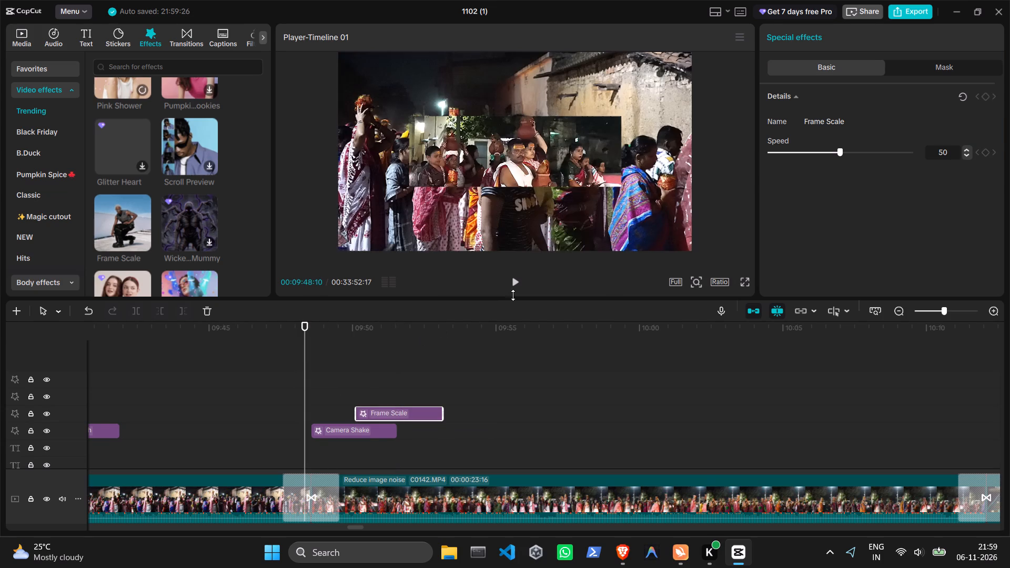
{"action": "left_click", "coordinate": [521, 282]}
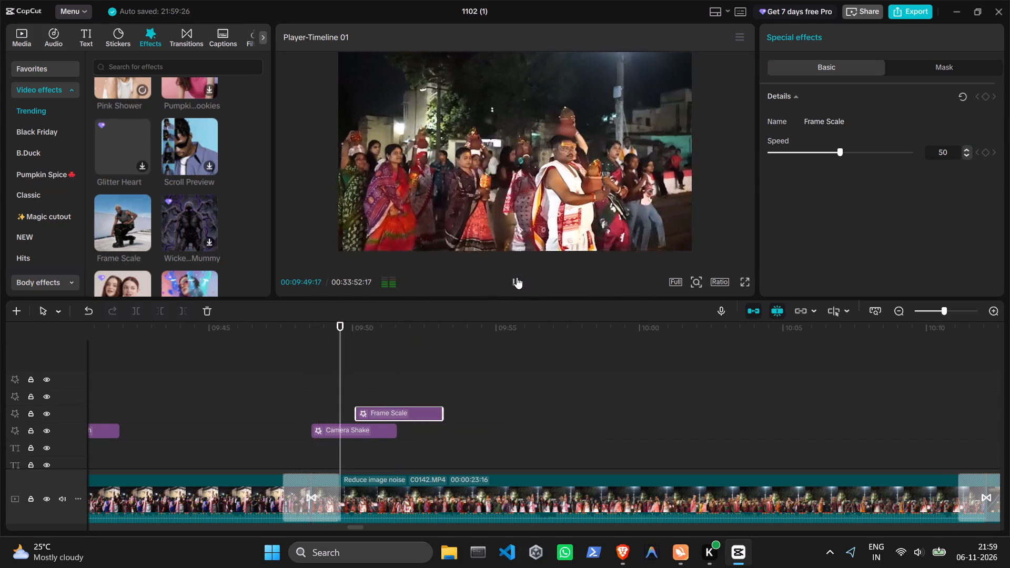
{"action": "left_click", "coordinate": [517, 277]}
{"action": "left_click", "coordinate": [517, 277]}
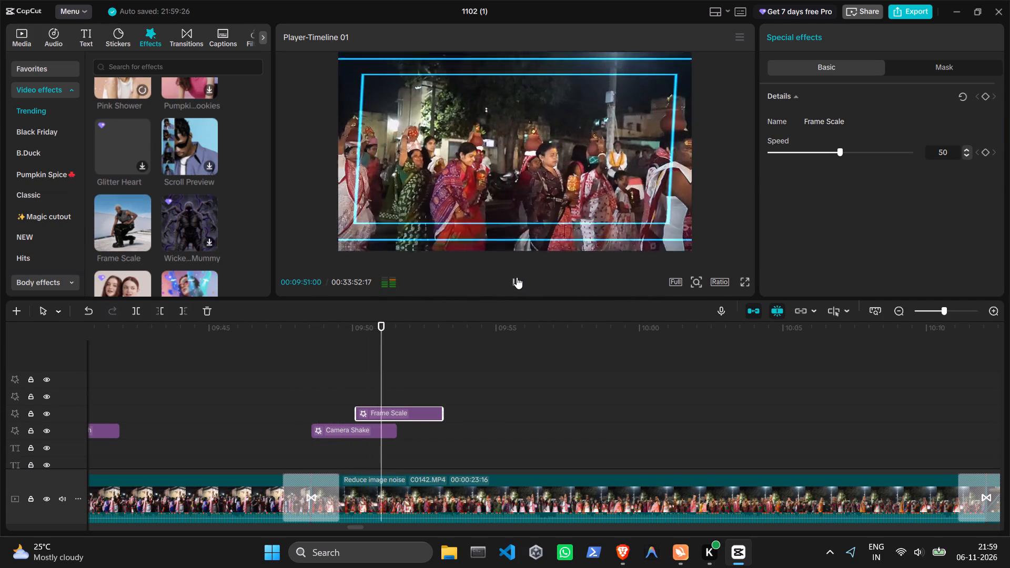
{"action": "left_click", "coordinate": [517, 277]}
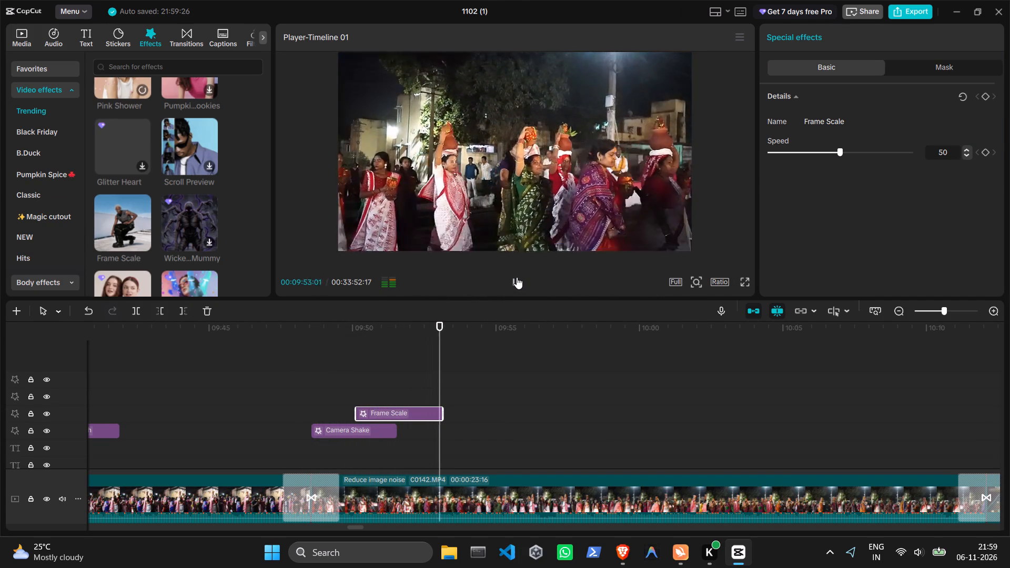
Inspect the Frame Scale effect's mask options and return to its basic settings.
{"action": "left_click", "coordinate": [944, 61]}
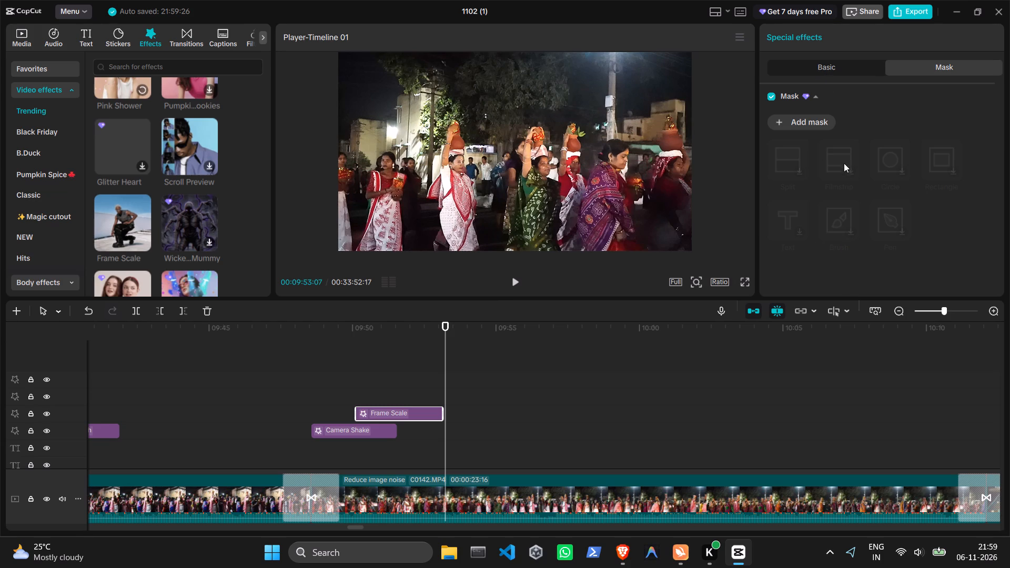
{"action": "left_click", "coordinate": [837, 63]}
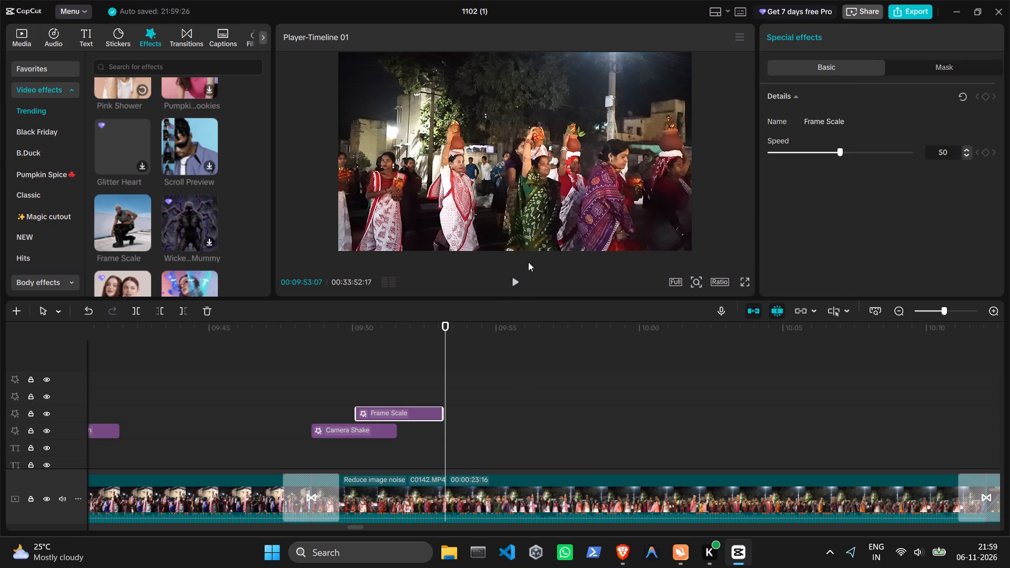
Play the footage following the Frame Scale effect and pause at 00:09:54:26.
{"action": "left_click", "coordinate": [515, 276]}
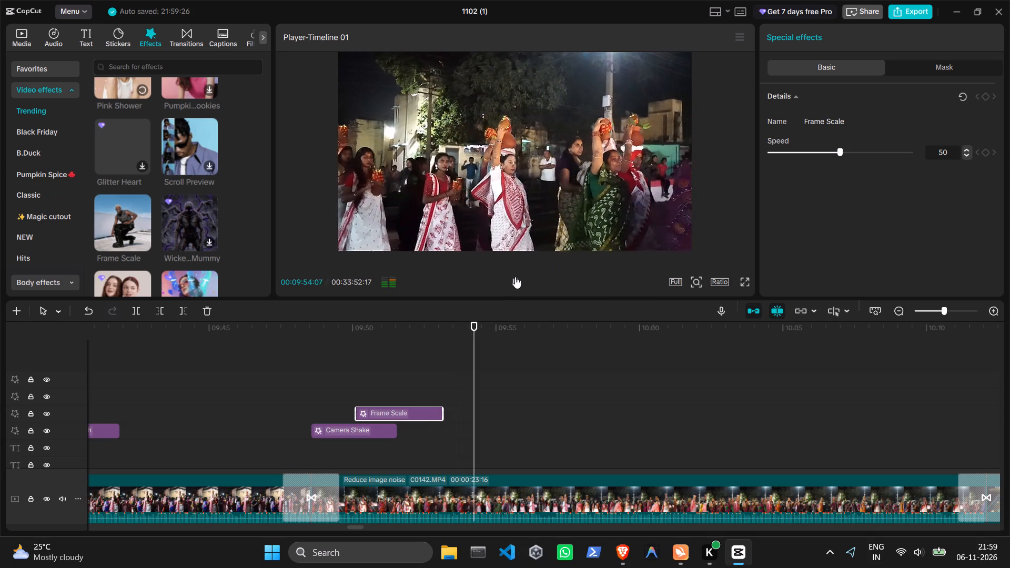
{"action": "left_click", "coordinate": [515, 277]}
{"action": "left_click", "coordinate": [515, 277]}
{"action": "left_click", "coordinate": [515, 277]}
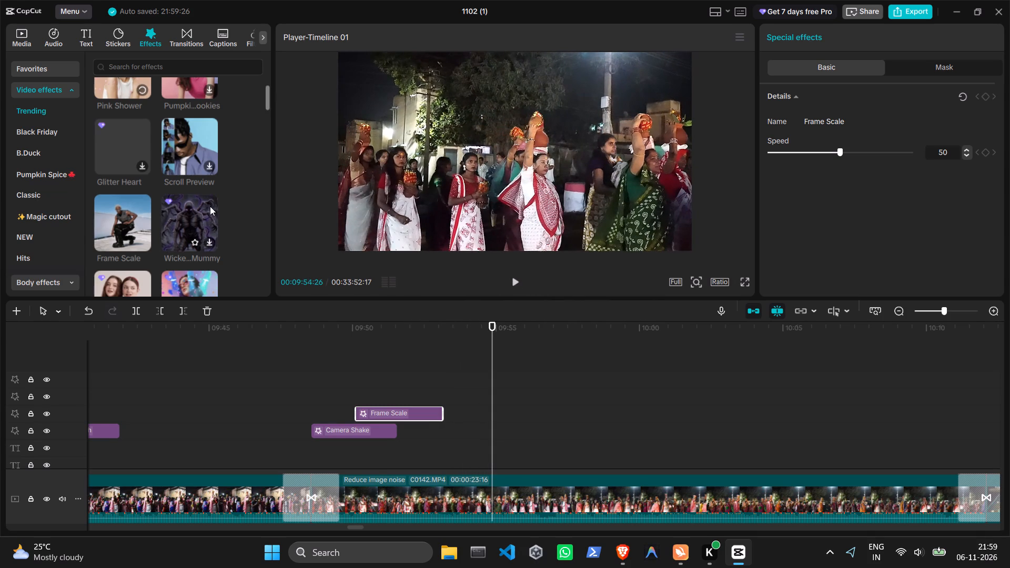
Browse the Trending video effects for another effect to use after Frame Scale.
{"action": "scroll", "coordinate": [210, 206], "scroll_direction": "down", "scroll_amount": 2}
{"action": "scroll", "coordinate": [118, 172], "scroll_direction": "down", "scroll_amount": 1}
{"action": "scroll", "coordinate": [177, 171], "scroll_direction": "down", "scroll_amount": 3}
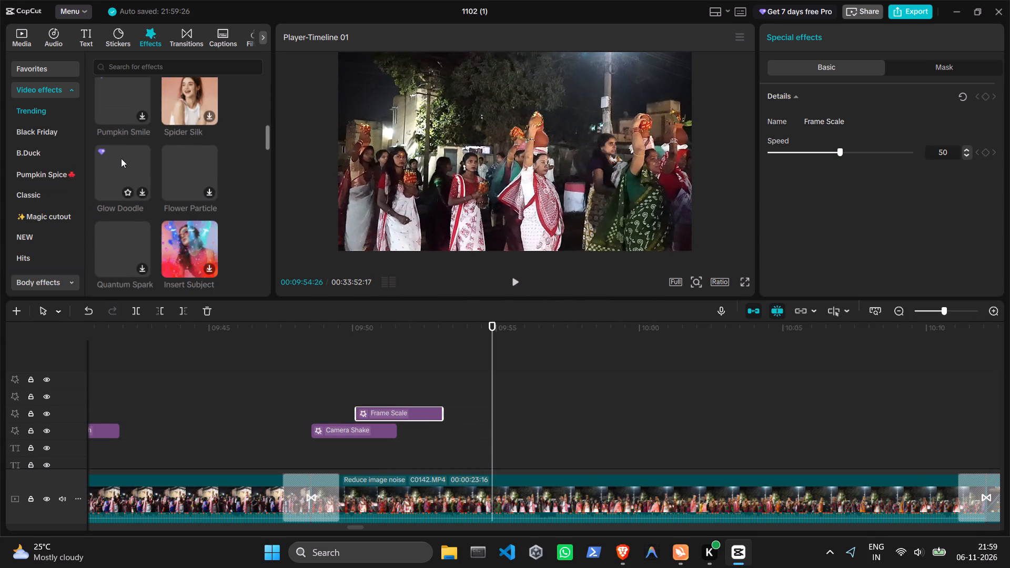
{"action": "scroll", "coordinate": [185, 104], "scroll_direction": "up", "scroll_amount": 5}
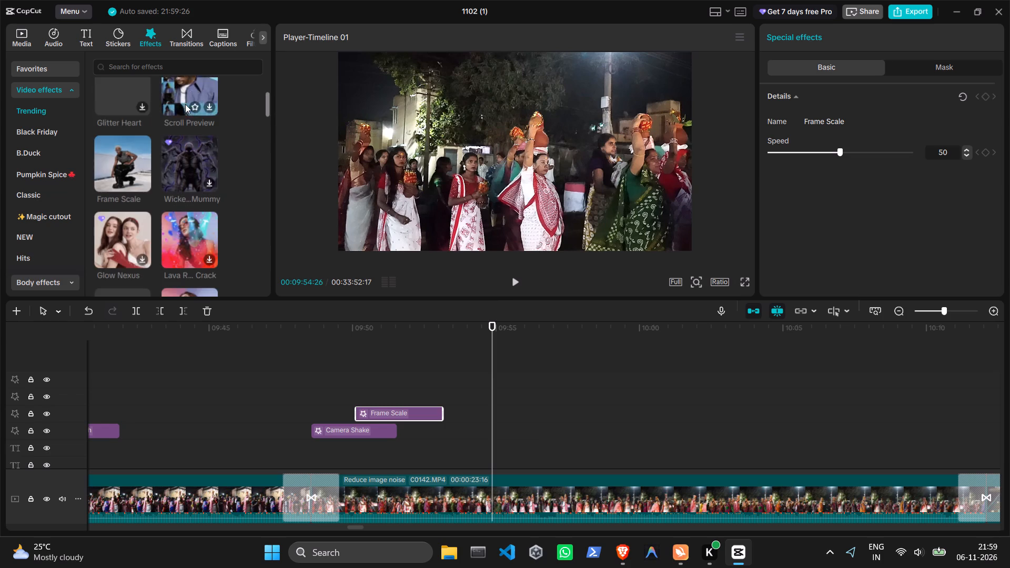
{"action": "scroll", "coordinate": [185, 104], "scroll_direction": "up", "scroll_amount": 3}
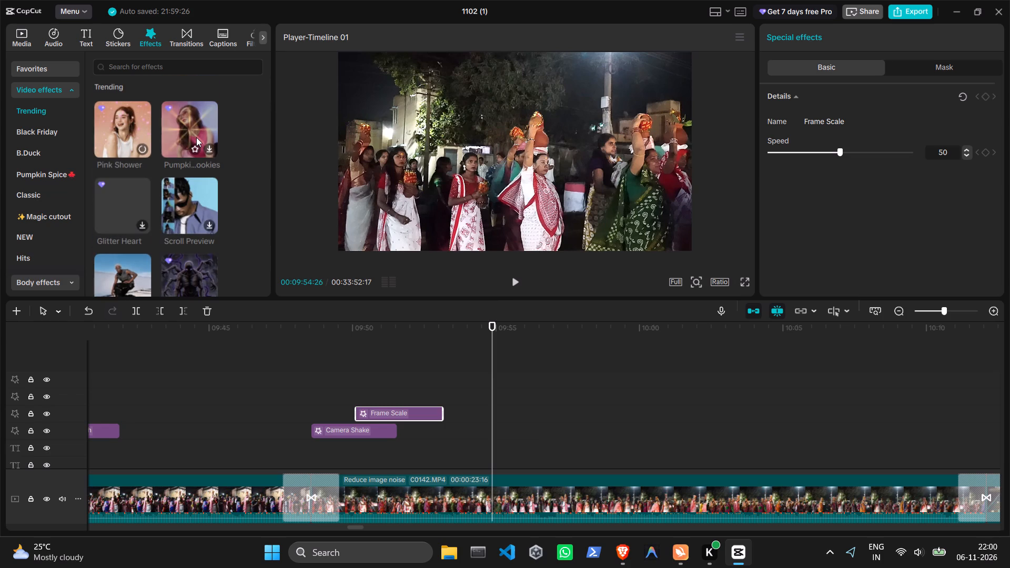
{"action": "scroll", "coordinate": [201, 228], "scroll_direction": "down", "scroll_amount": 10}
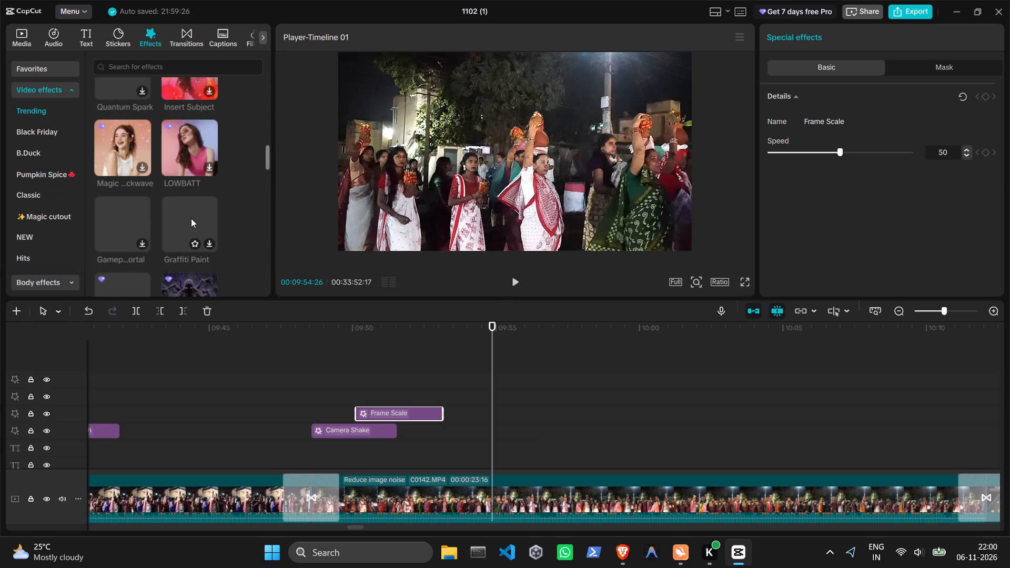
{"action": "scroll", "coordinate": [158, 179], "scroll_direction": "down", "scroll_amount": 3}
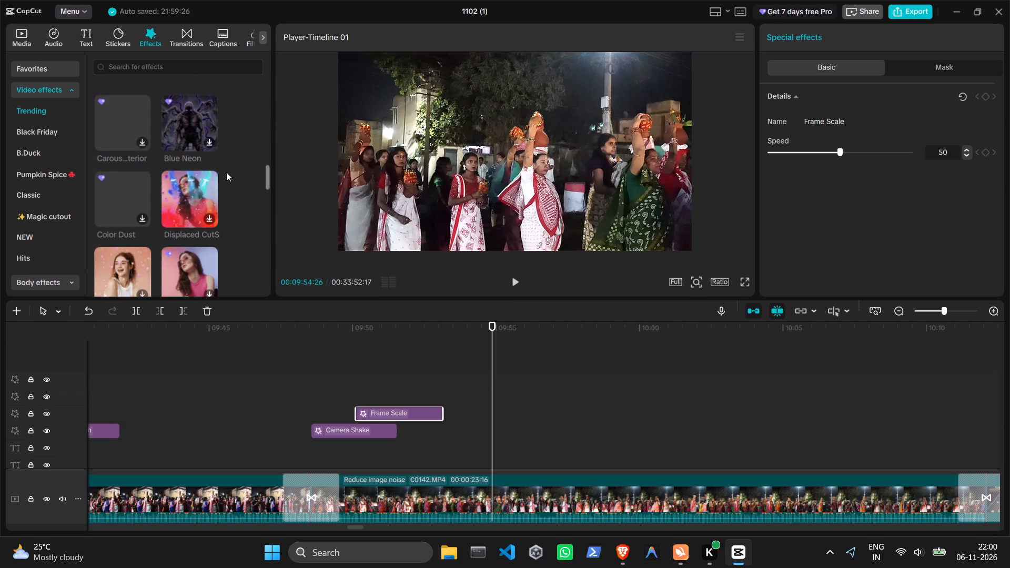
{"action": "scroll", "coordinate": [133, 248], "scroll_direction": "down", "scroll_amount": 1}
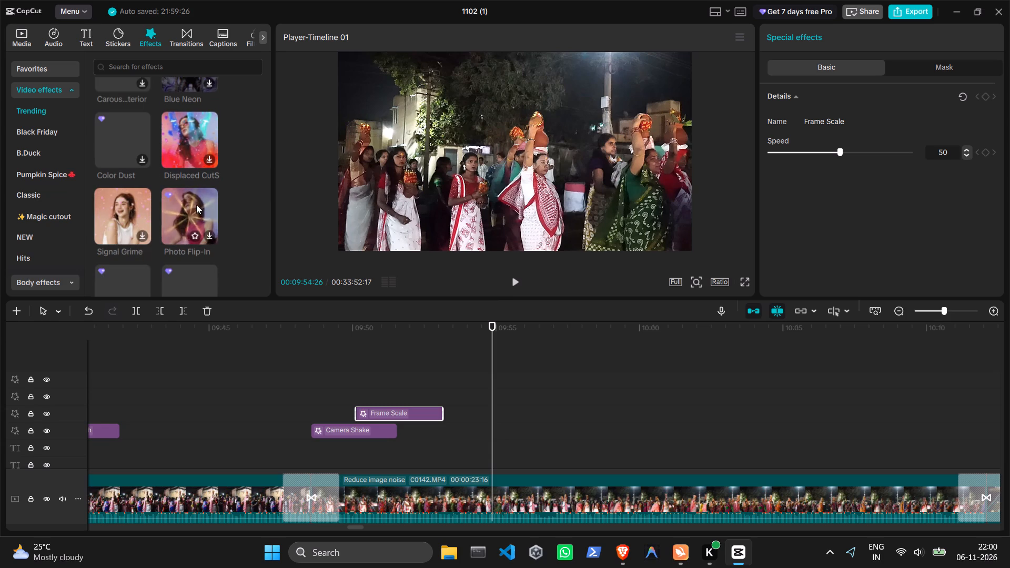
{"action": "scroll", "coordinate": [118, 211], "scroll_direction": "down", "scroll_amount": 2}
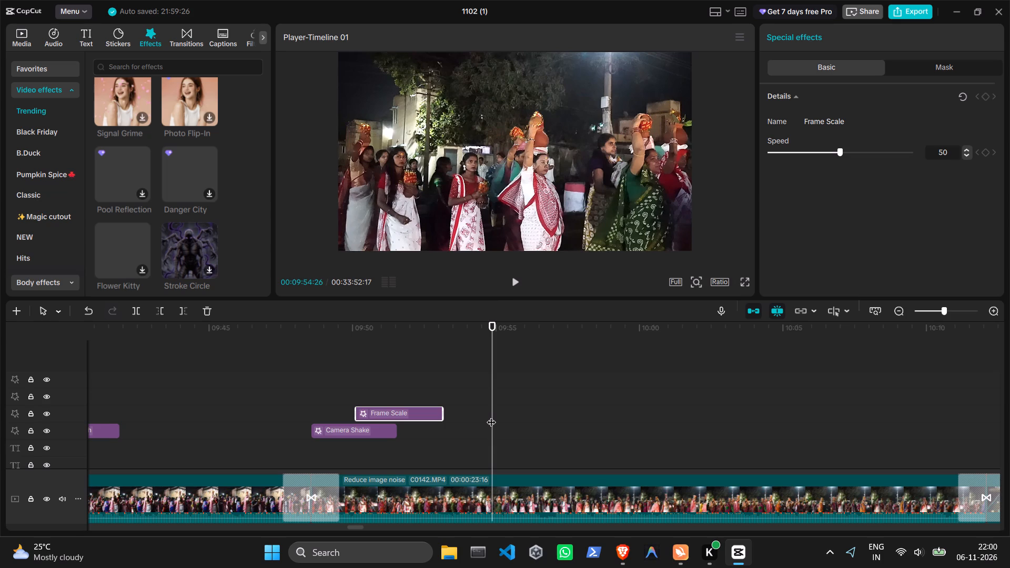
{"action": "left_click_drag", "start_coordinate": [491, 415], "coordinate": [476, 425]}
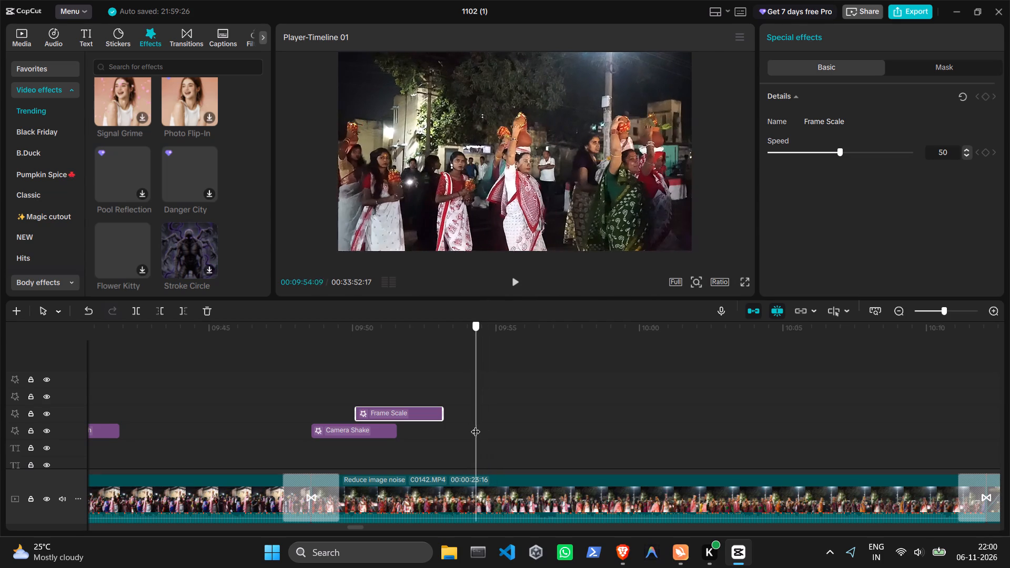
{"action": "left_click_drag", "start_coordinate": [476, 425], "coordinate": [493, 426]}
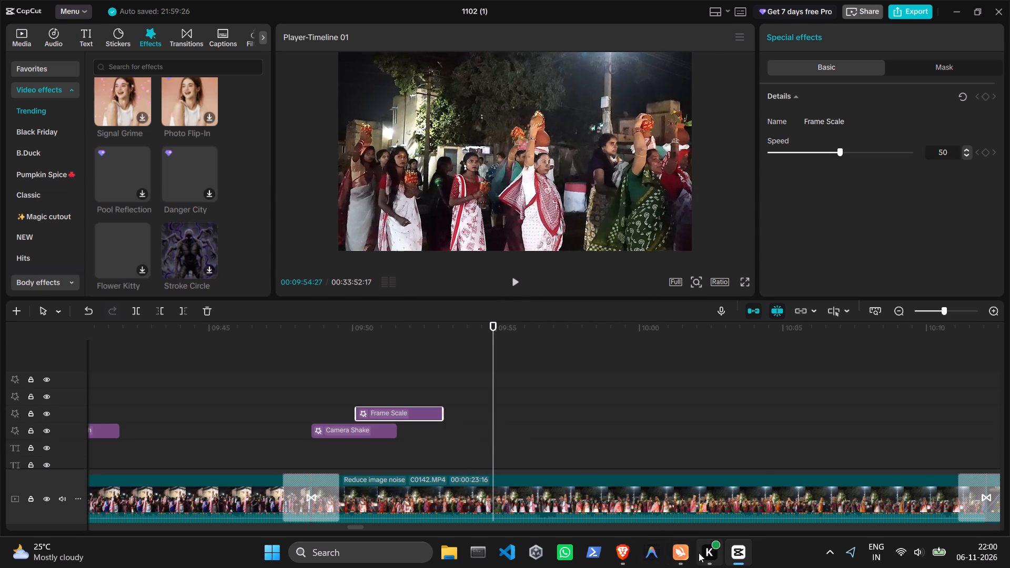
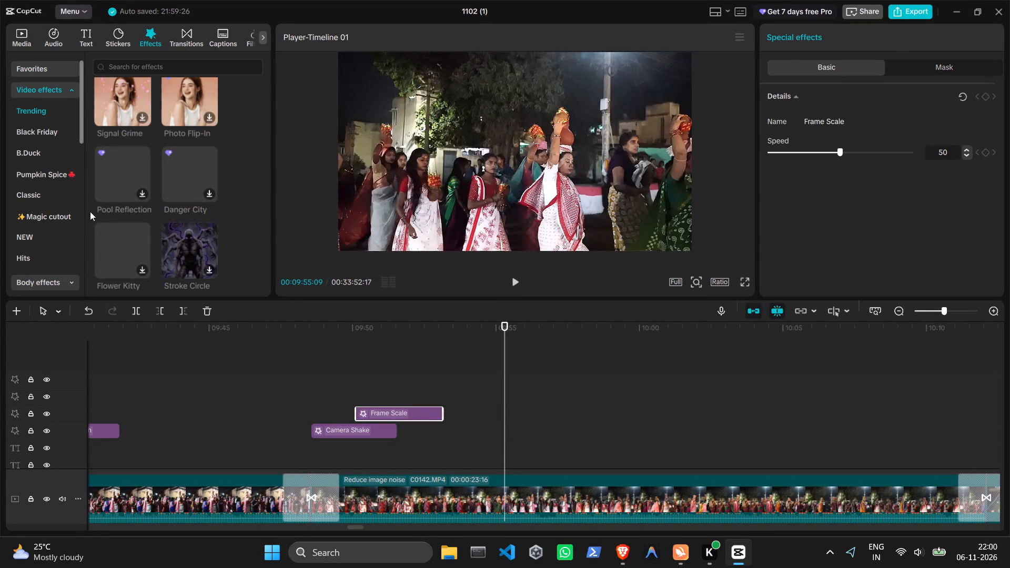
Add the Clack In effect from the NEW video effects at 00:09:55:09, after Frame Scale.
{"action": "left_click", "coordinate": [44, 234]}
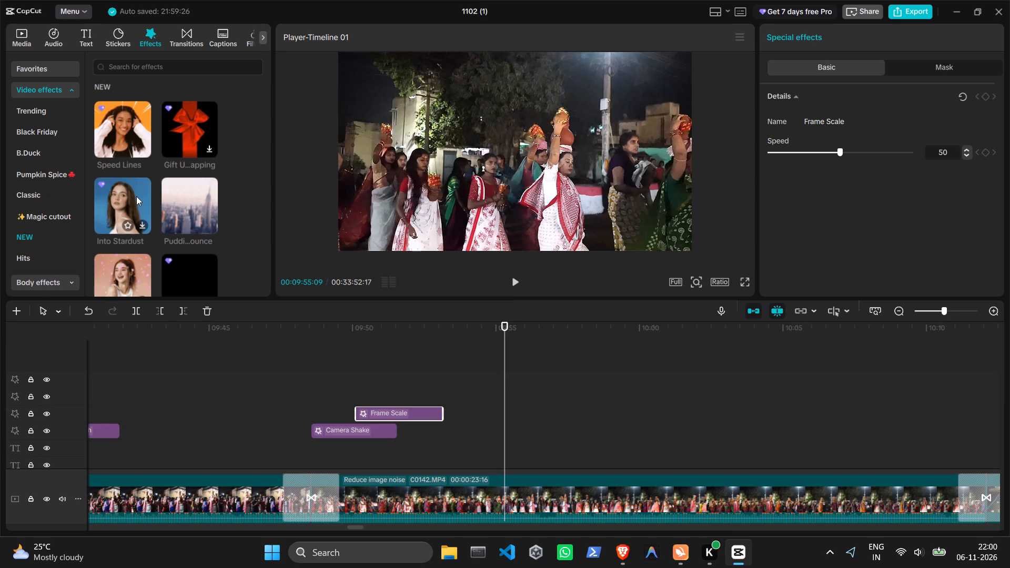
{"action": "scroll", "coordinate": [136, 197], "scroll_direction": "down", "scroll_amount": 2}
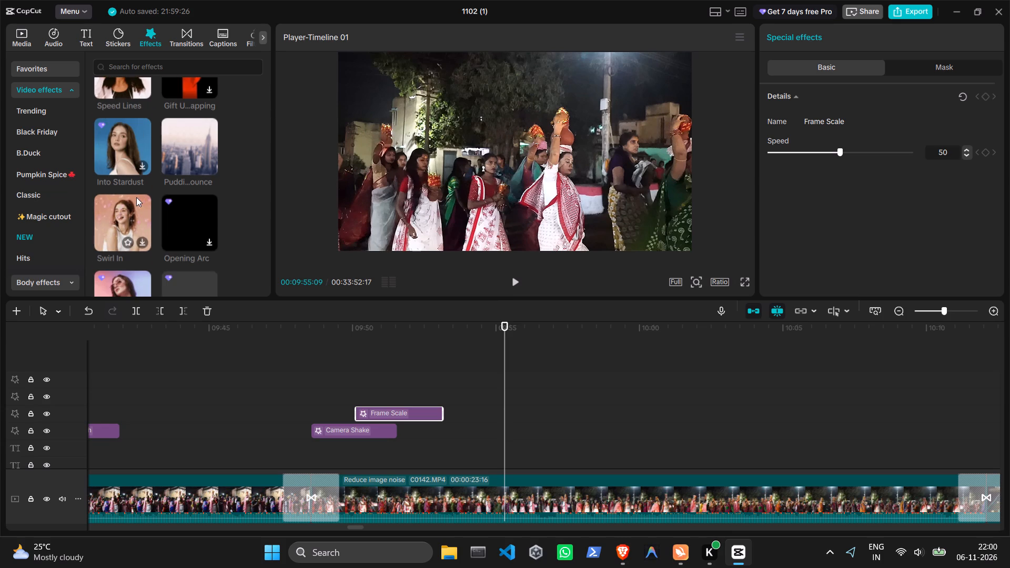
{"action": "scroll", "coordinate": [132, 238], "scroll_direction": "down", "scroll_amount": 2}
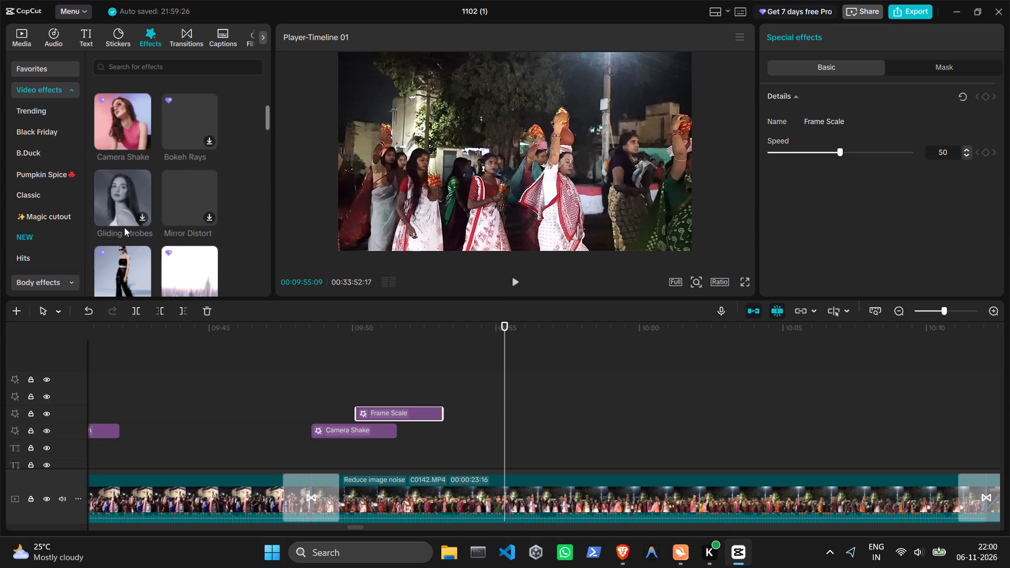
{"action": "scroll", "coordinate": [123, 216], "scroll_direction": "down", "scroll_amount": 2}
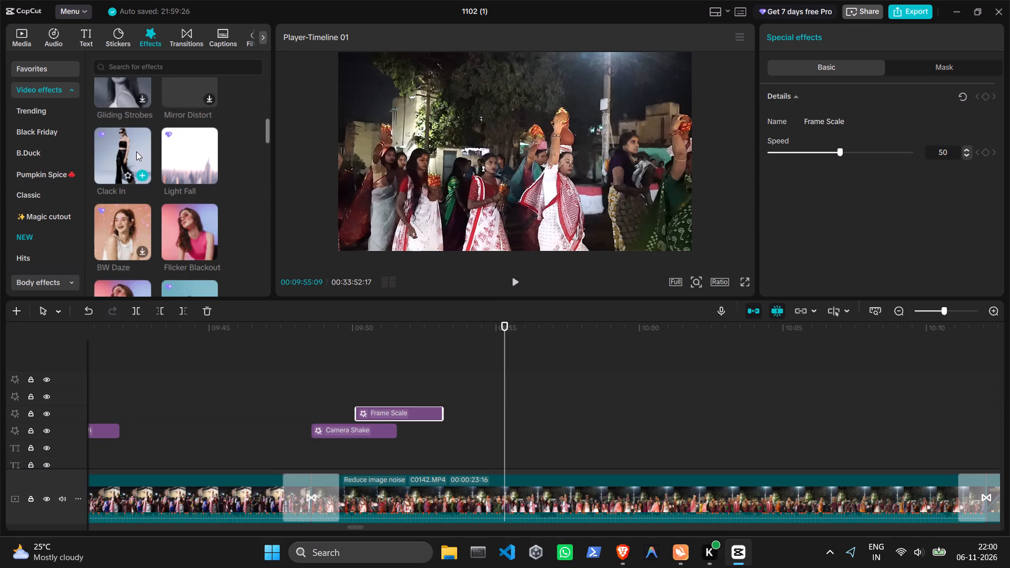
{"action": "left_click", "coordinate": [144, 177]}
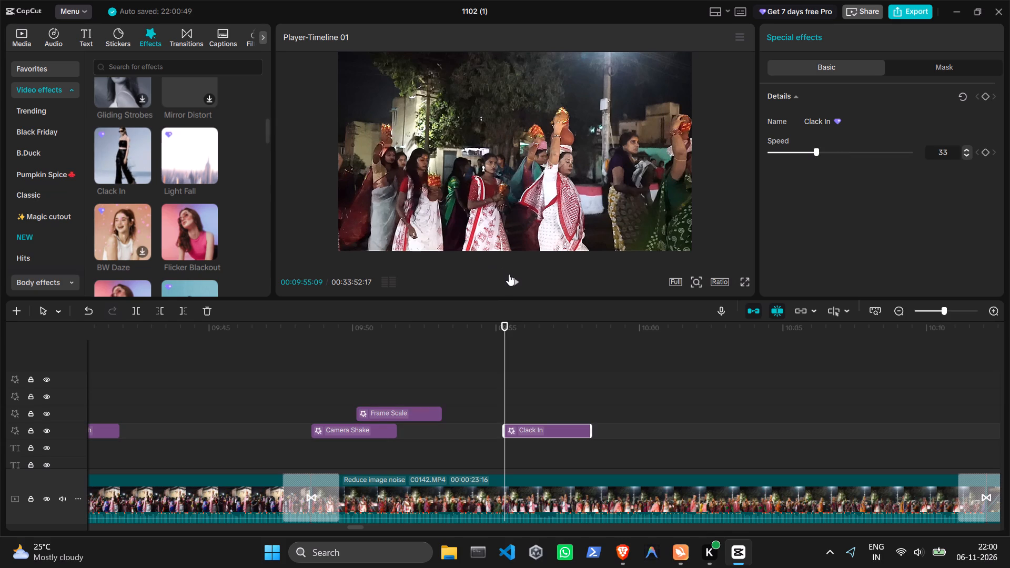
Play the Clack In effect twice from its start to preview it on the footage.
{"action": "left_click", "coordinate": [511, 277]}
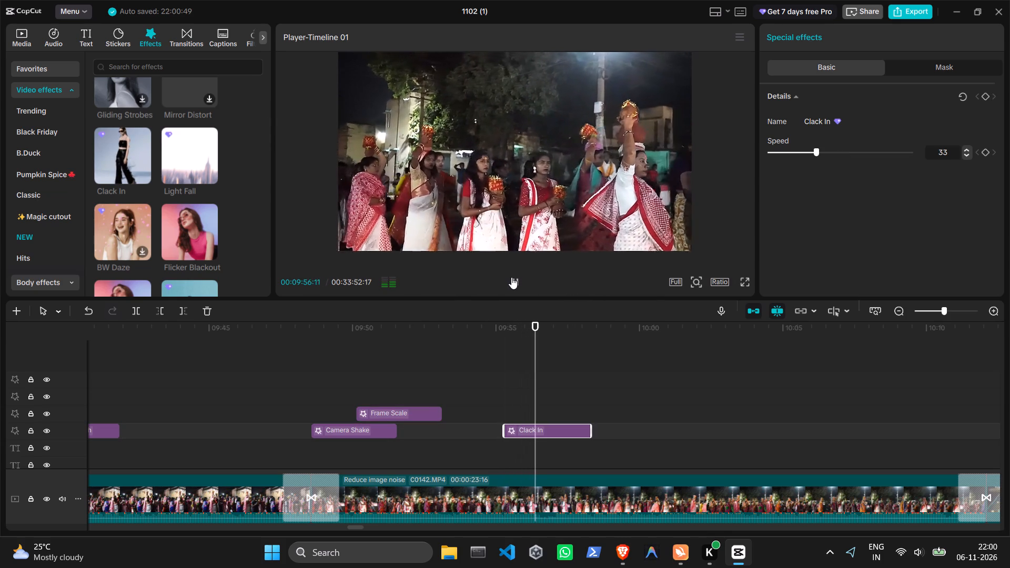
{"action": "left_click", "coordinate": [511, 277]}
{"action": "left_click", "coordinate": [444, 384]}
{"action": "left_click", "coordinate": [514, 278]}
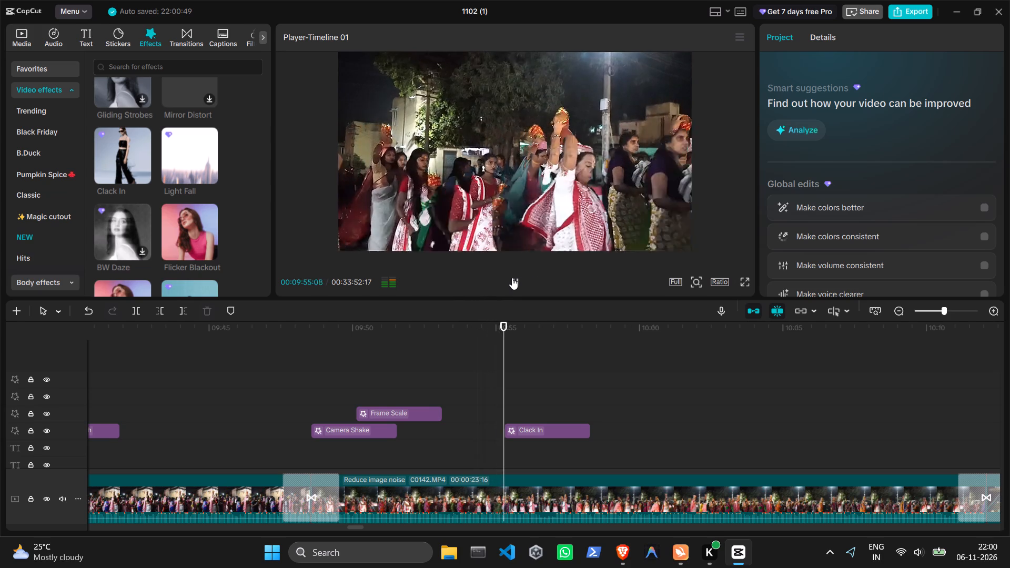
{"action": "left_click", "coordinate": [512, 278]}
Move the Clack In effect about one second earlier, closer to the end of Frame Scale.
{"action": "left_click_drag", "start_coordinate": [548, 429], "coordinate": [544, 429]}
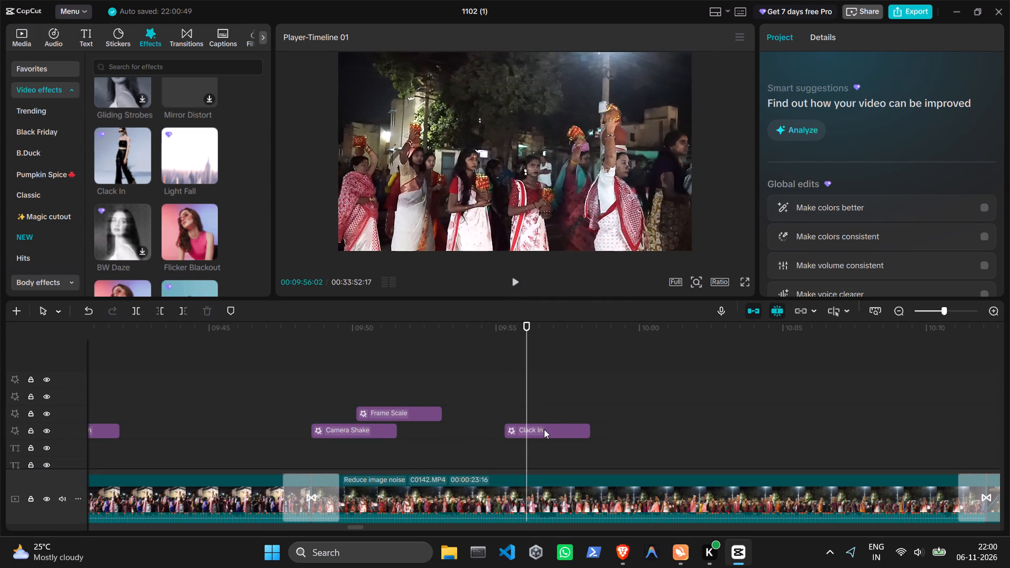
{"action": "left_click_drag", "start_coordinate": [544, 429], "coordinate": [520, 429]}
Replay the repositioned Clack In effect from 00:09:53:16 and pause at 00:09:58:08.
{"action": "left_click", "coordinate": [454, 404]}
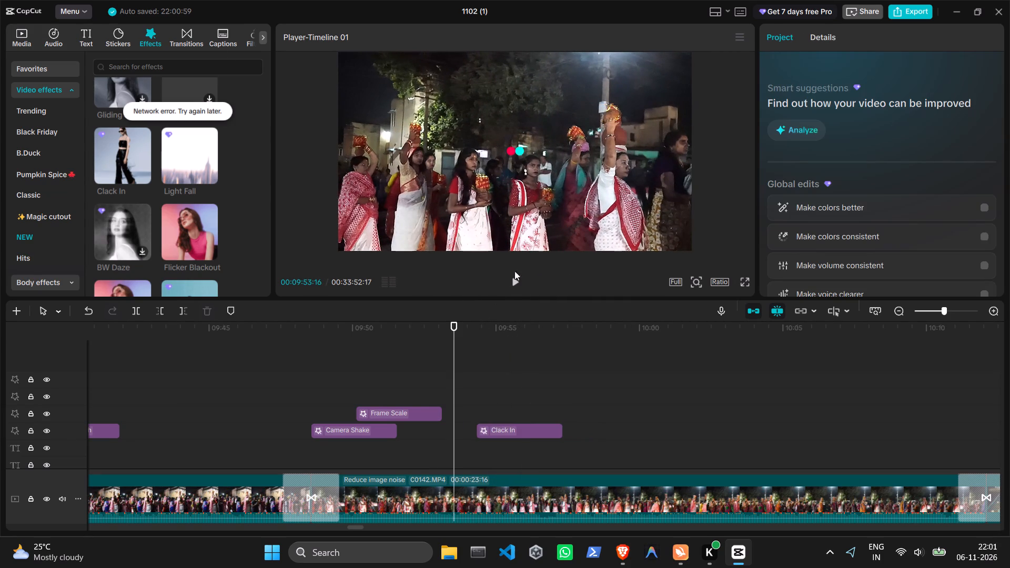
{"action": "left_click", "coordinate": [510, 276]}
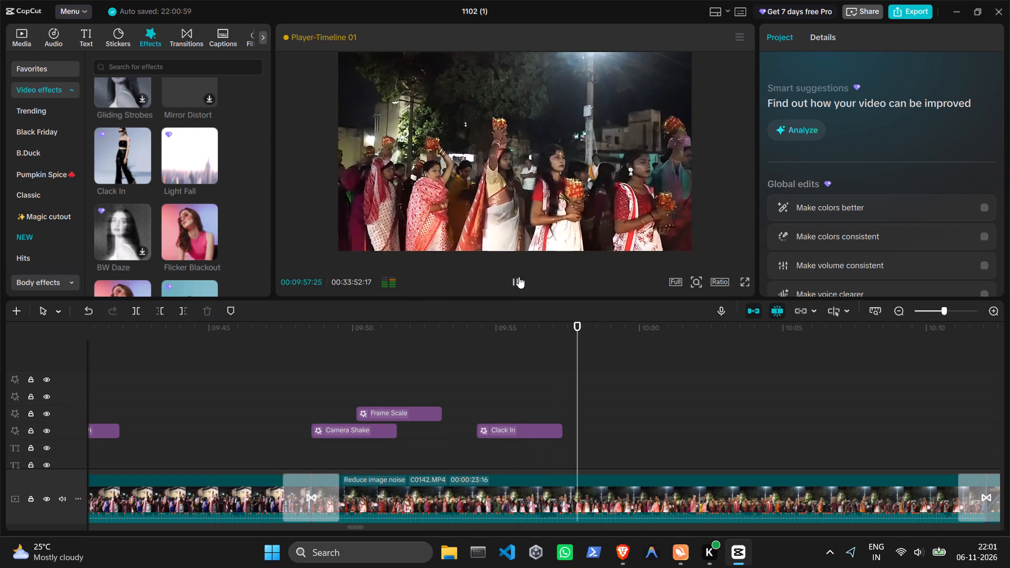
{"action": "left_click", "coordinate": [519, 277]}
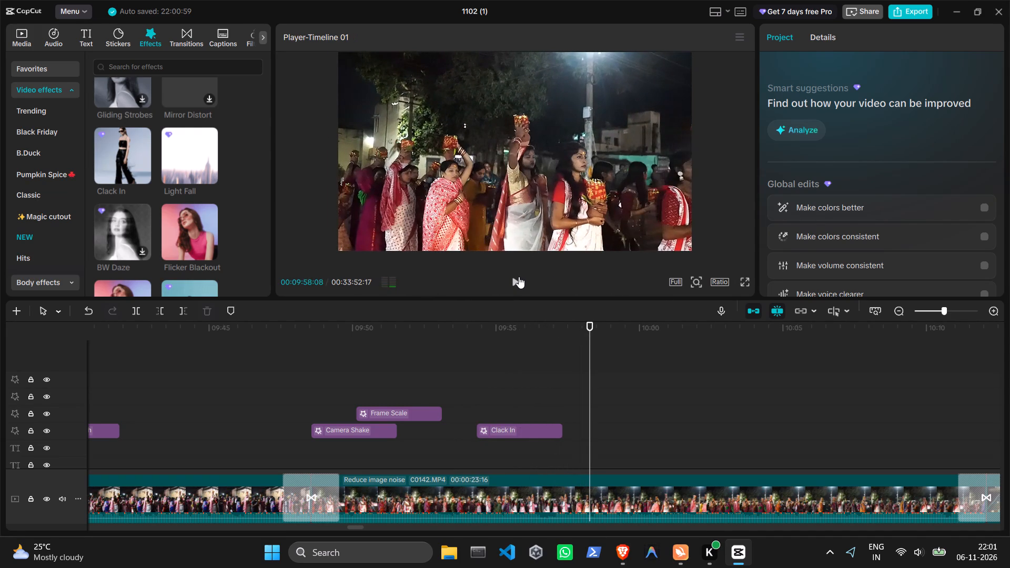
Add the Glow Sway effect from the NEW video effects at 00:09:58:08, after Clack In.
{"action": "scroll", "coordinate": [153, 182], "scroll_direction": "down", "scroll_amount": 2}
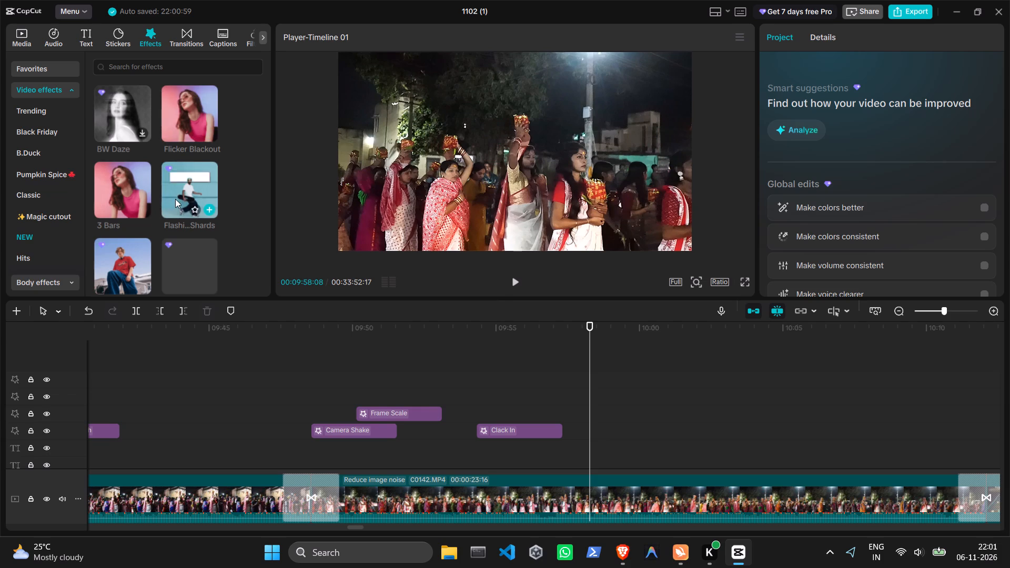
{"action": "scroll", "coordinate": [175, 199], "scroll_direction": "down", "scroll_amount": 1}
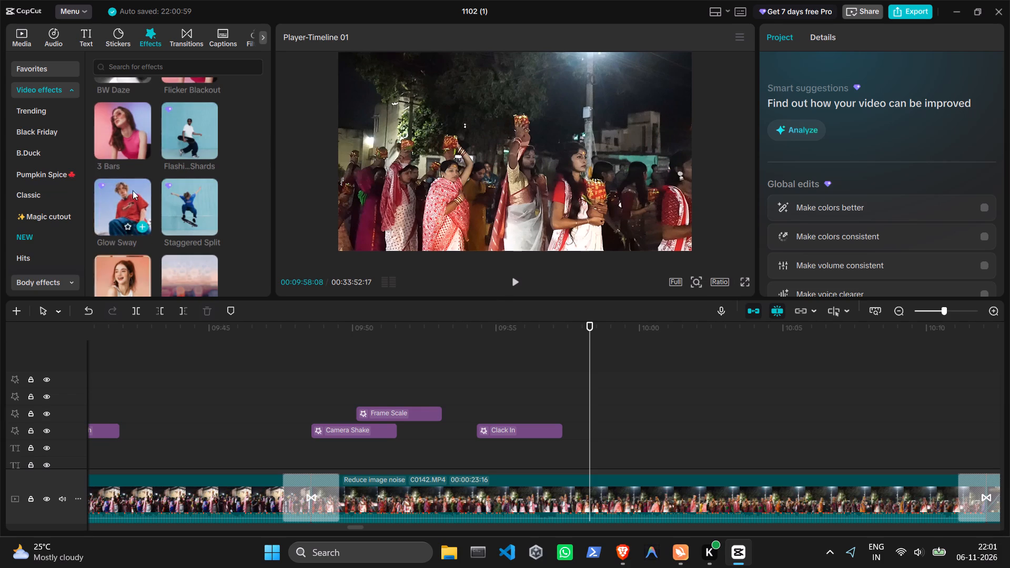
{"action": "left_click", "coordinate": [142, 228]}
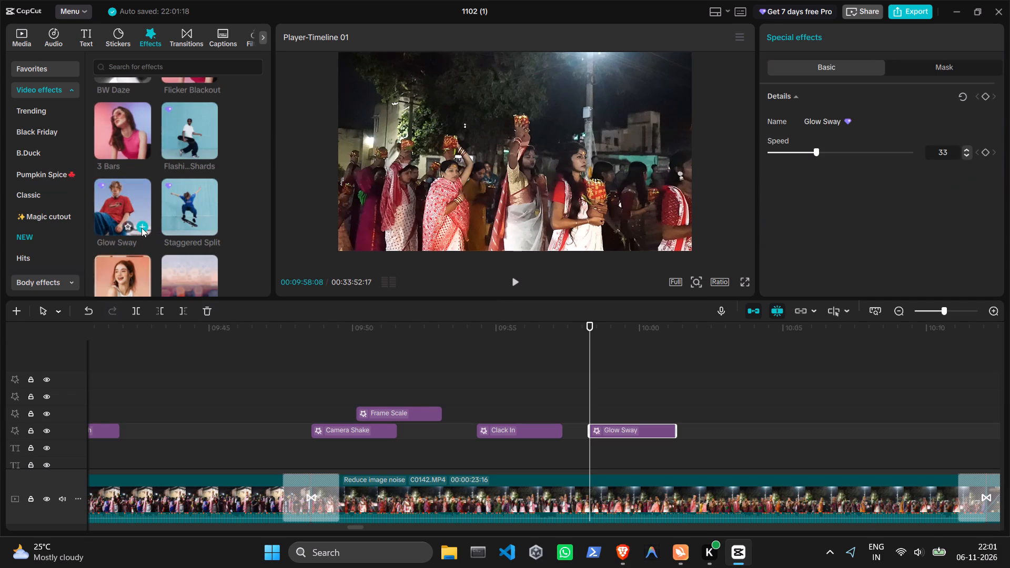
Play the Glow Sway effect and pause past its end at 00:10:02:26.
{"action": "left_click", "coordinate": [509, 280]}
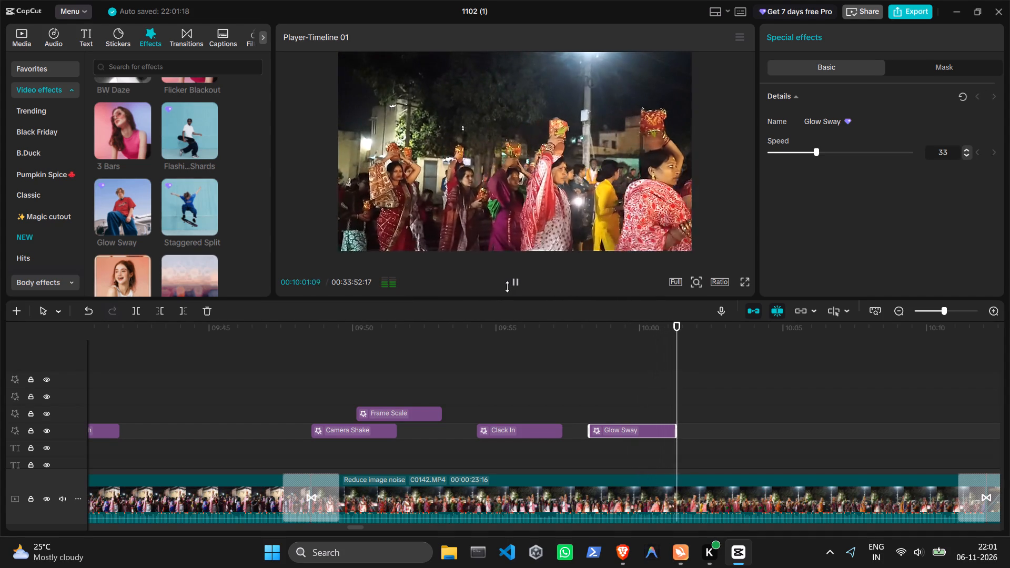
{"action": "left_click", "coordinate": [514, 280]}
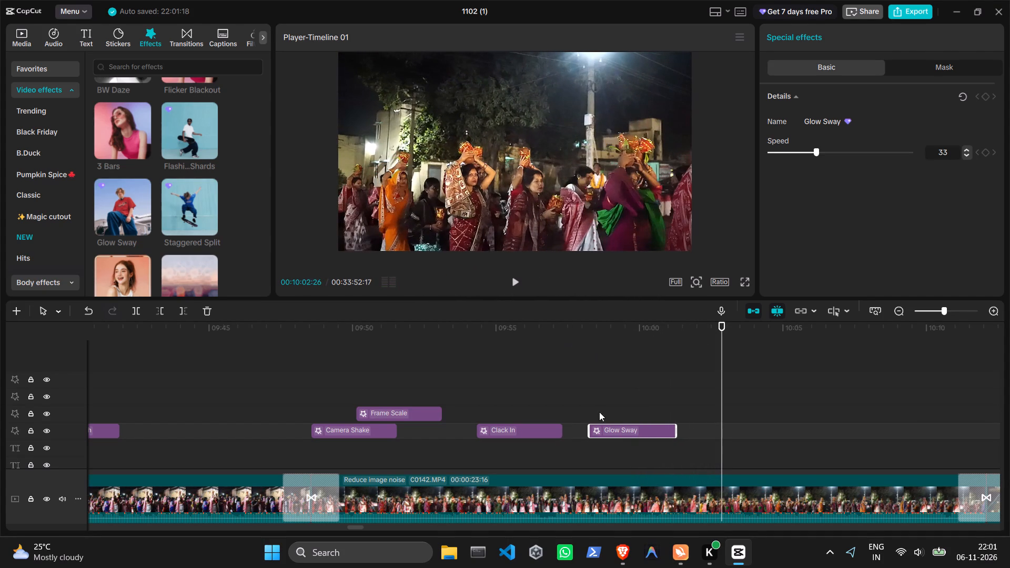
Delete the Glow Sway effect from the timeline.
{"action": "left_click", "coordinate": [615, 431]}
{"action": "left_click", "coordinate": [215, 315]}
Play the procession footage following the Clack In effect and pause at 00:10:05:28.
{"action": "left_click", "coordinate": [570, 362]}
{"action": "left_click", "coordinate": [516, 287]}
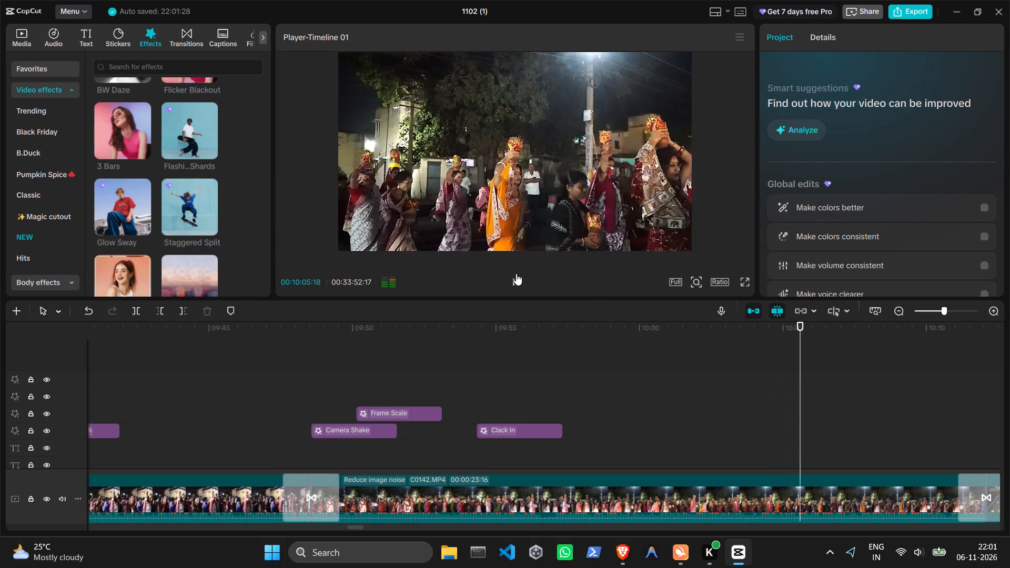
{"action": "left_click", "coordinate": [516, 273]}
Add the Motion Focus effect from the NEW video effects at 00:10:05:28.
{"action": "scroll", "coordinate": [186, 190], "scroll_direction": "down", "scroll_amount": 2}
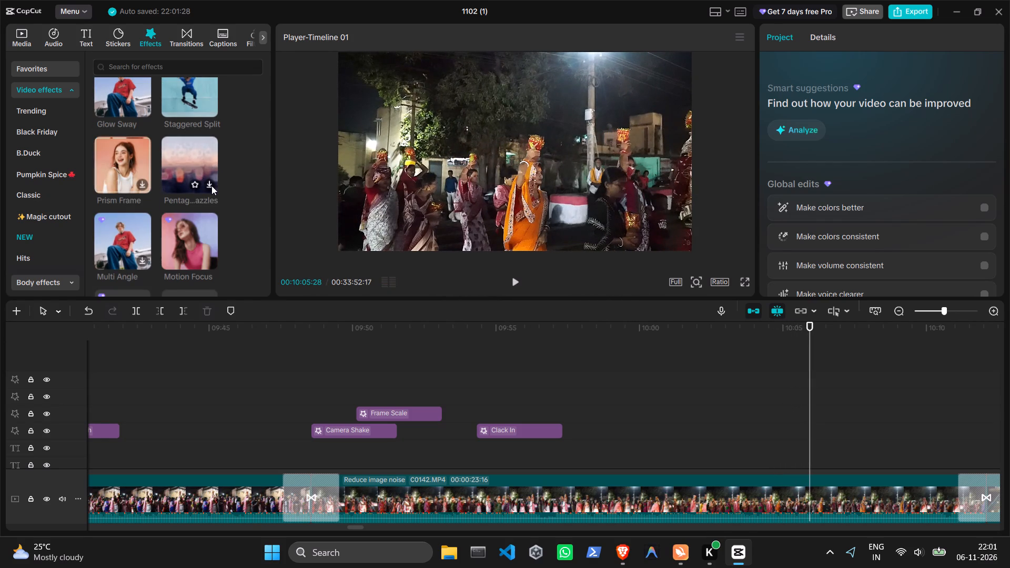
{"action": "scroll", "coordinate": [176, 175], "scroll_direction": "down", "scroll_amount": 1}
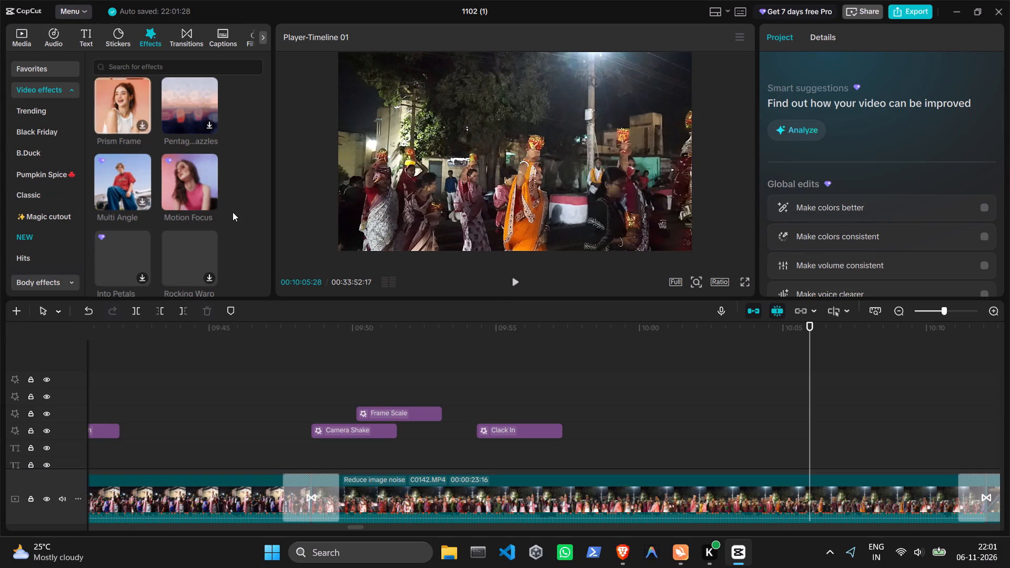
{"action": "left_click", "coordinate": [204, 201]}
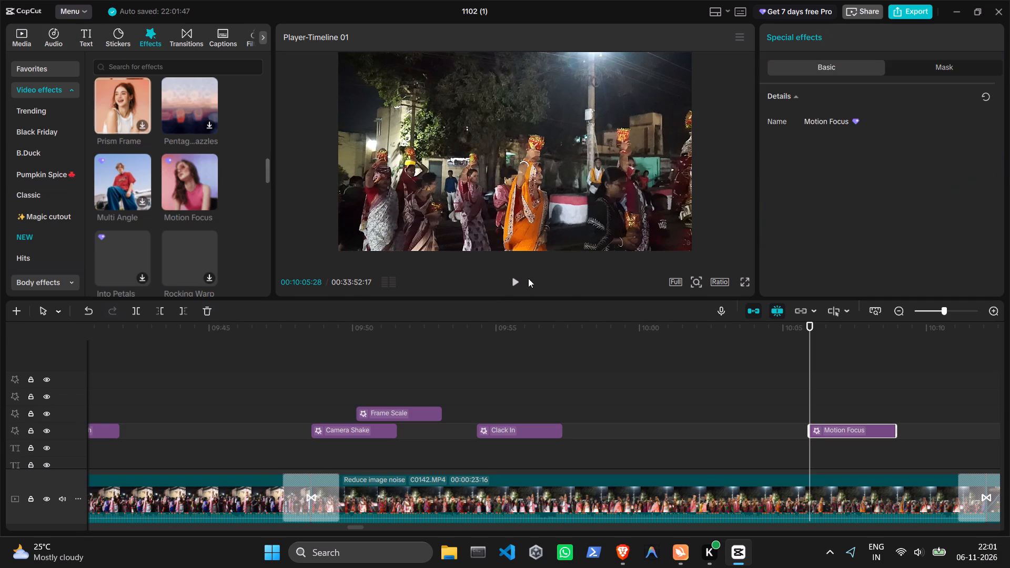
Play through the Motion Focus effect and pause at 00:10:11:25.
{"action": "left_click", "coordinate": [518, 278]}
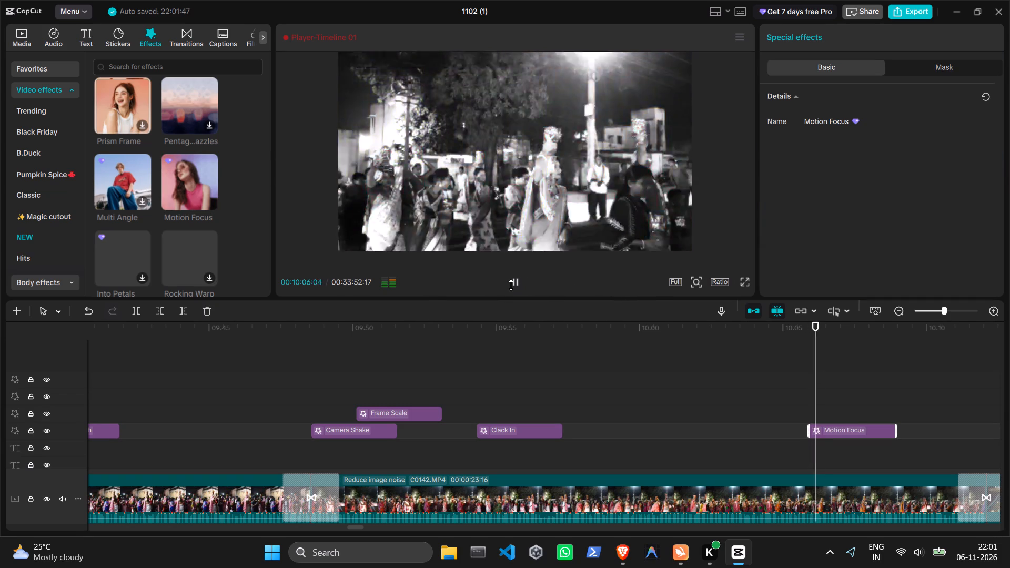
{"action": "left_click", "coordinate": [518, 280]}
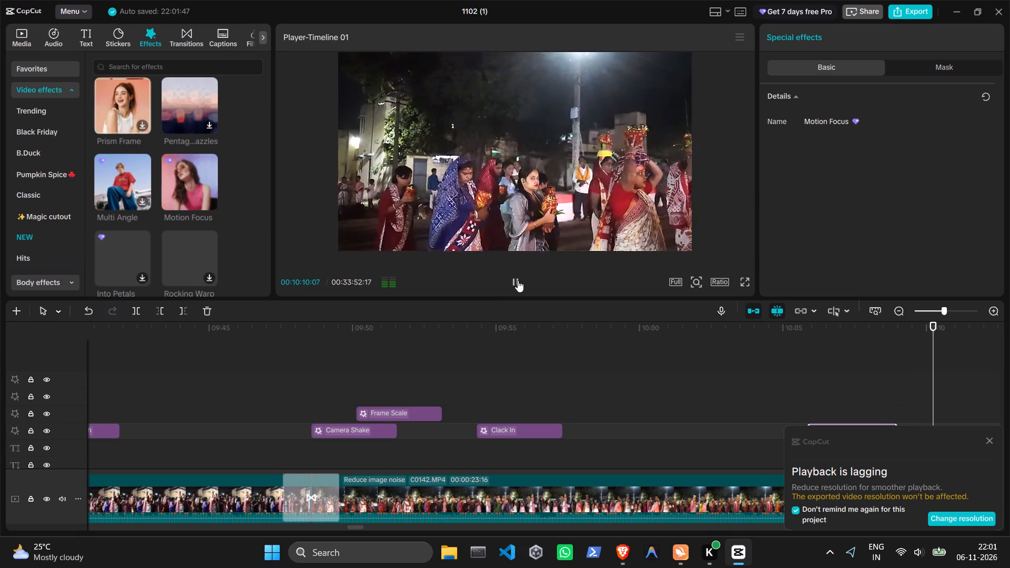
{"action": "left_click", "coordinate": [518, 280]}
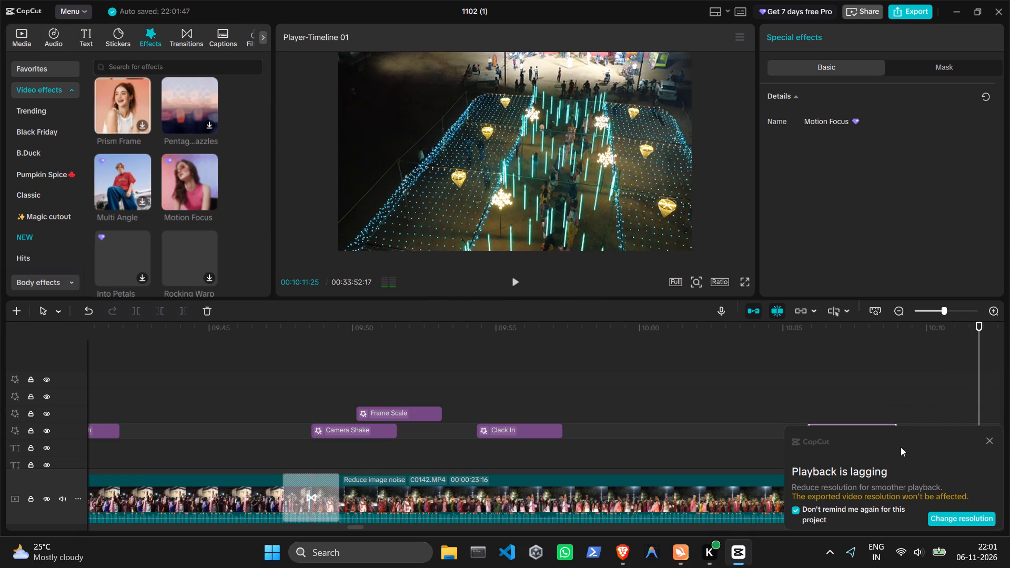
Turn off "Don't remind me again for this project" in the playback lag notice and dismiss the notice.
{"action": "left_click", "coordinate": [793, 511]}
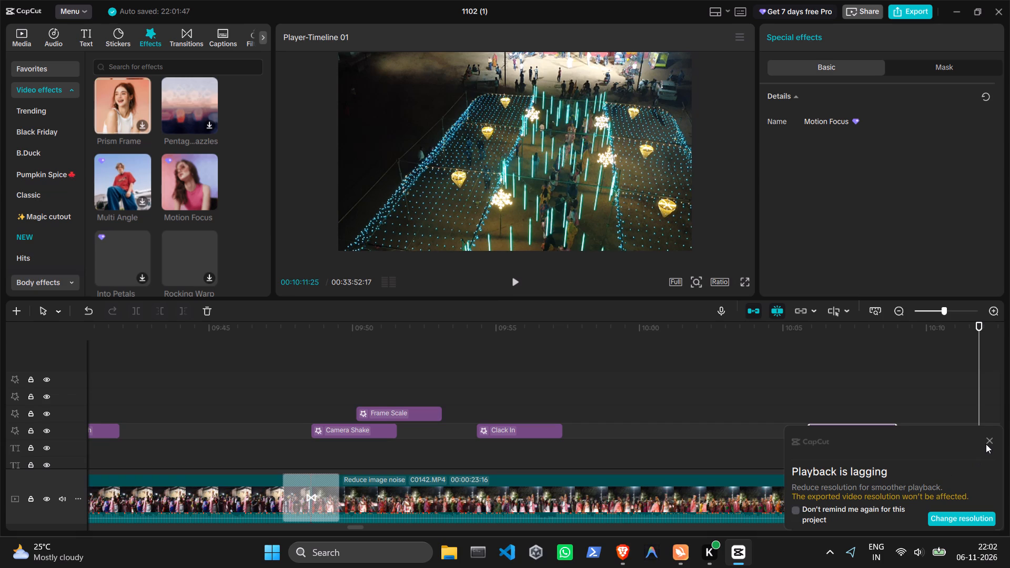
{"action": "left_click", "coordinate": [986, 444]}
{"action": "left_click", "coordinate": [987, 441]}
Replay the Motion Focus effect from 00:10:05:07 and pause partway through it at 00:10:07:17.
{"action": "left_click_drag", "start_coordinate": [978, 423], "coordinate": [834, 445]}
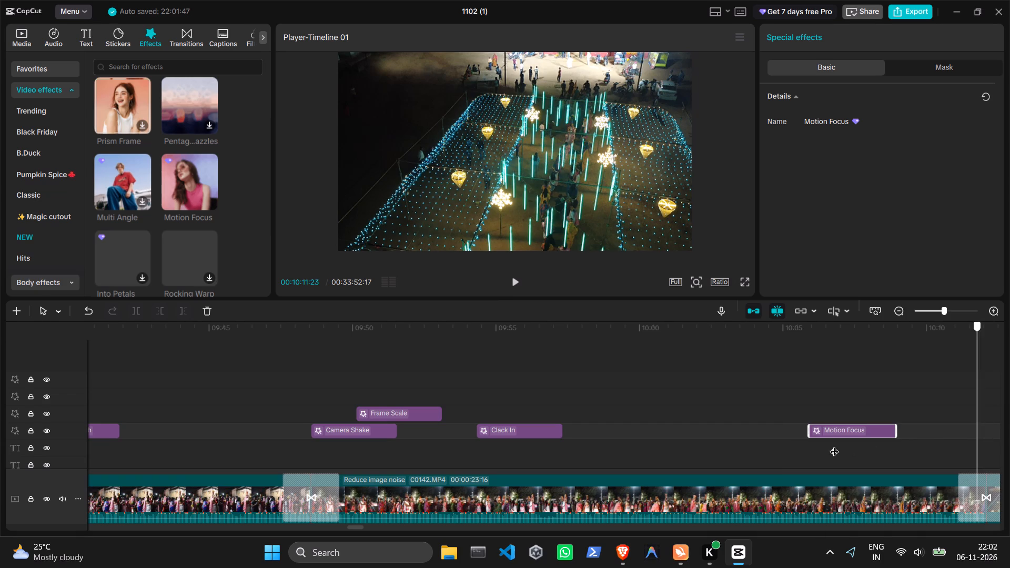
{"action": "left_click_drag", "start_coordinate": [834, 445], "coordinate": [790, 447]}
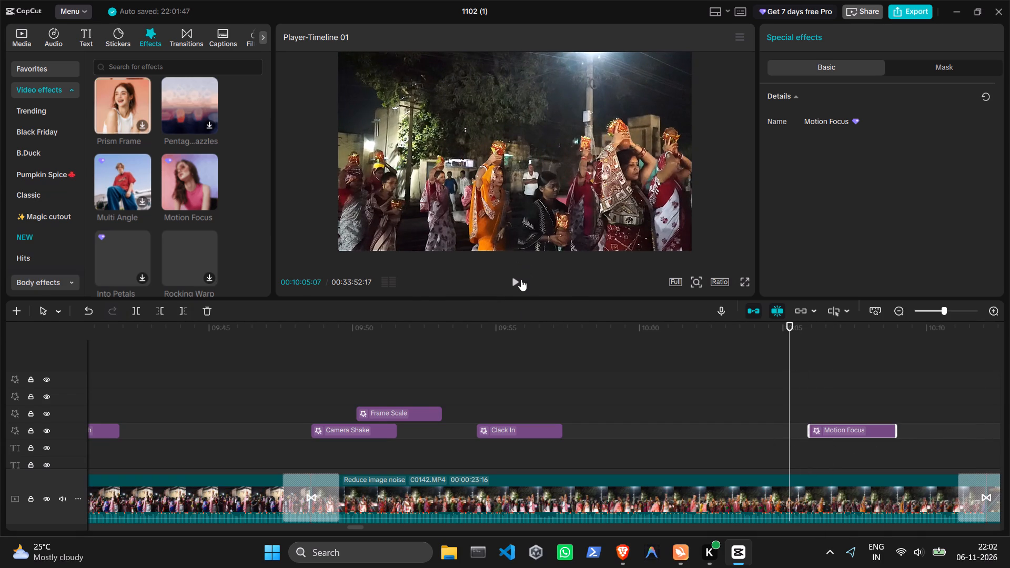
{"action": "left_click", "coordinate": [520, 279]}
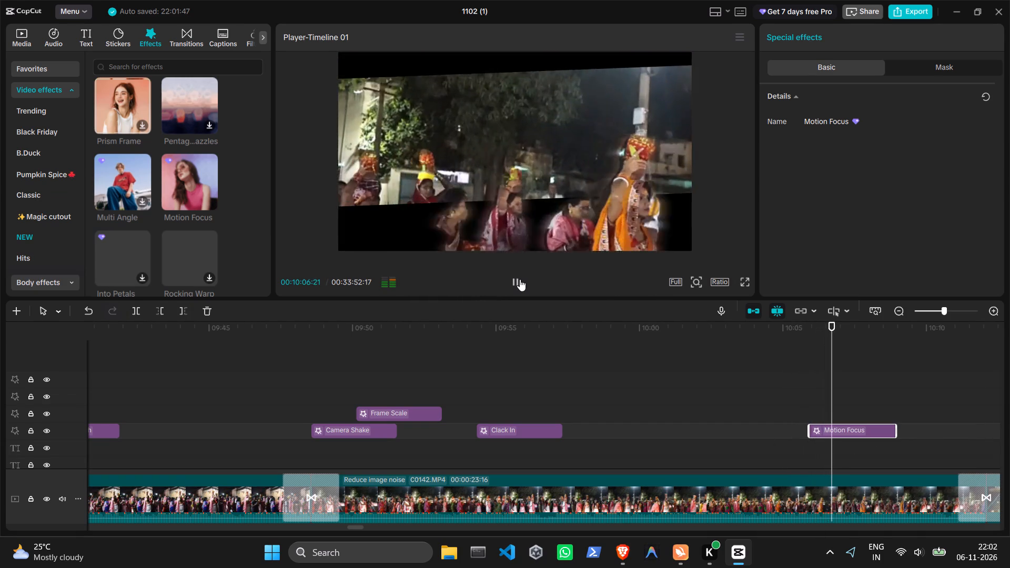
{"action": "left_click", "coordinate": [520, 279]}
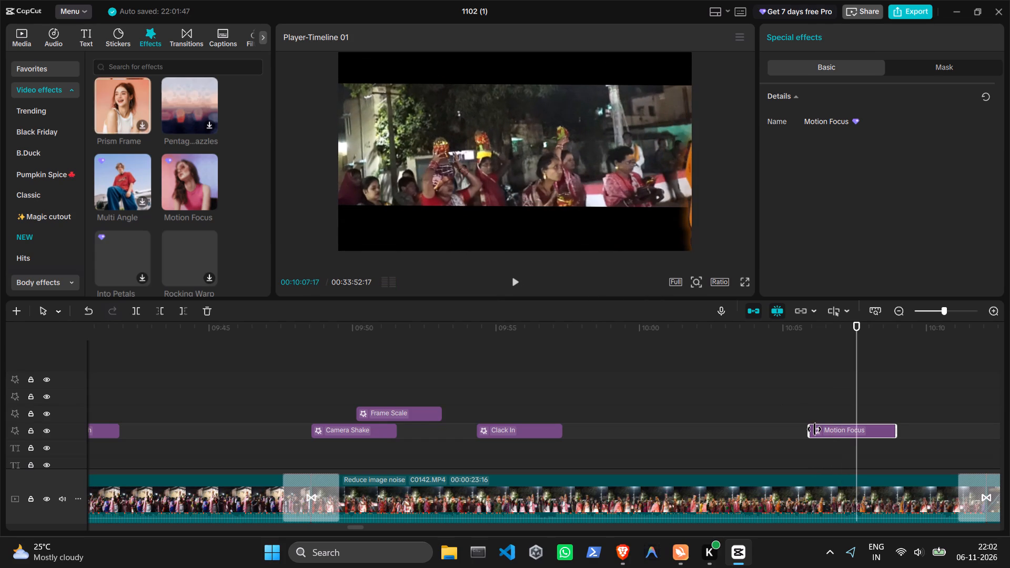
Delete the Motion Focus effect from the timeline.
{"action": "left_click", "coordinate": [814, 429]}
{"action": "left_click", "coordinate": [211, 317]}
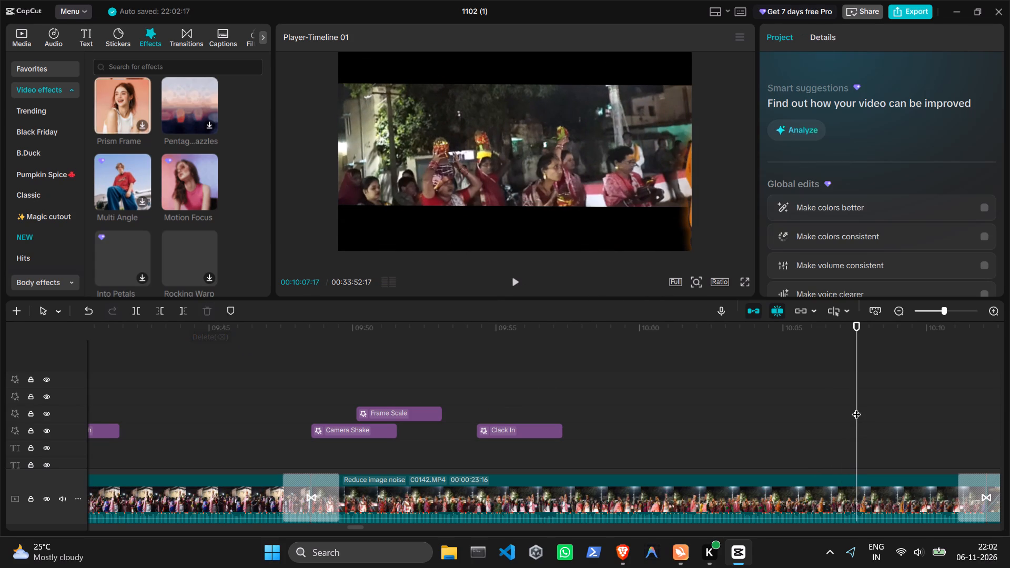
Add the Highlight Dance effect from the NEW video effects at 00:10:04:24.
{"action": "left_click_drag", "start_coordinate": [856, 408], "coordinate": [777, 414]}
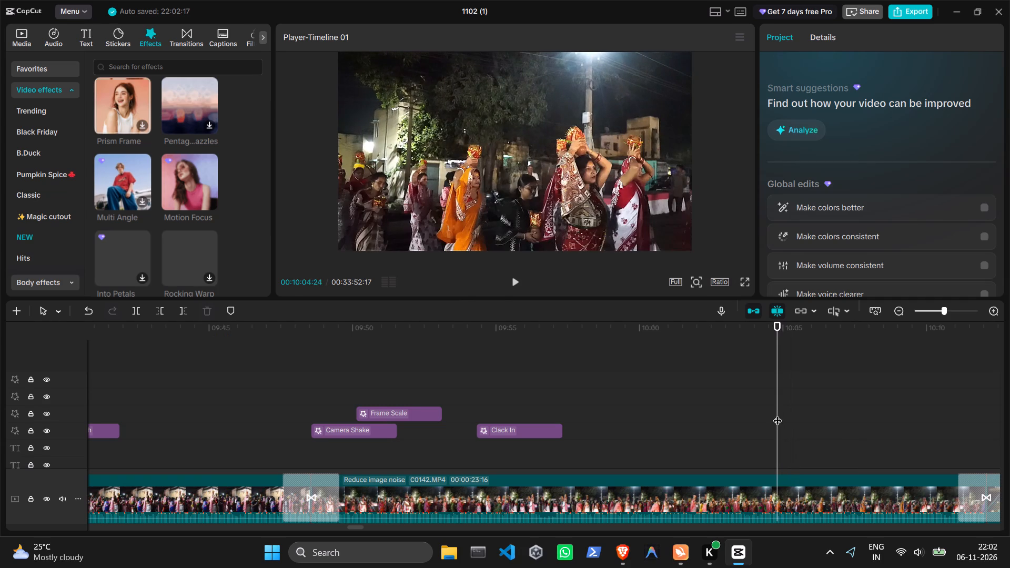
{"action": "scroll", "coordinate": [138, 183], "scroll_direction": "down", "scroll_amount": 2}
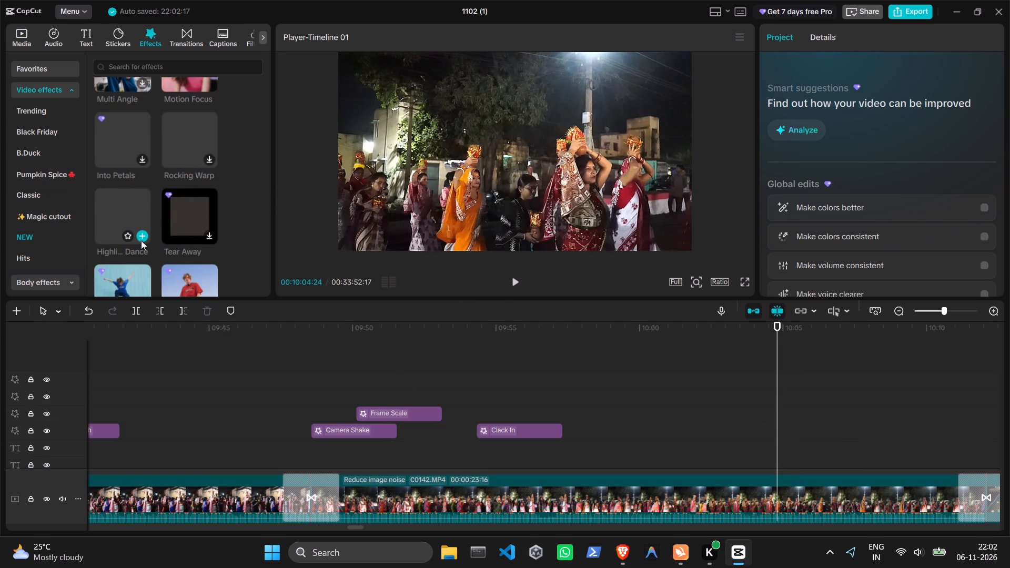
{"action": "left_click", "coordinate": [141, 240]}
Play from 00:10:04:24 through the Highlight Dance effect and the DJI_0018.MP4 clip, with brief pauses, stopping at 00:10:27:29.
{"action": "left_click", "coordinate": [512, 283]}
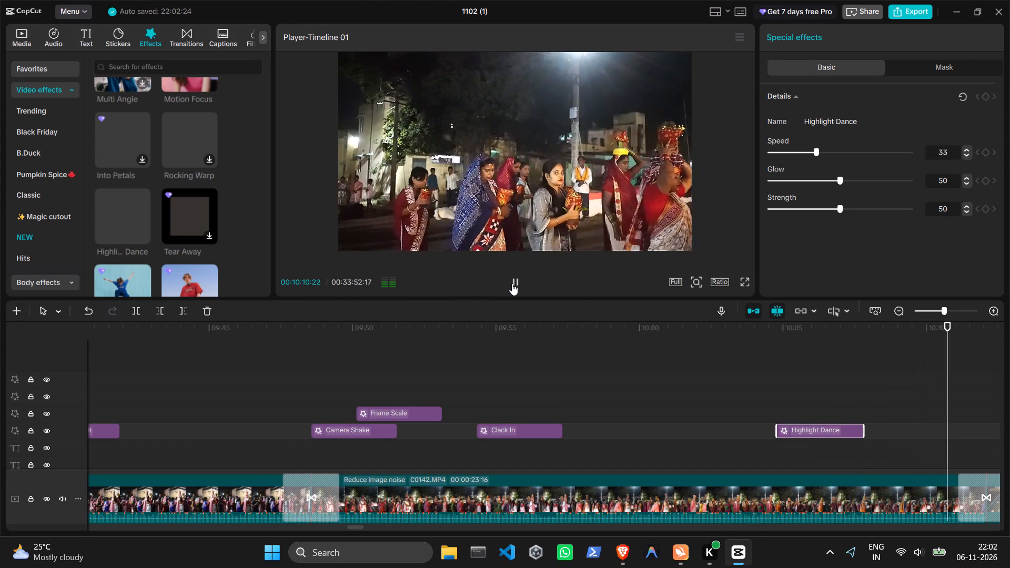
{"action": "left_click", "coordinate": [512, 283]}
{"action": "left_click", "coordinate": [512, 283]}
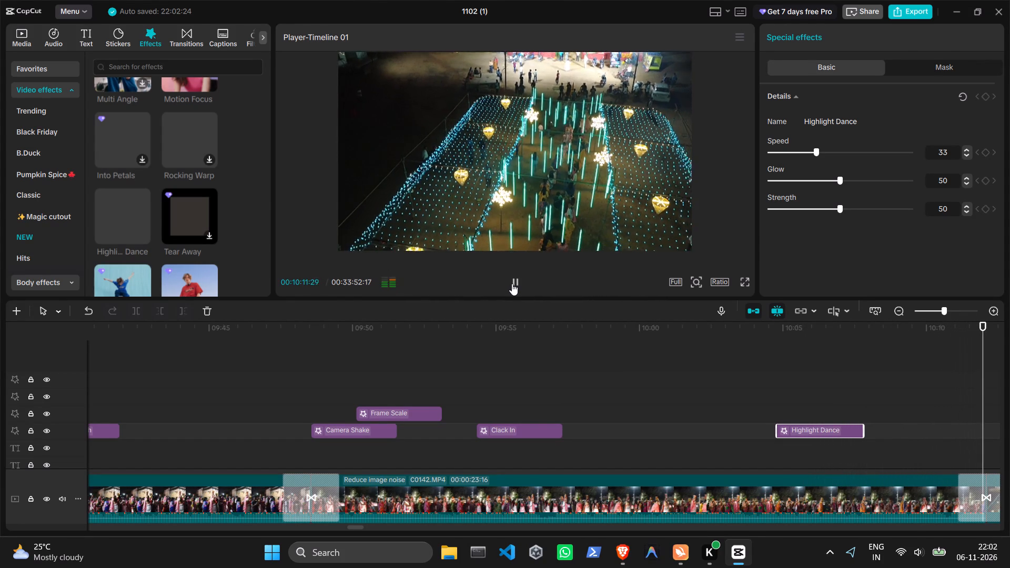
{"action": "left_click", "coordinate": [512, 283]}
{"action": "left_click", "coordinate": [512, 283]}
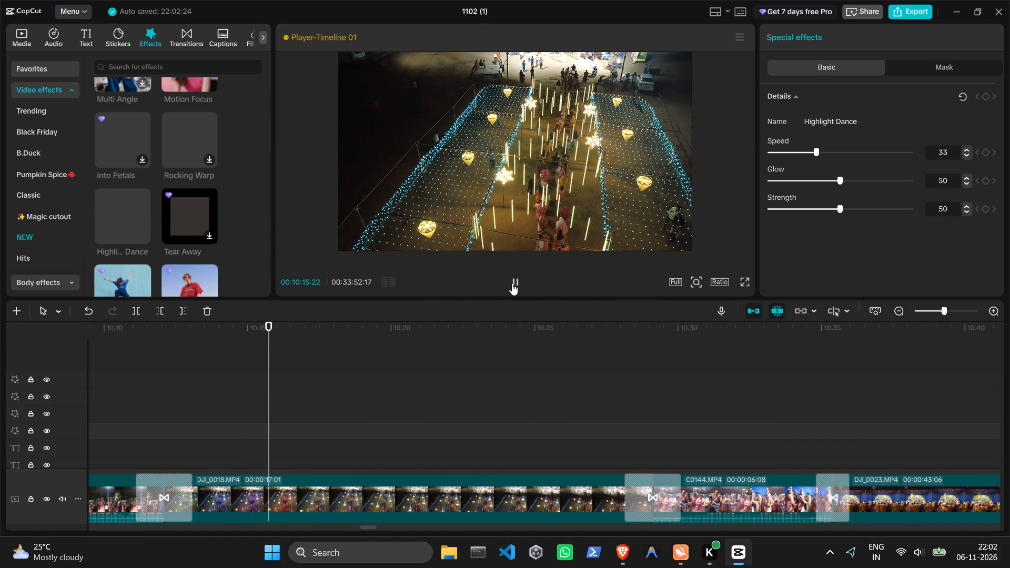
{"action": "left_click", "coordinate": [512, 283]}
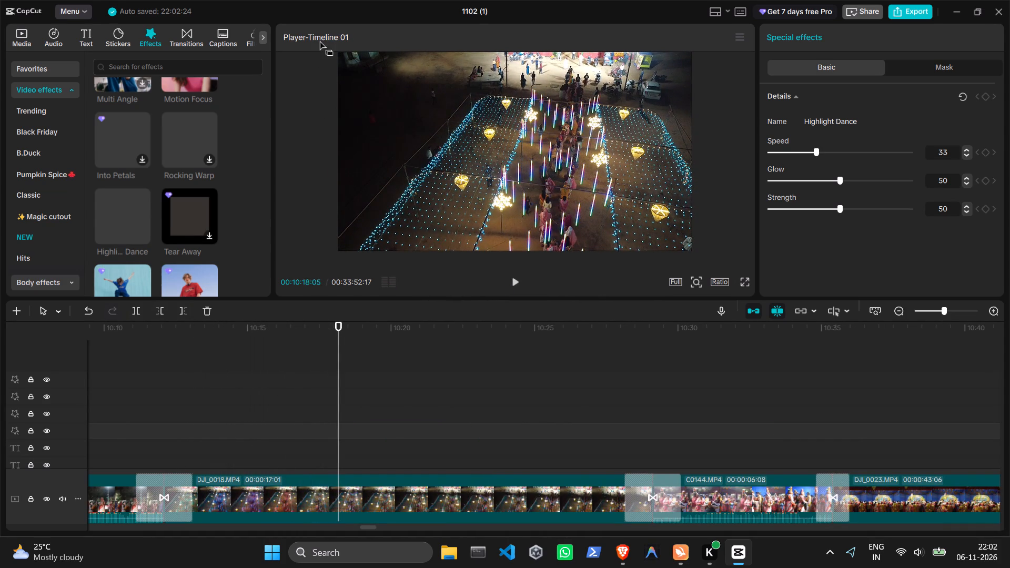
{"action": "left_click", "coordinate": [518, 283]}
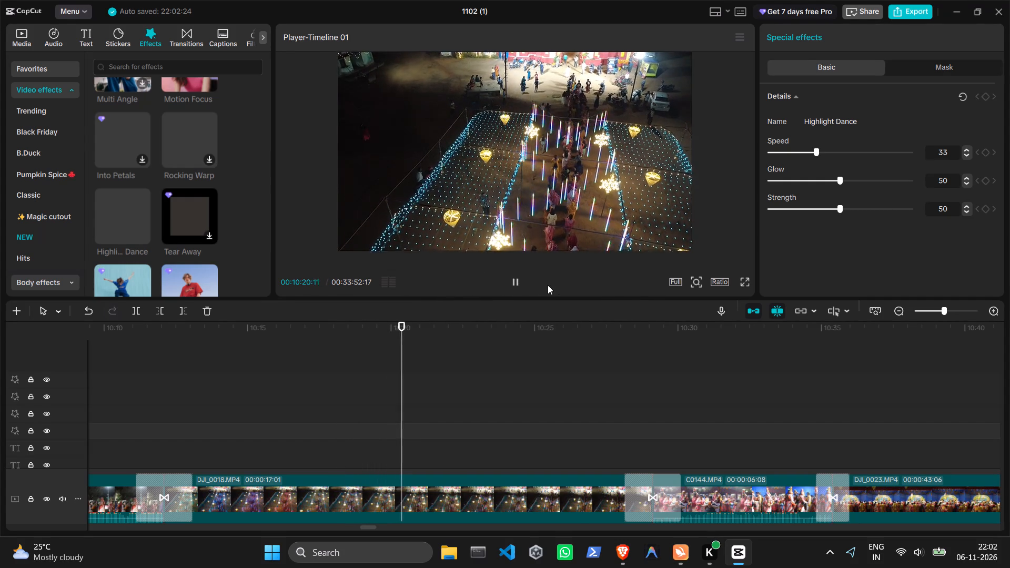
{"action": "left_click", "coordinate": [517, 287]}
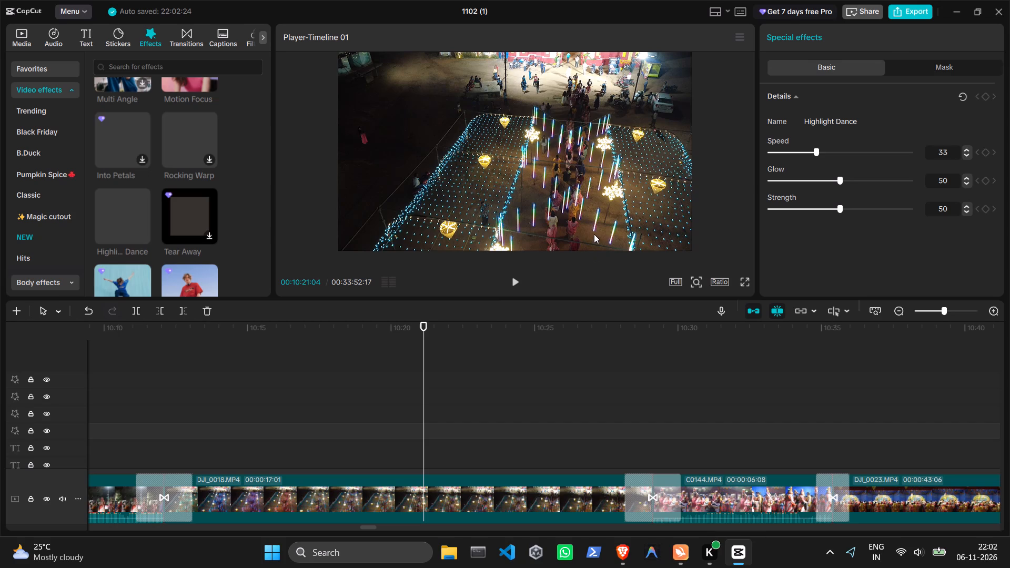
{"action": "left_click", "coordinate": [521, 279]}
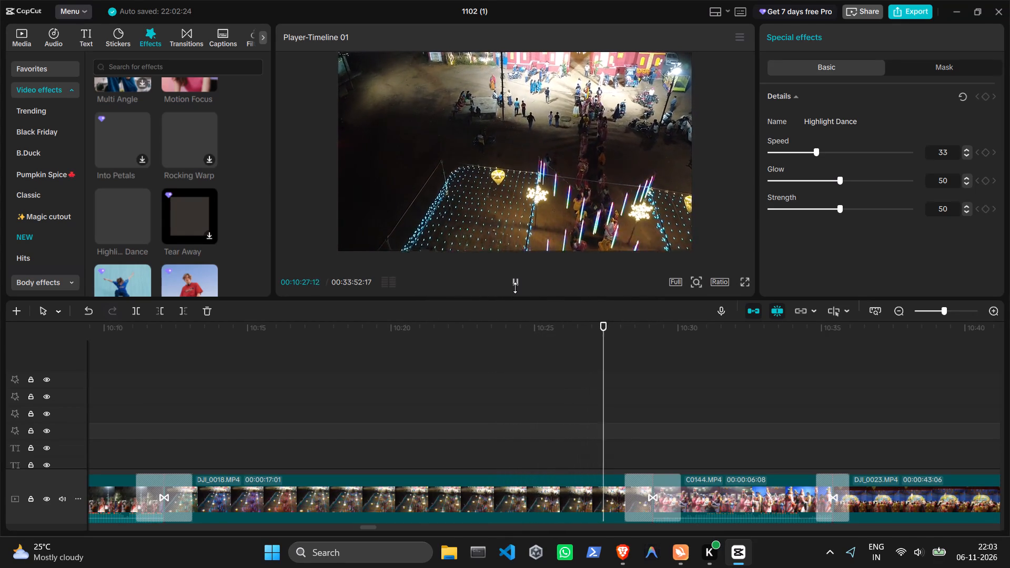
{"action": "left_click", "coordinate": [515, 288]}
Stabilize the DJI_0018.MP4 clip with the level set to Most stable and let the processing finish.
{"action": "left_click", "coordinate": [413, 506]}
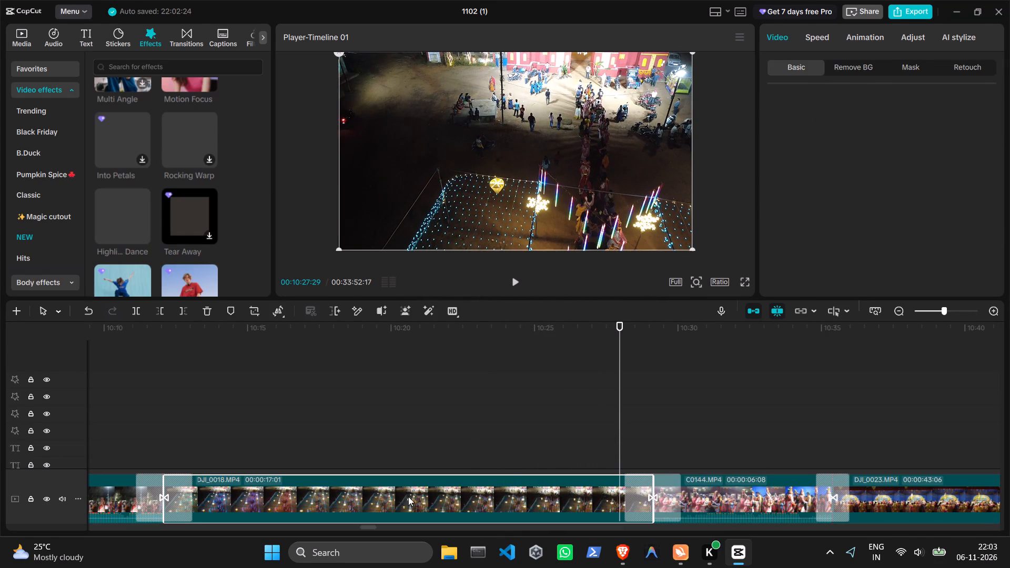
{"action": "left_click", "coordinate": [805, 39]}
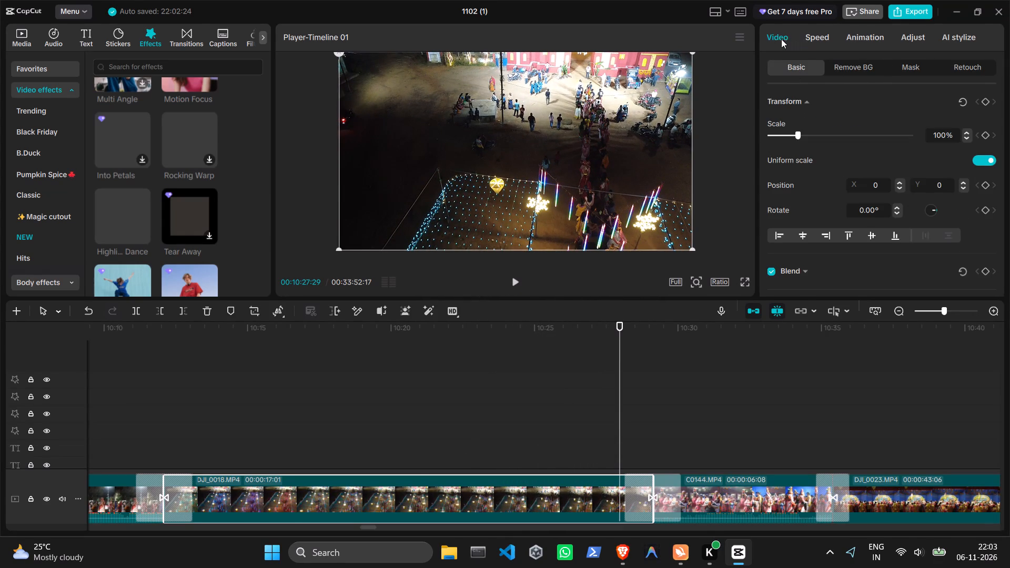
{"action": "left_click", "coordinate": [781, 39]}
{"action": "scroll", "coordinate": [840, 181], "scroll_direction": "down", "scroll_amount": 3}
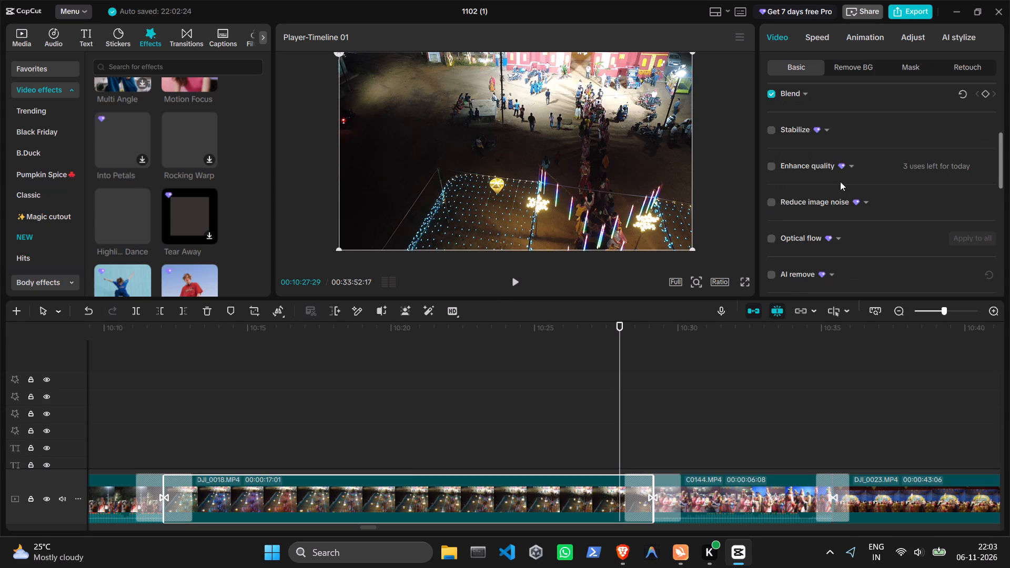
{"action": "left_click", "coordinate": [791, 134]}
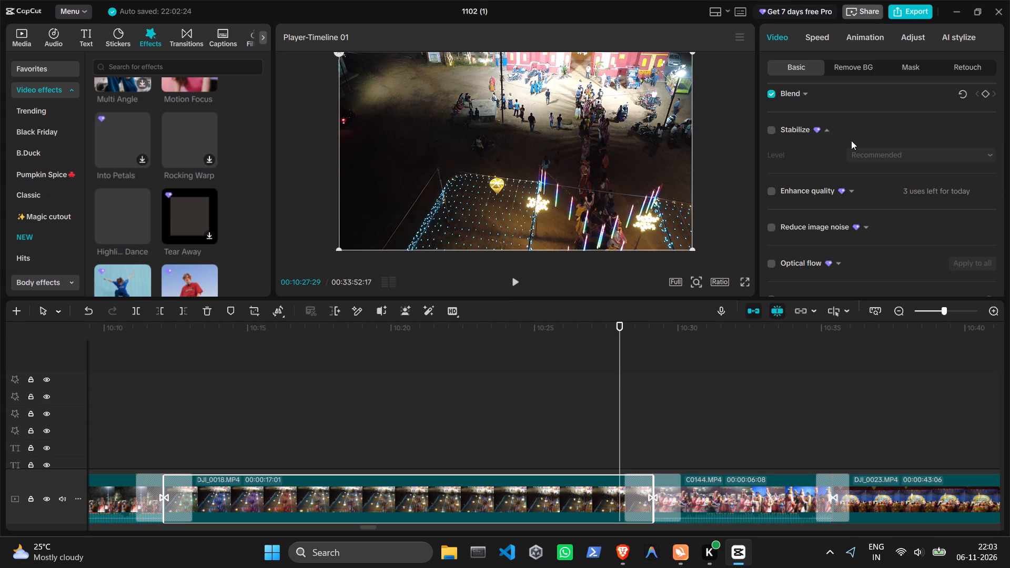
{"action": "left_click", "coordinate": [833, 126]}
{"action": "left_click", "coordinate": [832, 126]}
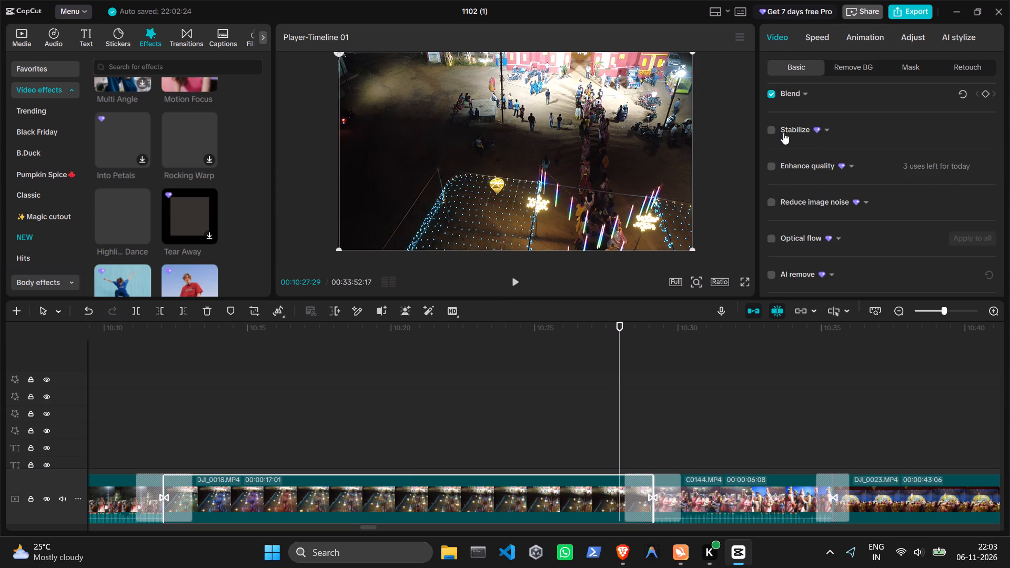
{"action": "left_click", "coordinate": [773, 134]}
{"action": "left_click", "coordinate": [833, 134]}
{"action": "left_click", "coordinate": [770, 126]}
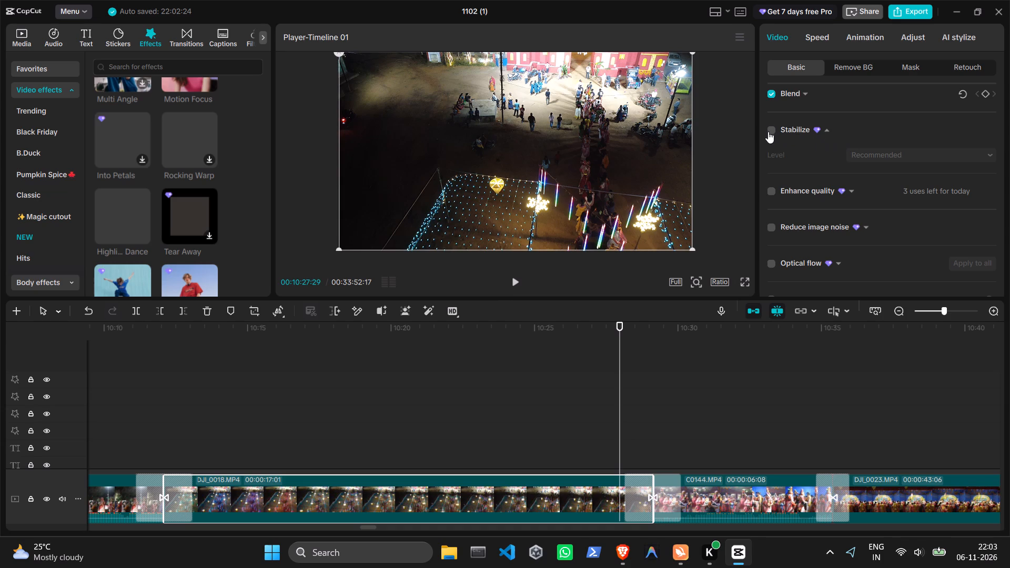
{"action": "left_click", "coordinate": [767, 128]}
{"action": "left_click", "coordinate": [879, 153]}
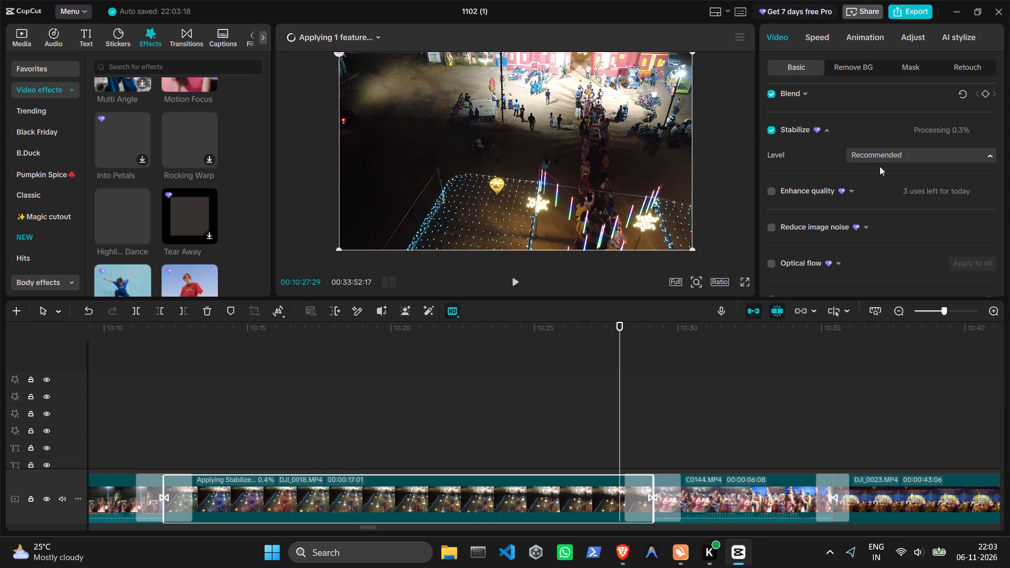
{"action": "left_click", "coordinate": [887, 219]}
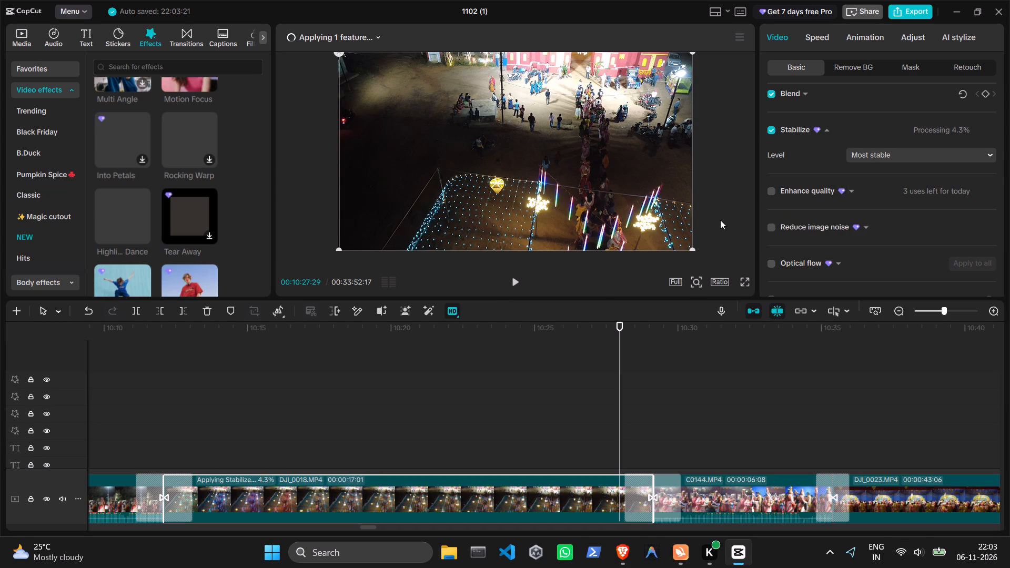
{"action": "left_click", "coordinate": [362, 39]}
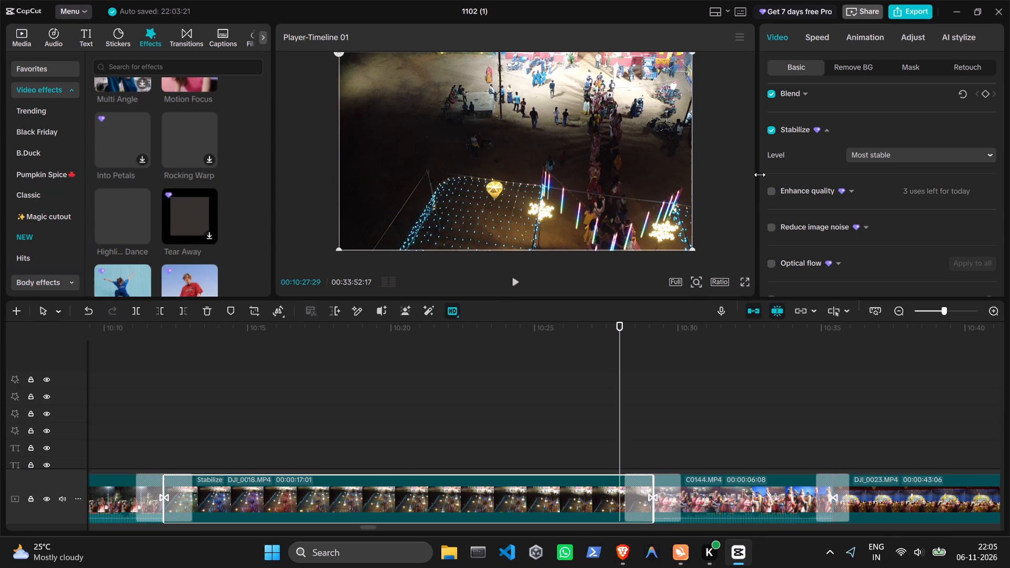
{"action": "left_click", "coordinate": [494, 506]}
{"action": "left_click", "coordinate": [826, 134]}
Replay the stabilized DJI_0018.MP4 clip from 00:10:13:03 and pause just inside the C0144.MP4 clip at 00:10:30:09.
{"action": "left_click_drag", "start_coordinate": [622, 394], "coordinate": [357, 425]}
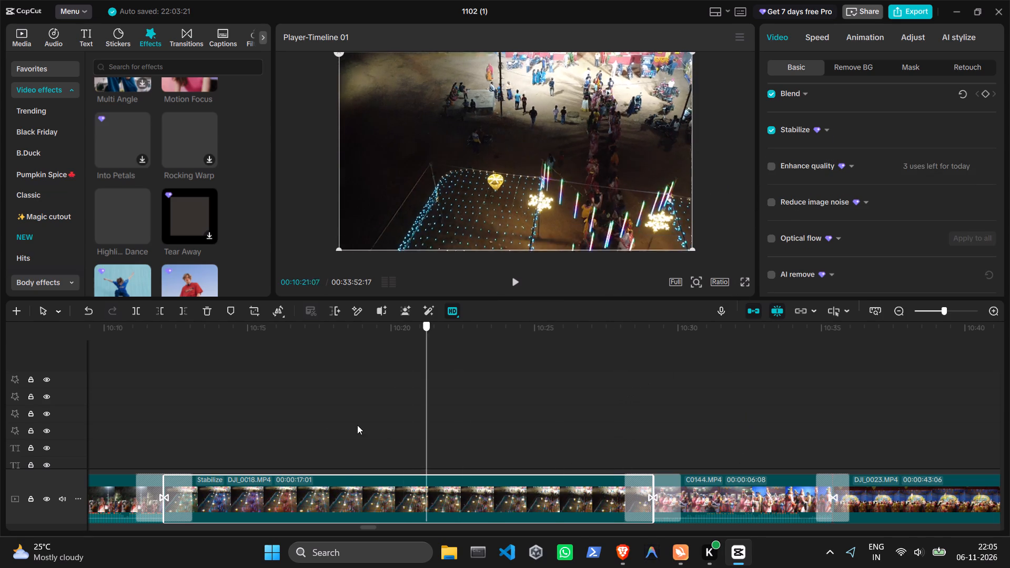
{"action": "left_click_drag", "start_coordinate": [357, 425], "coordinate": [195, 442]}
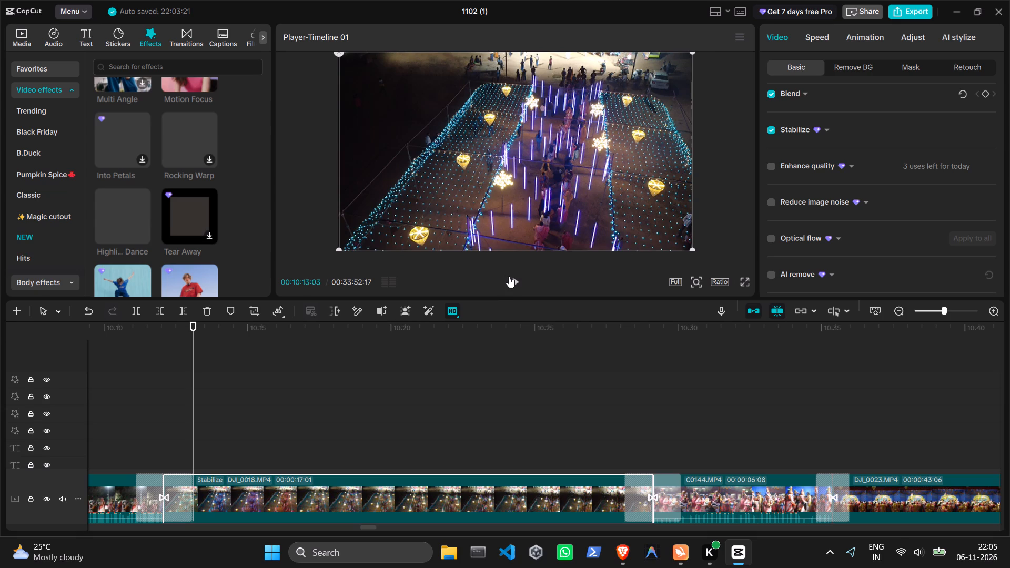
{"action": "left_click", "coordinate": [510, 276]}
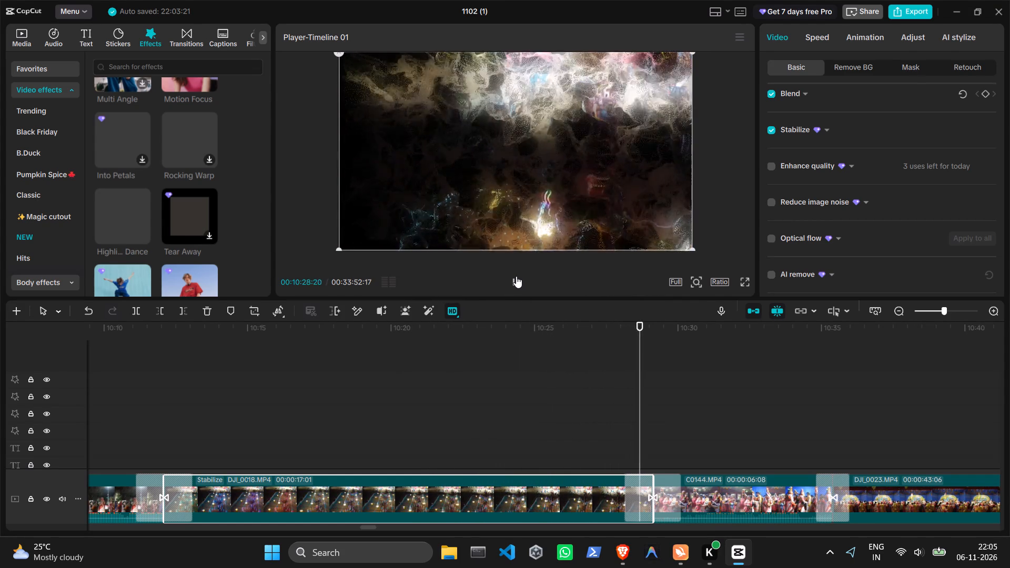
{"action": "left_click", "coordinate": [516, 276]}
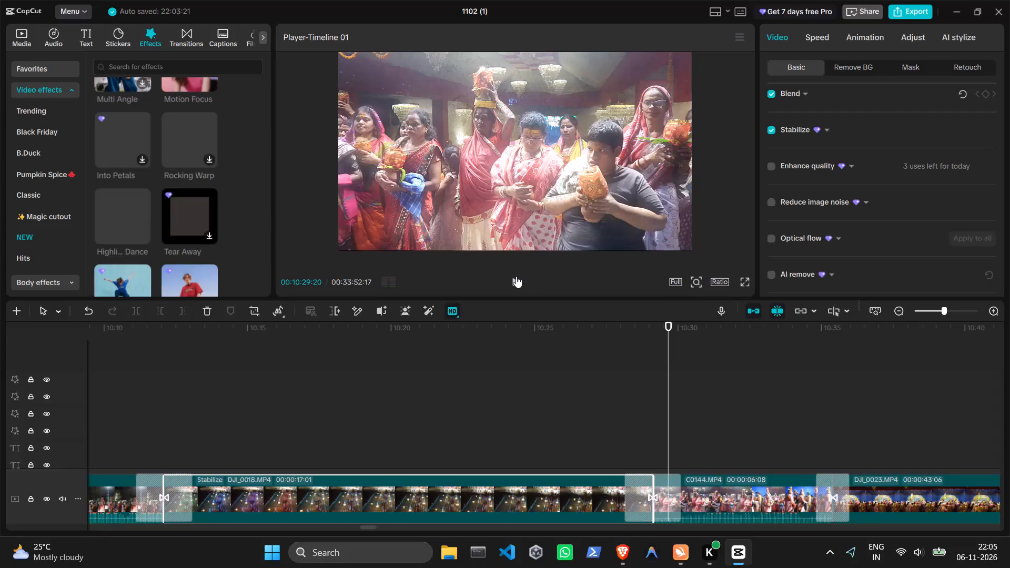
{"action": "left_click", "coordinate": [516, 276]}
{"action": "left_click", "coordinate": [516, 276]}
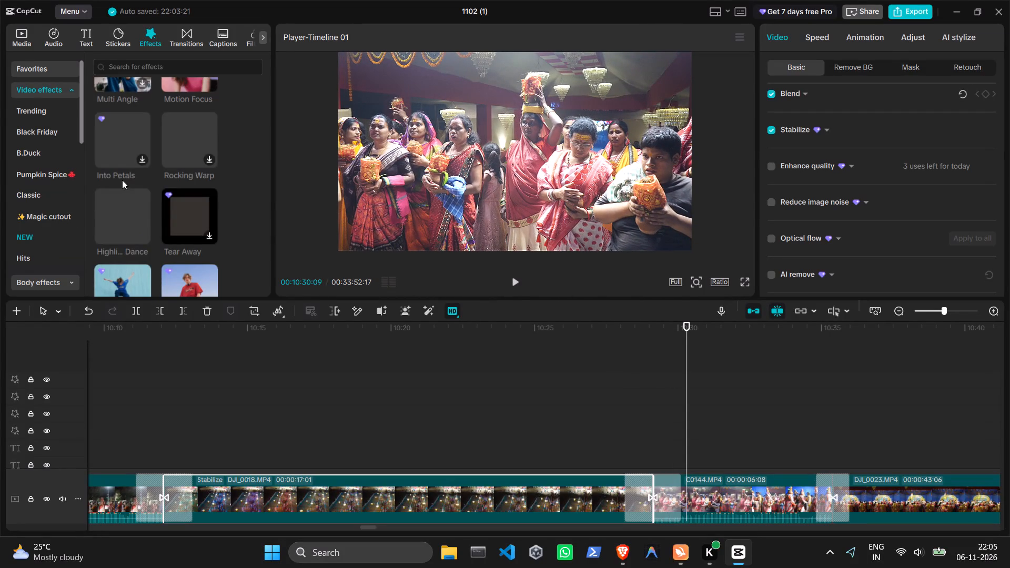
Add the Cam Flash effect from the NEW video effects at 00:10:30:09, over the C0144.MP4 clip.
{"action": "scroll", "coordinate": [140, 190], "scroll_direction": "down", "scroll_amount": 1}
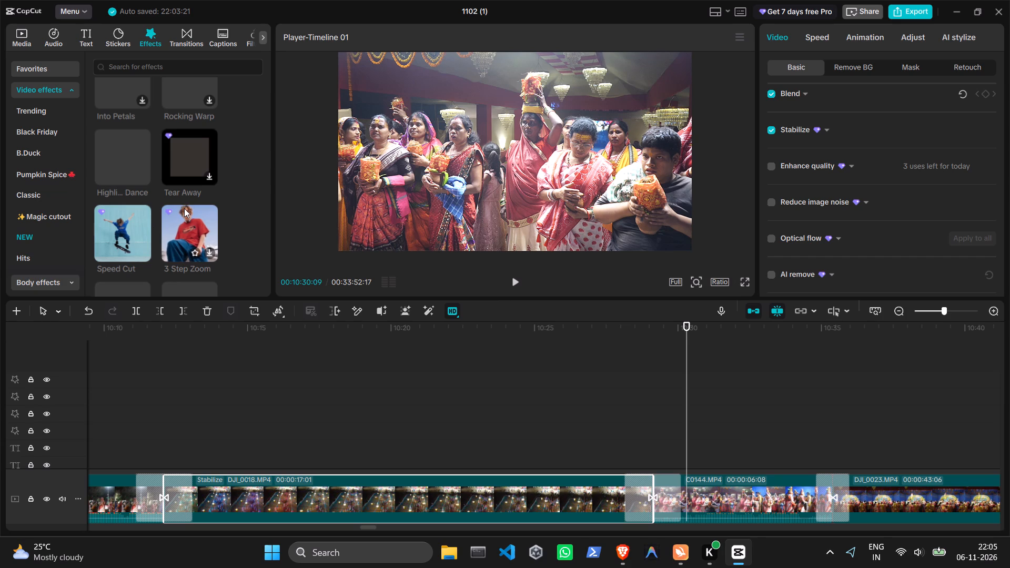
{"action": "scroll", "coordinate": [184, 208], "scroll_direction": "down", "scroll_amount": 2}
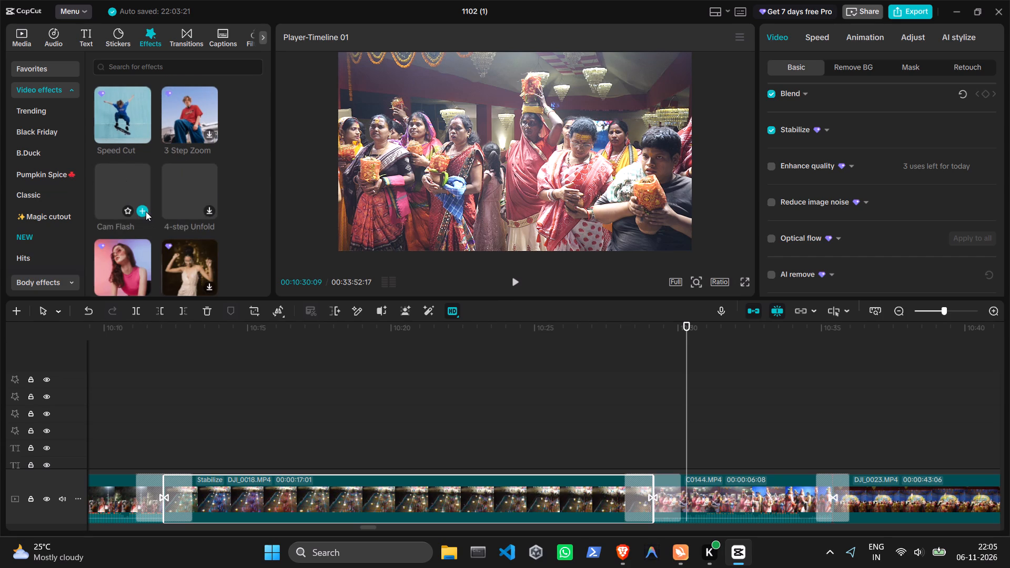
{"action": "left_click", "coordinate": [146, 211]}
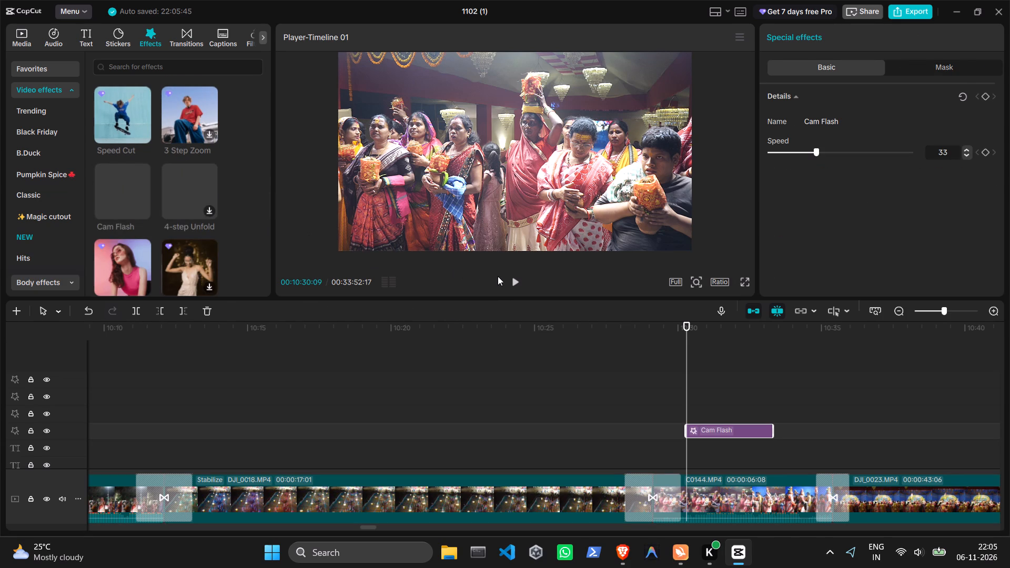
Play the Cam Flash effect and continue into the DJI_0023.MP4 clip, pausing at 00:10:35:25.
{"action": "left_click", "coordinate": [514, 279]}
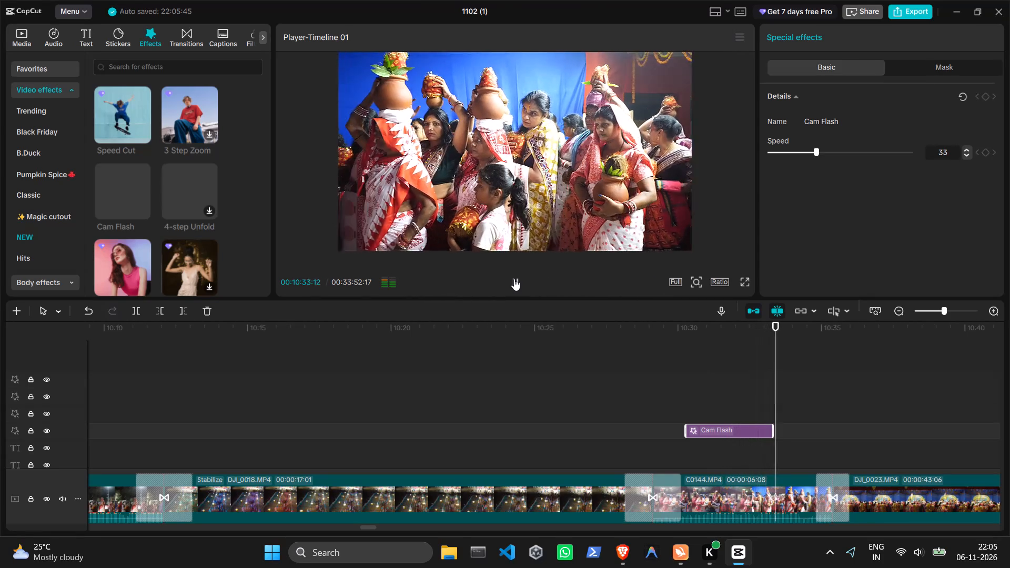
{"action": "left_click", "coordinate": [514, 279]}
{"action": "left_click", "coordinate": [514, 279]}
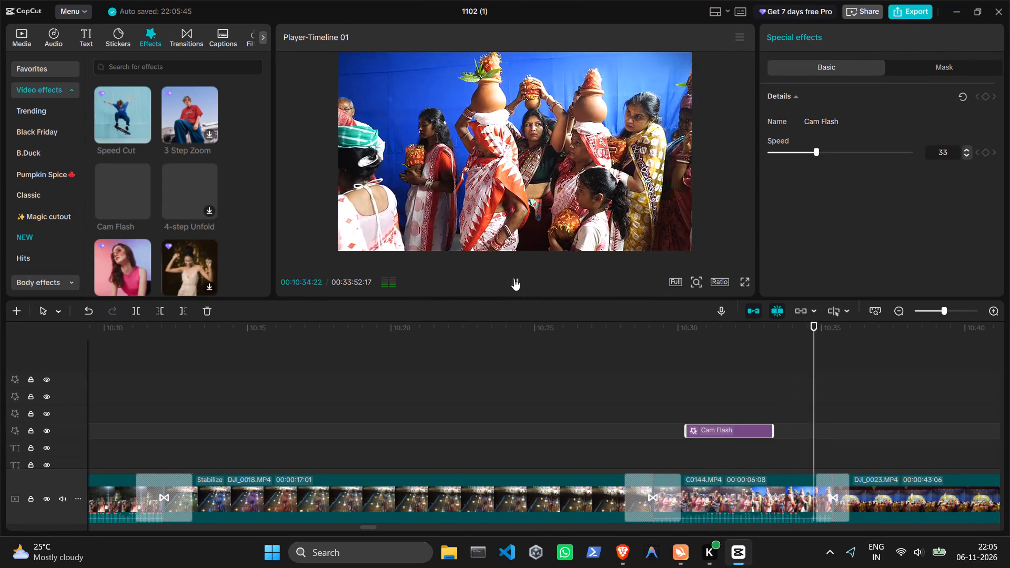
{"action": "left_click", "coordinate": [514, 279]}
{"action": "left_click", "coordinate": [514, 279]}
{"action": "left_click", "coordinate": [514, 279]}
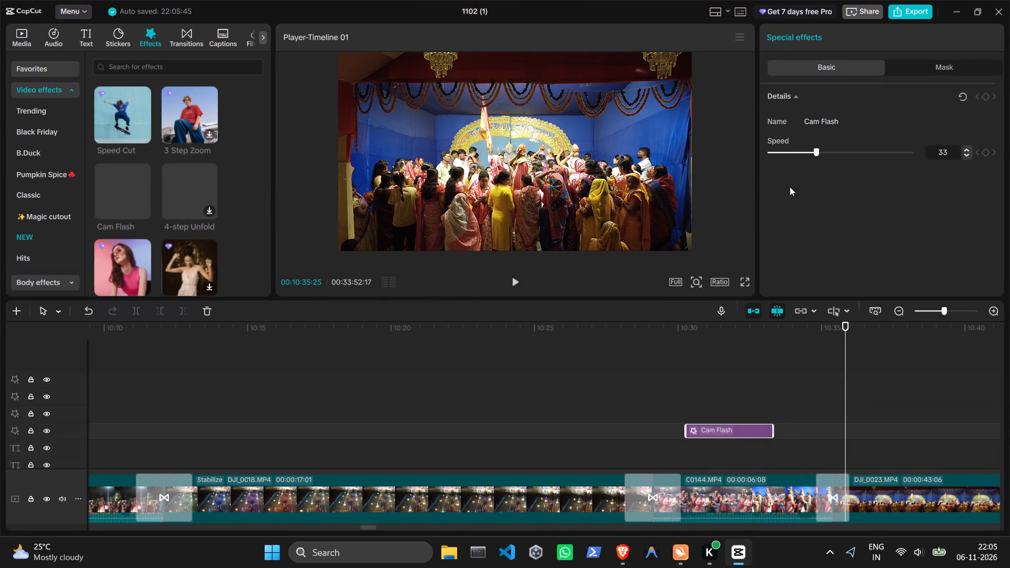
Turn on Stabilize for the DJI_0023.MP4 clip and set its level to Minimum cut.
{"action": "left_click", "coordinate": [899, 480]}
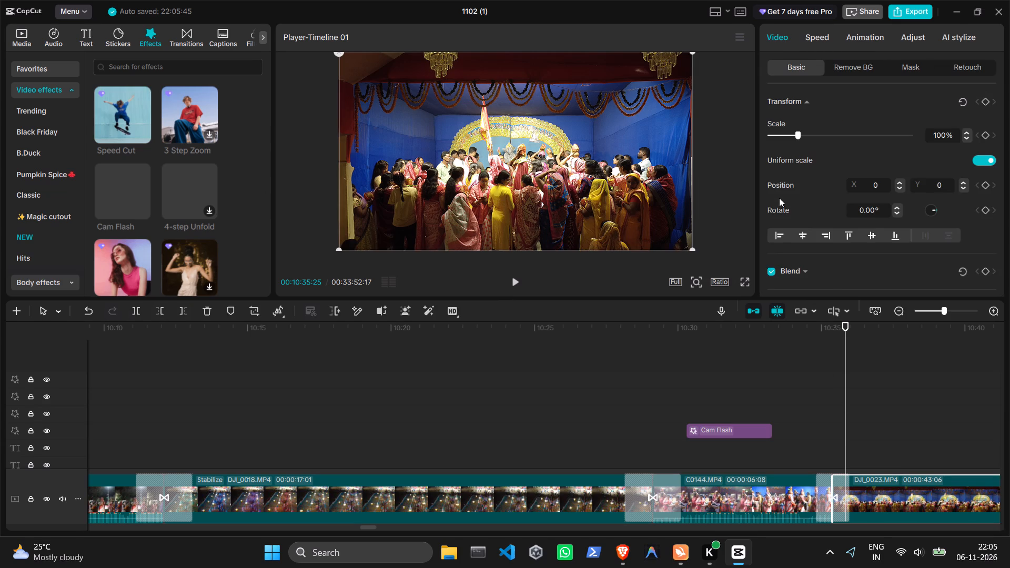
{"action": "scroll", "coordinate": [786, 197], "scroll_direction": "down", "scroll_amount": 1}
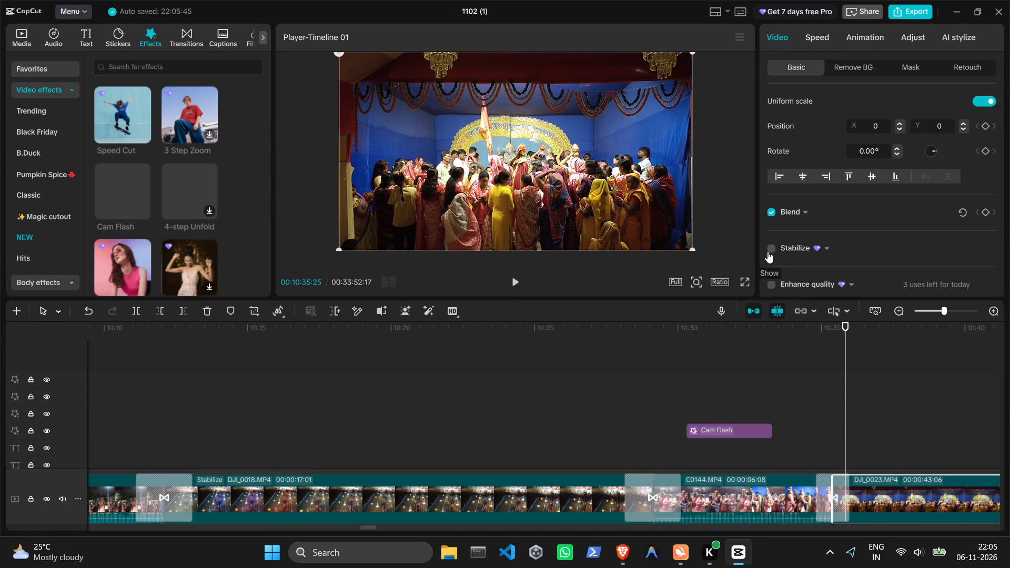
{"action": "left_click", "coordinate": [770, 250]}
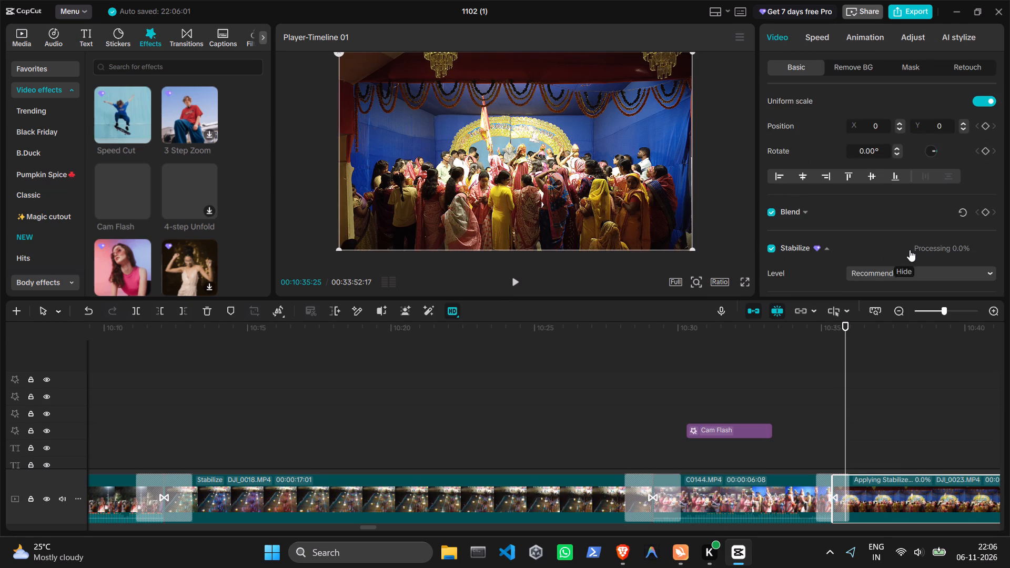
{"action": "left_click", "coordinate": [933, 270]}
{"action": "scroll", "coordinate": [922, 261], "scroll_direction": "down", "scroll_amount": 2}
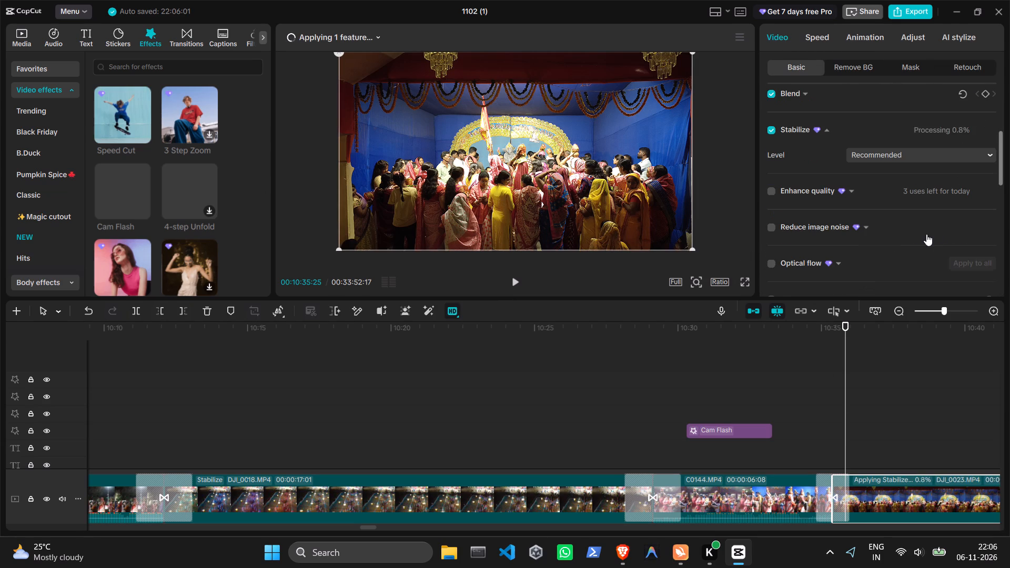
{"action": "left_click", "coordinate": [986, 154]}
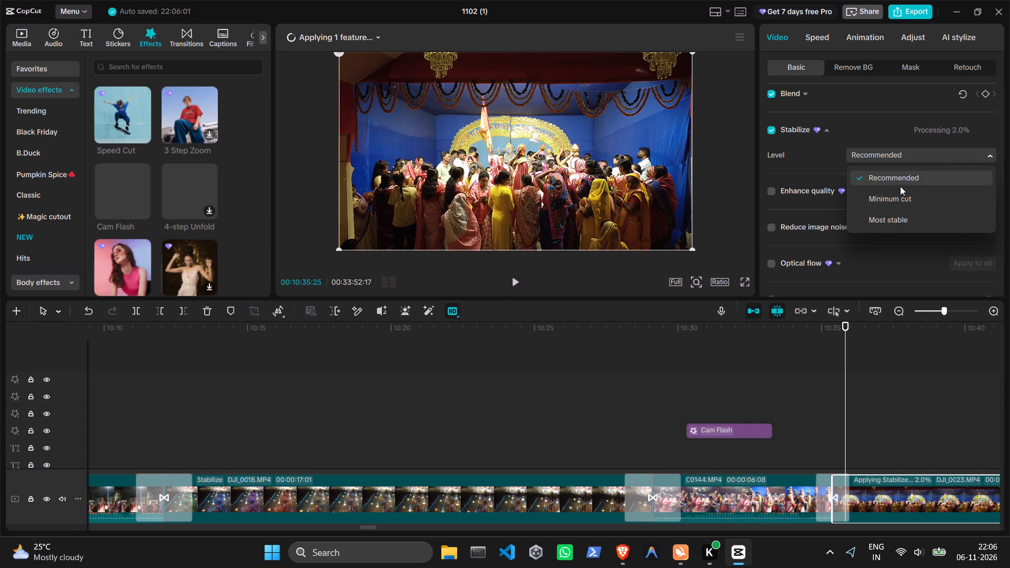
{"action": "left_click", "coordinate": [887, 200]}
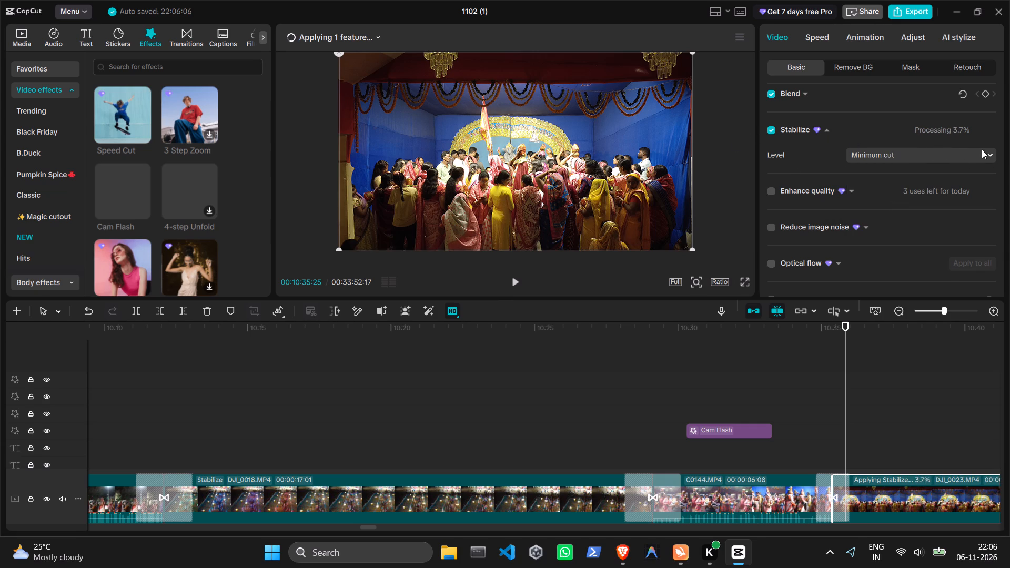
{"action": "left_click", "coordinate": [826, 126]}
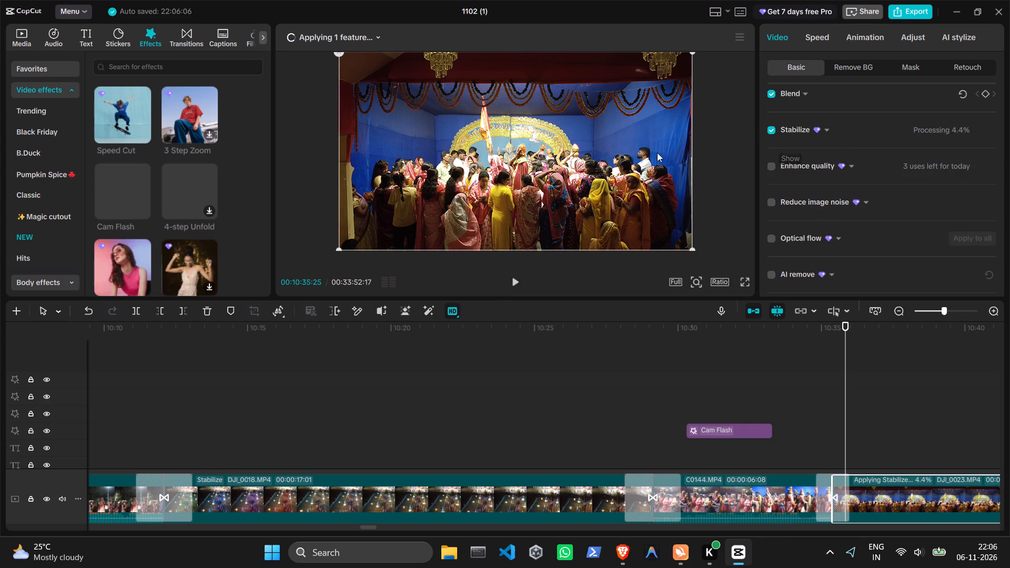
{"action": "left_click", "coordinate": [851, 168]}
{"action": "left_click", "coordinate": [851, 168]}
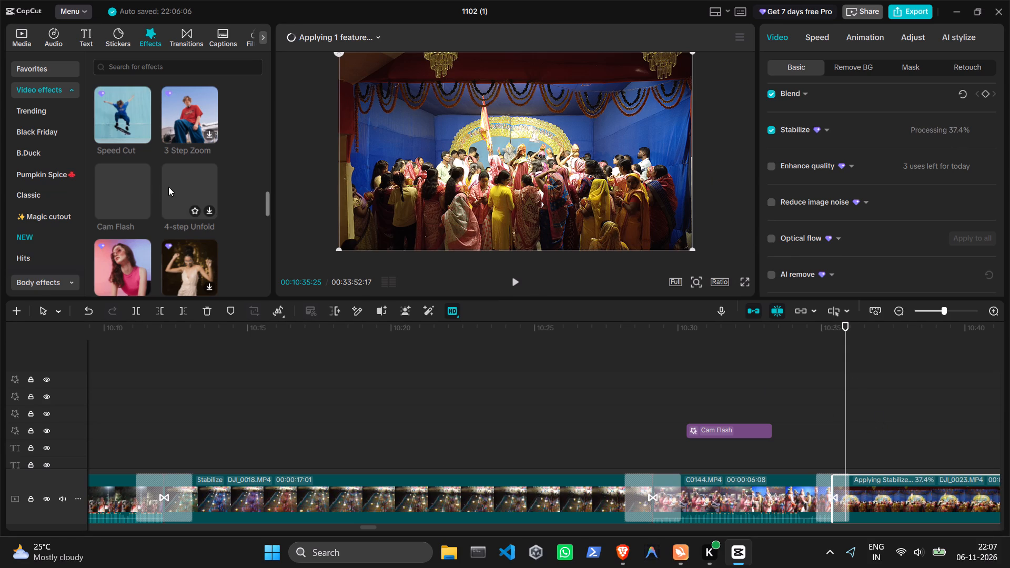
Download the 4-step Unfold effect from the NEW video effects and add it at 00:10:35:25, over the DJI_0023.MP4 clip.
{"action": "scroll", "coordinate": [207, 185], "scroll_direction": "down", "scroll_amount": 1}
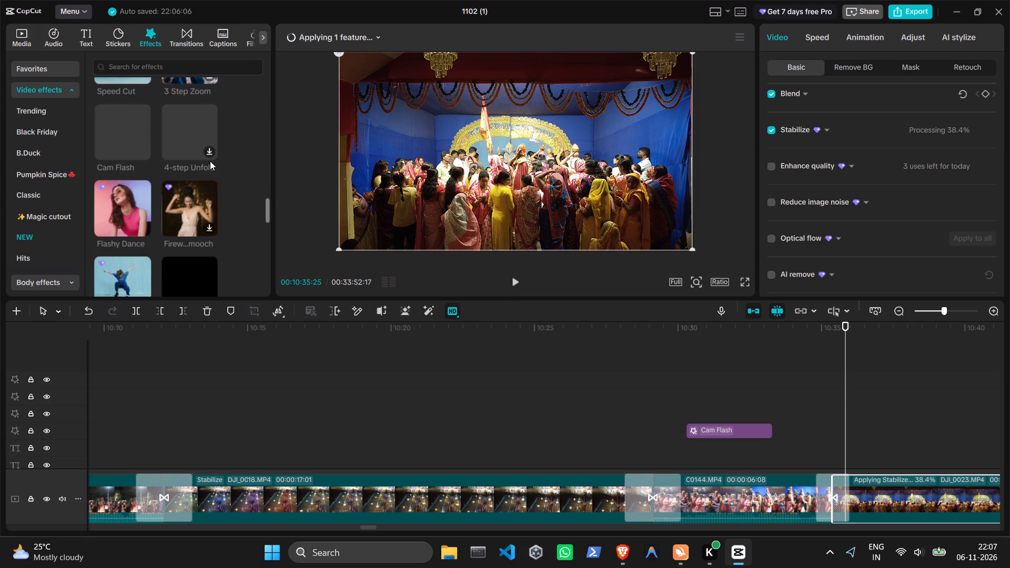
{"action": "left_click", "coordinate": [211, 156]}
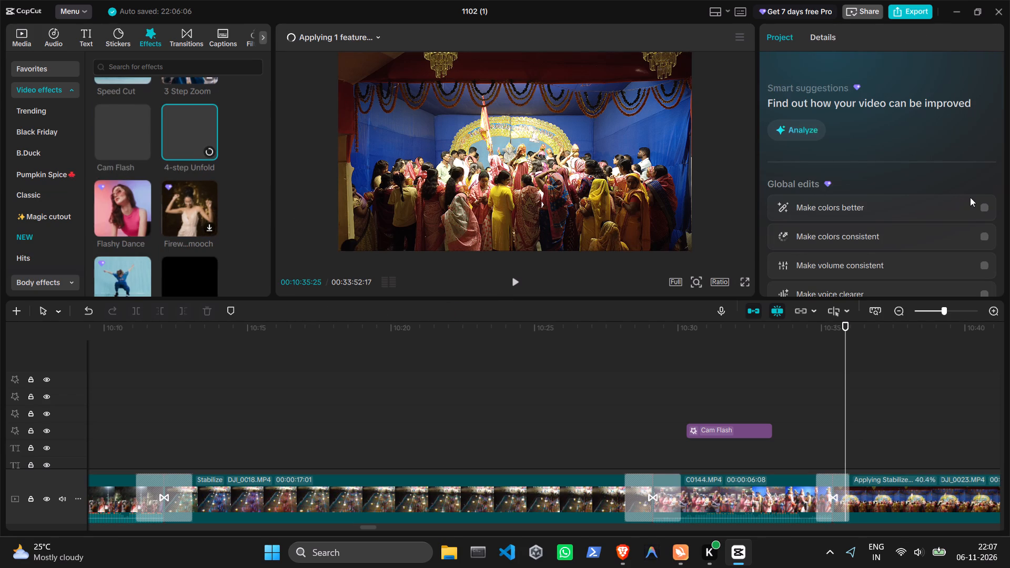
{"action": "scroll", "coordinate": [888, 190], "scroll_direction": "down", "scroll_amount": 1}
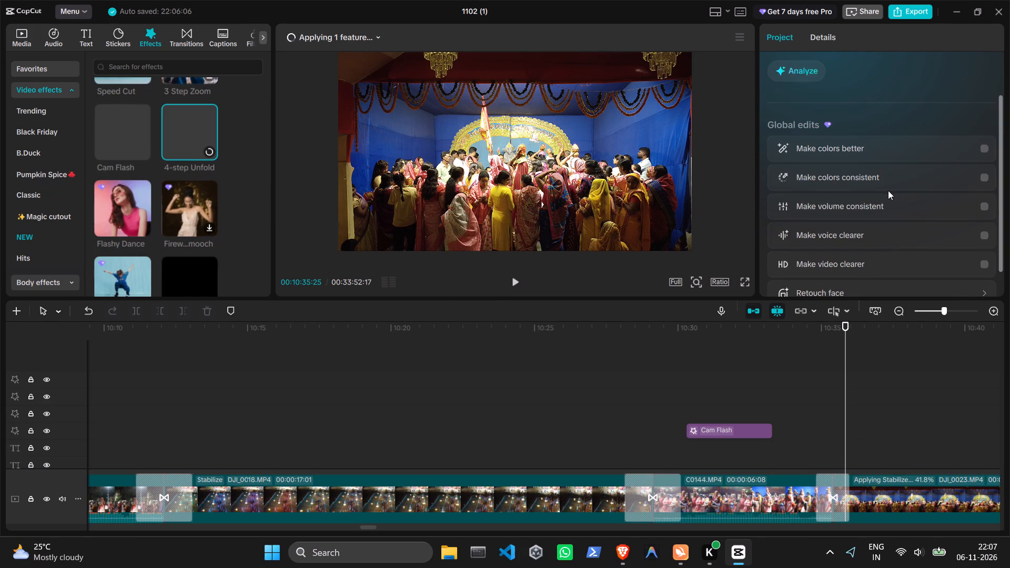
{"action": "scroll", "coordinate": [888, 190], "scroll_direction": "down", "scroll_amount": 1}
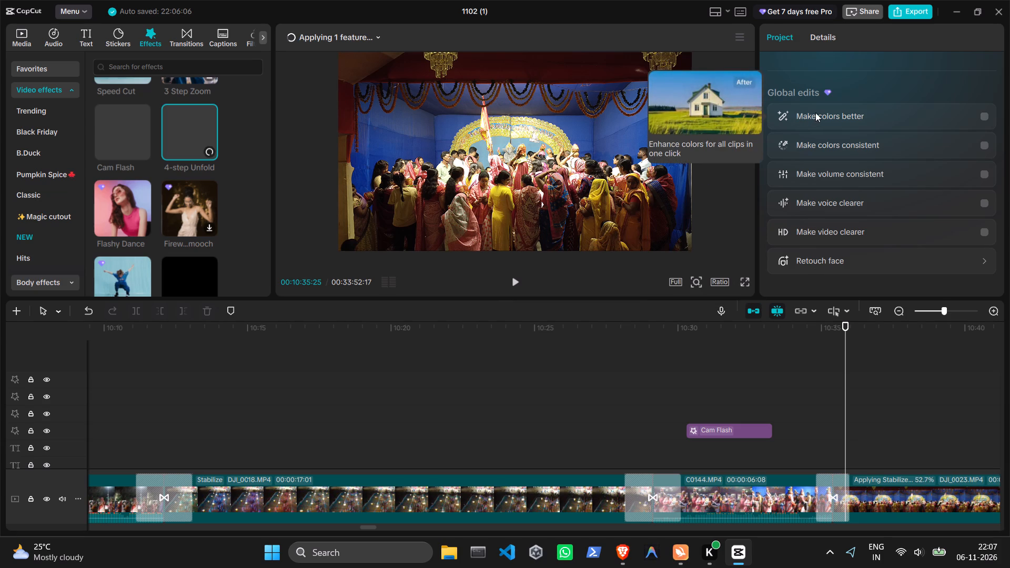
{"action": "scroll", "coordinate": [842, 189], "scroll_direction": "up", "scroll_amount": 5}
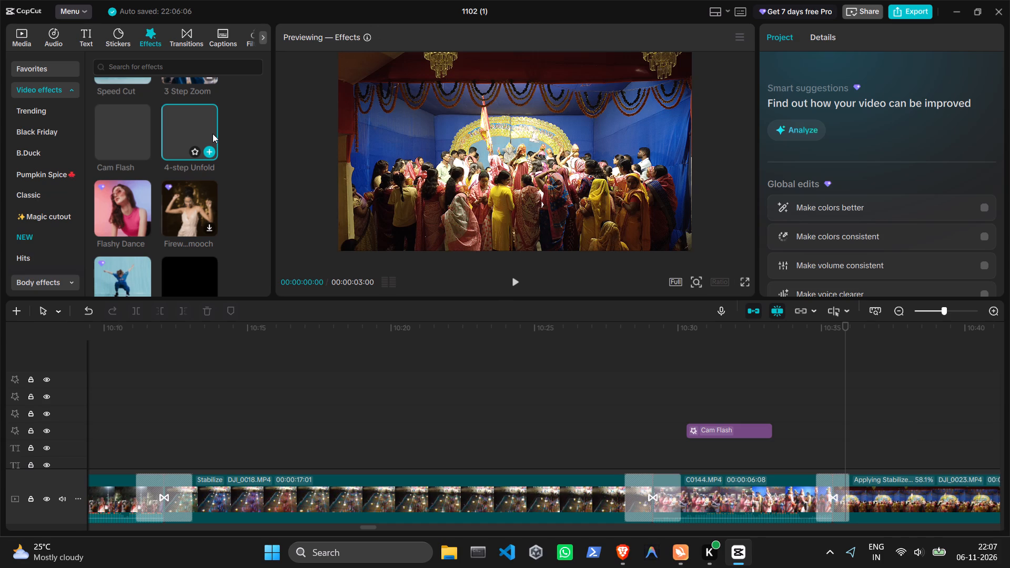
{"action": "left_click", "coordinate": [211, 154]}
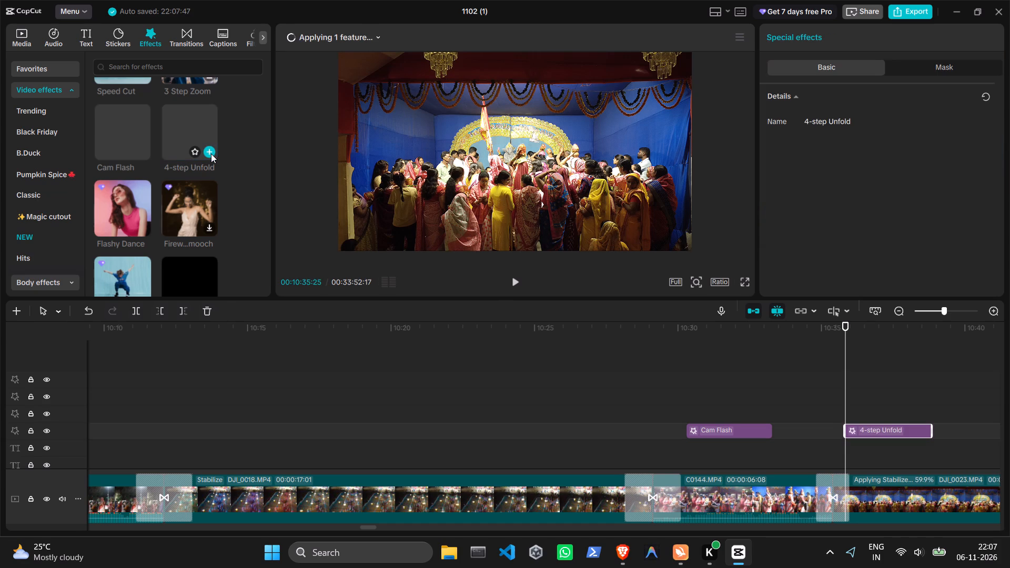
Play the 4-step Unfold effect, replay it from 00:10:35:12, and pause in the DJI_0023.MP4 clip at 00:10:46:25.
{"action": "left_click", "coordinate": [512, 280]}
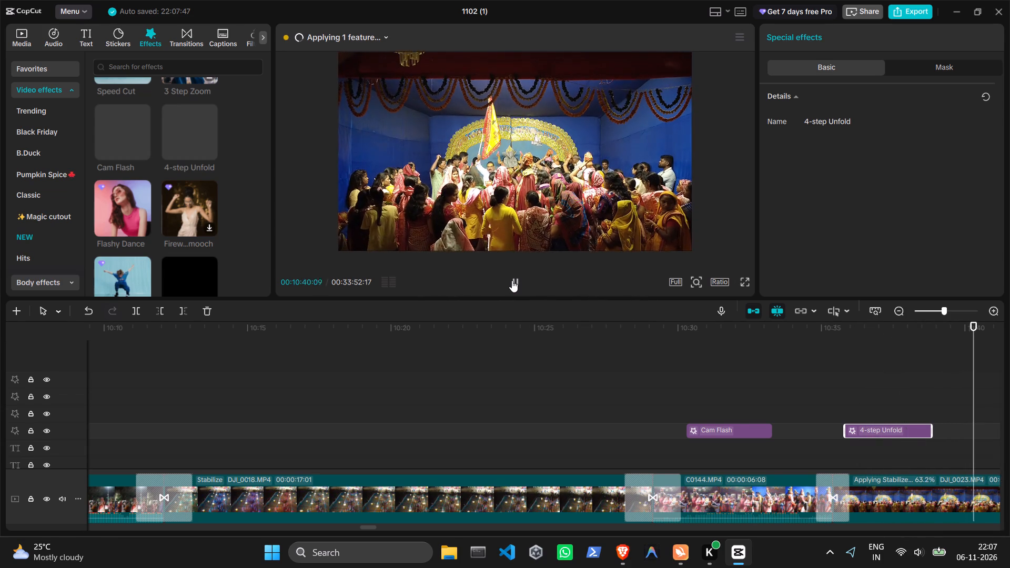
{"action": "left_click", "coordinate": [512, 280]}
{"action": "left_click_drag", "start_coordinate": [985, 373], "coordinate": [906, 382]}
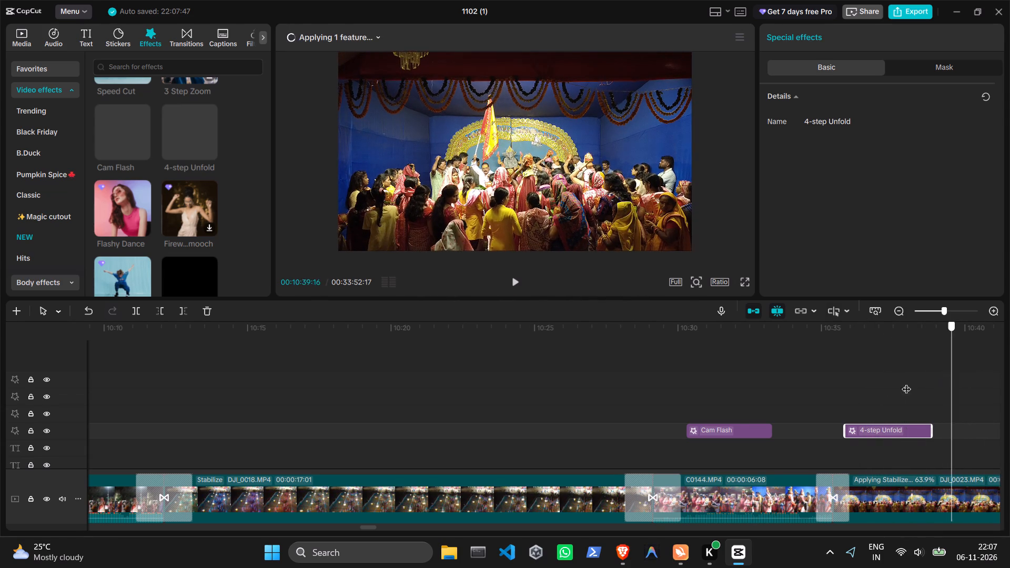
{"action": "left_click_drag", "start_coordinate": [906, 382], "coordinate": [832, 394]}
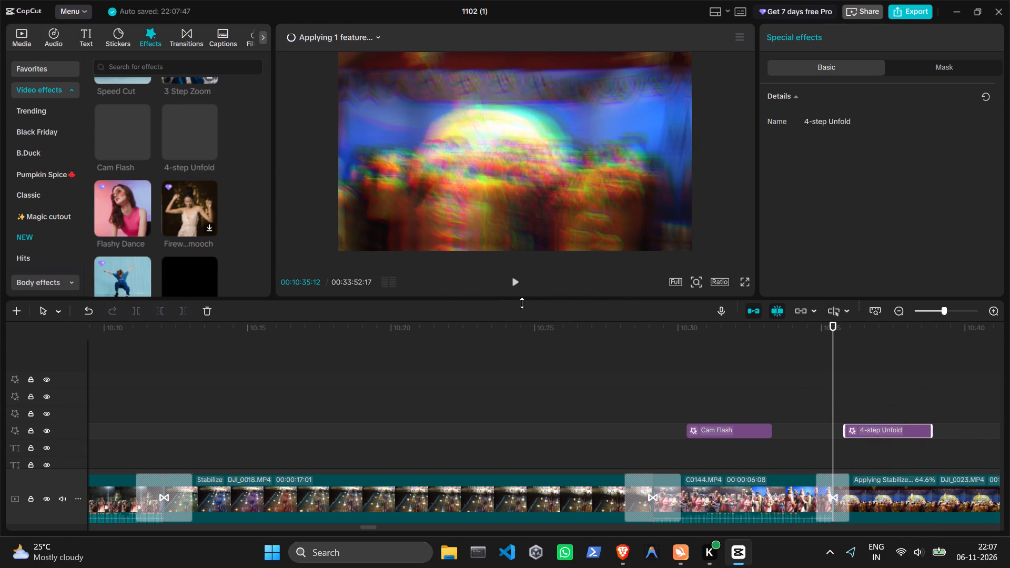
{"action": "left_click", "coordinate": [517, 284]}
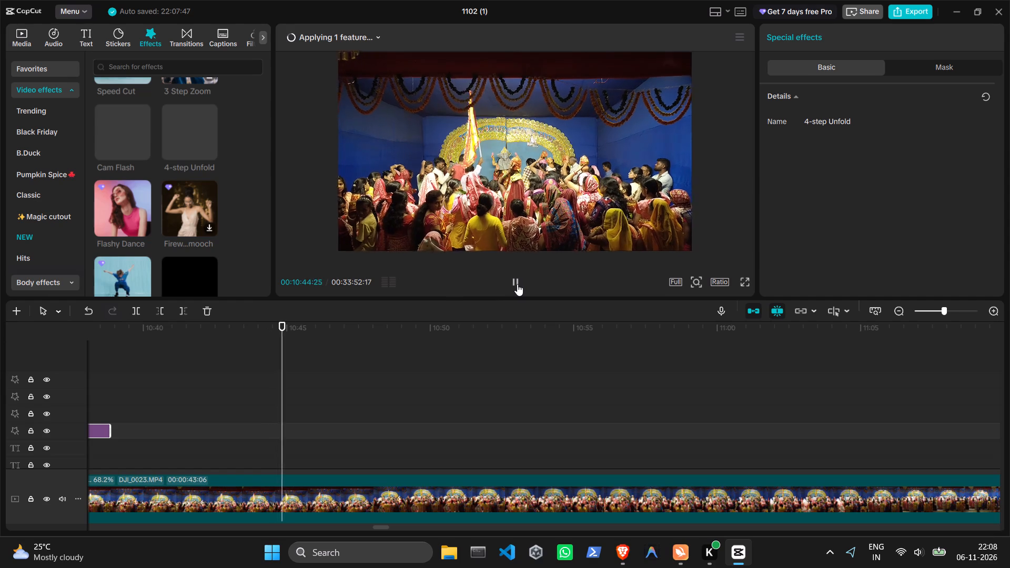
{"action": "left_click", "coordinate": [517, 284]}
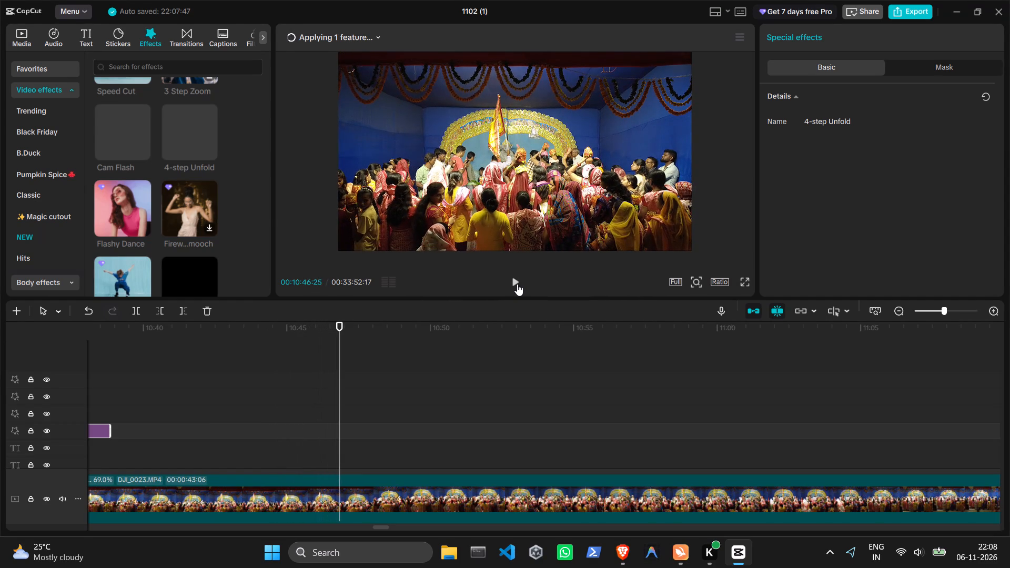
Look through the NEW video effects for another effect to use on the DJI_0023.MP4 clip.
{"action": "scroll", "coordinate": [172, 210], "scroll_direction": "down", "scroll_amount": 1}
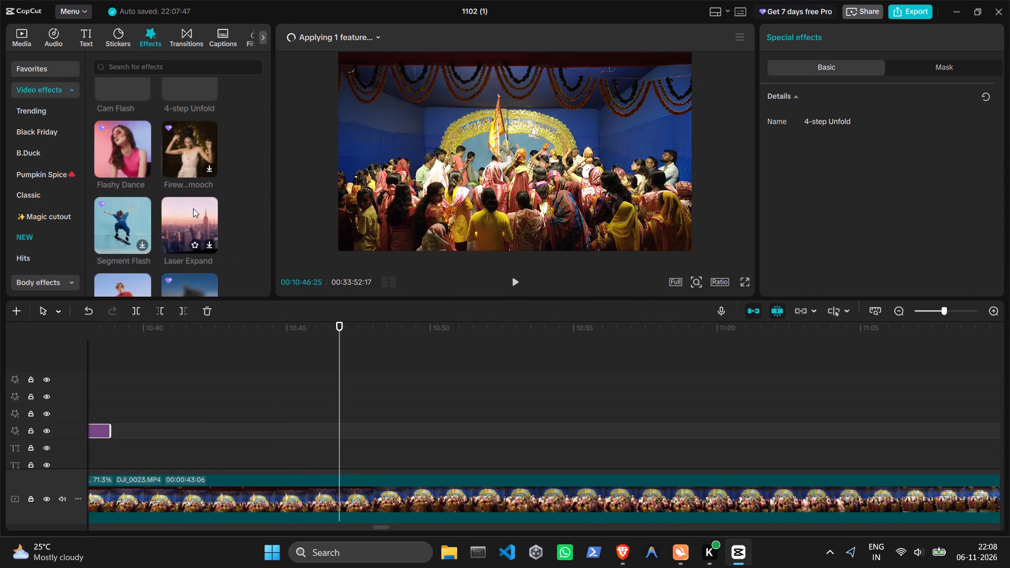
{"action": "scroll", "coordinate": [195, 204], "scroll_direction": "down", "scroll_amount": 1}
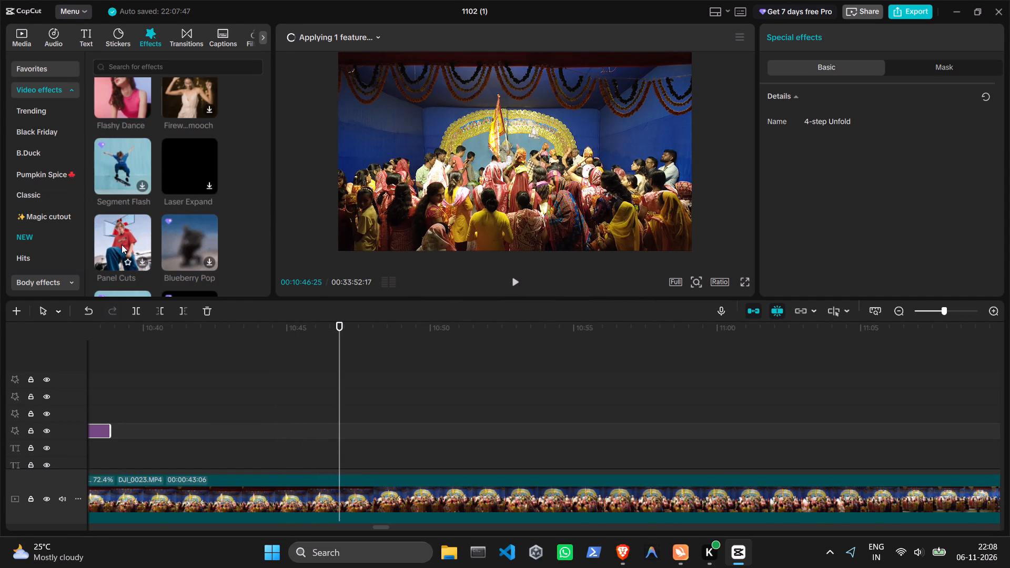
{"action": "scroll", "coordinate": [191, 234], "scroll_direction": "down", "scroll_amount": 1}
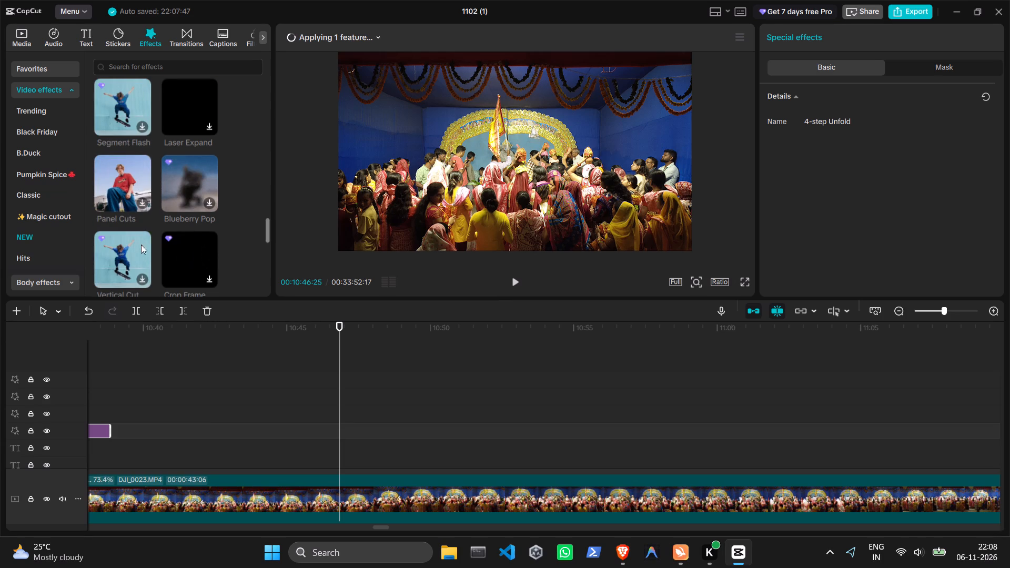
{"action": "scroll", "coordinate": [145, 245], "scroll_direction": "down", "scroll_amount": 1}
{"action": "scroll", "coordinate": [192, 222], "scroll_direction": "down", "scroll_amount": 1}
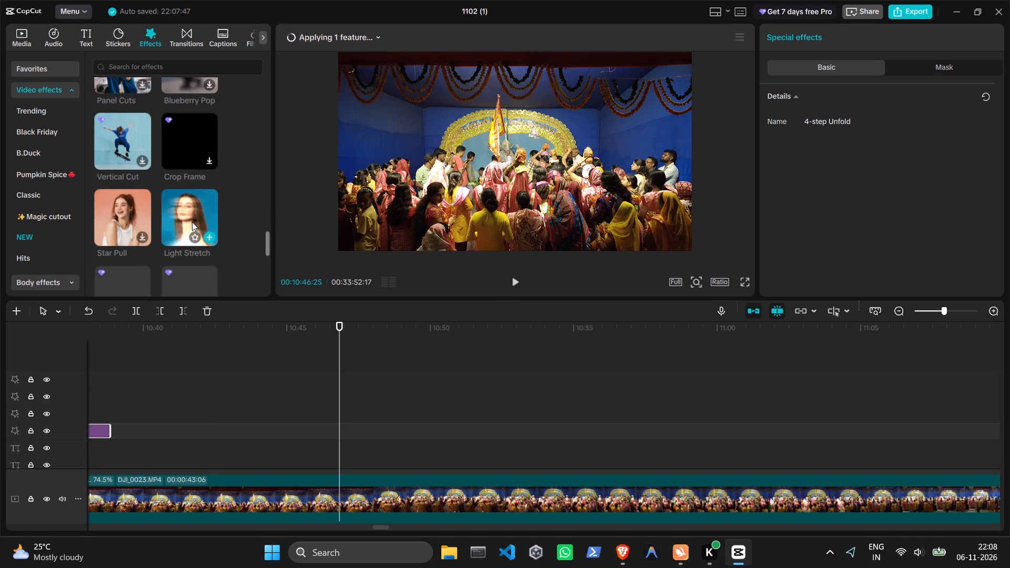
{"action": "scroll", "coordinate": [133, 212], "scroll_direction": "down", "scroll_amount": 1}
{"action": "scroll", "coordinate": [177, 222], "scroll_direction": "down", "scroll_amount": 2}
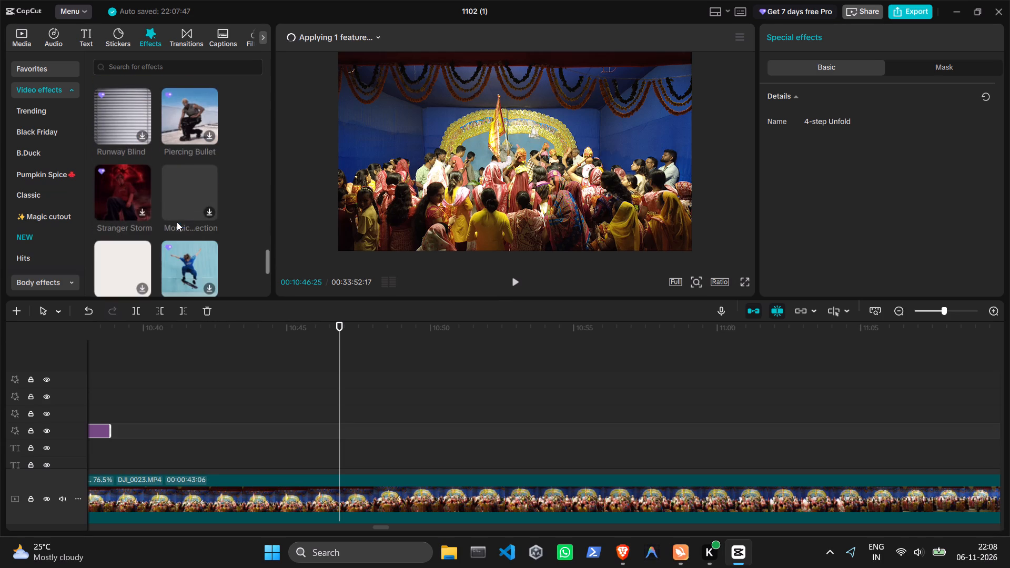
{"action": "scroll", "coordinate": [140, 195], "scroll_direction": "up", "scroll_amount": 13}
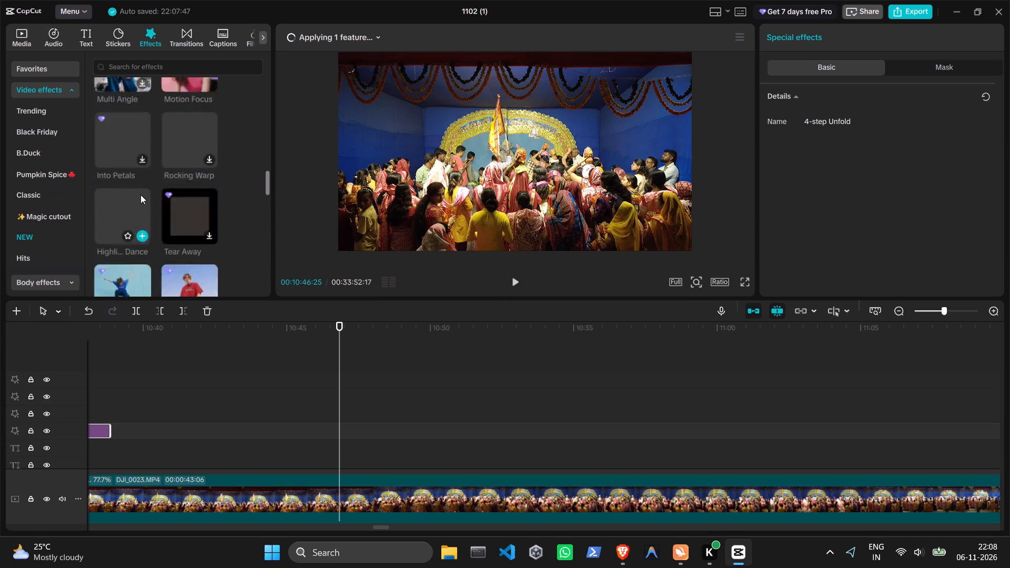
{"action": "scroll", "coordinate": [140, 195], "scroll_direction": "up", "scroll_amount": 14}
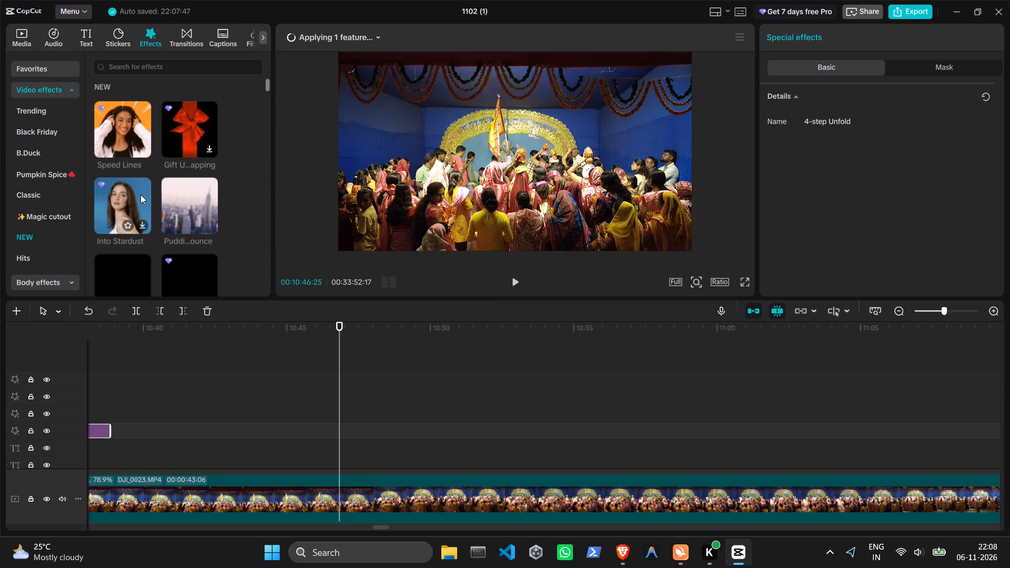
Browse the Light, Party and Hits categories of video effects for a suitable effect.
{"action": "scroll", "coordinate": [37, 226], "scroll_direction": "down", "scroll_amount": 1}
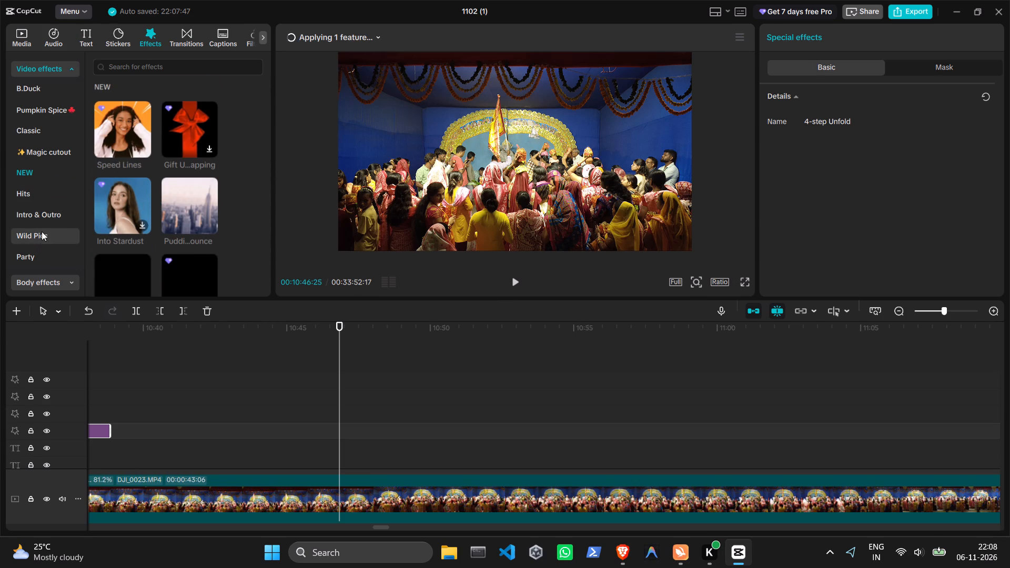
{"action": "scroll", "coordinate": [33, 238], "scroll_direction": "down", "scroll_amount": 1}
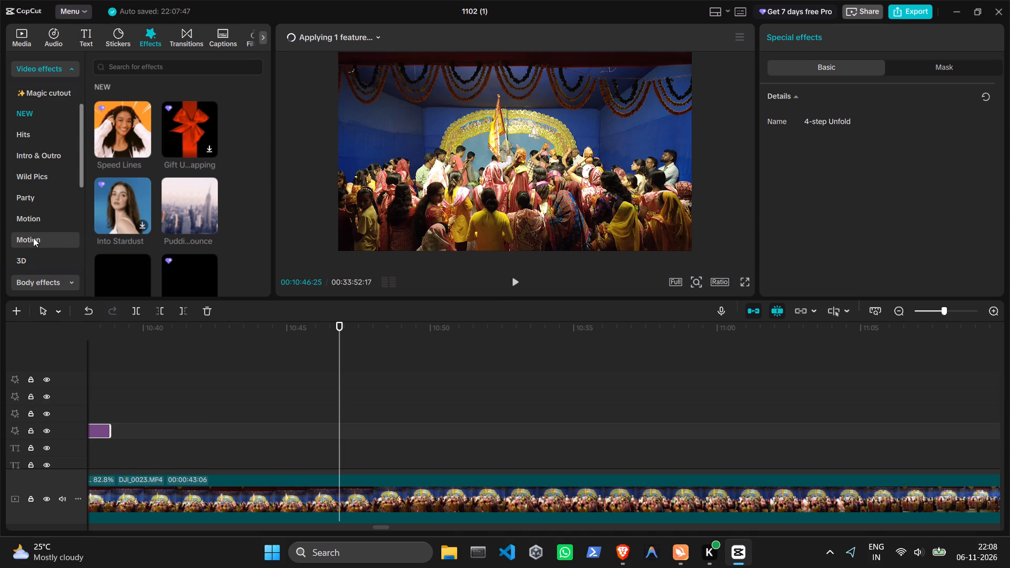
{"action": "scroll", "coordinate": [43, 225], "scroll_direction": "down", "scroll_amount": 1}
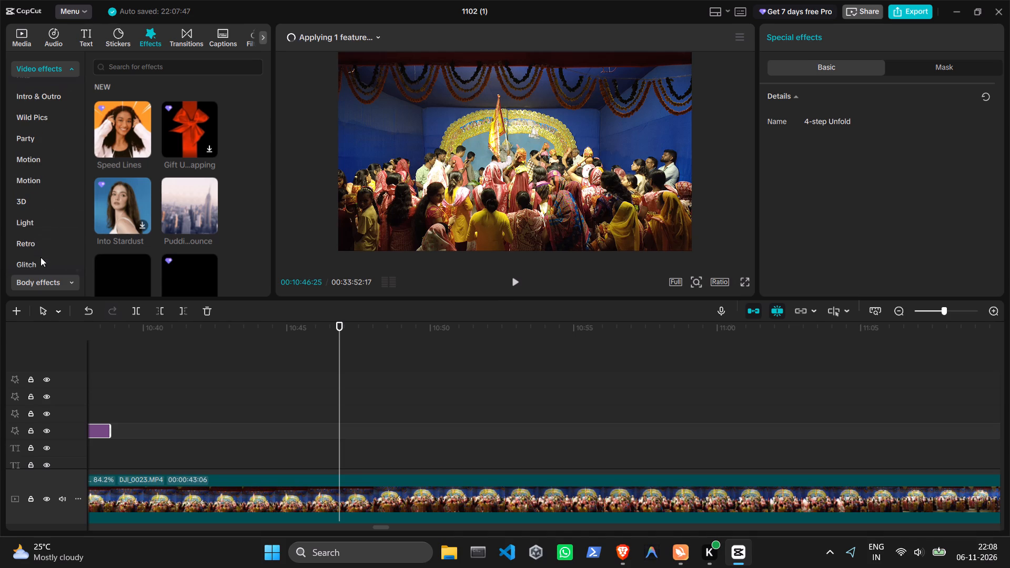
{"action": "left_click", "coordinate": [50, 224]}
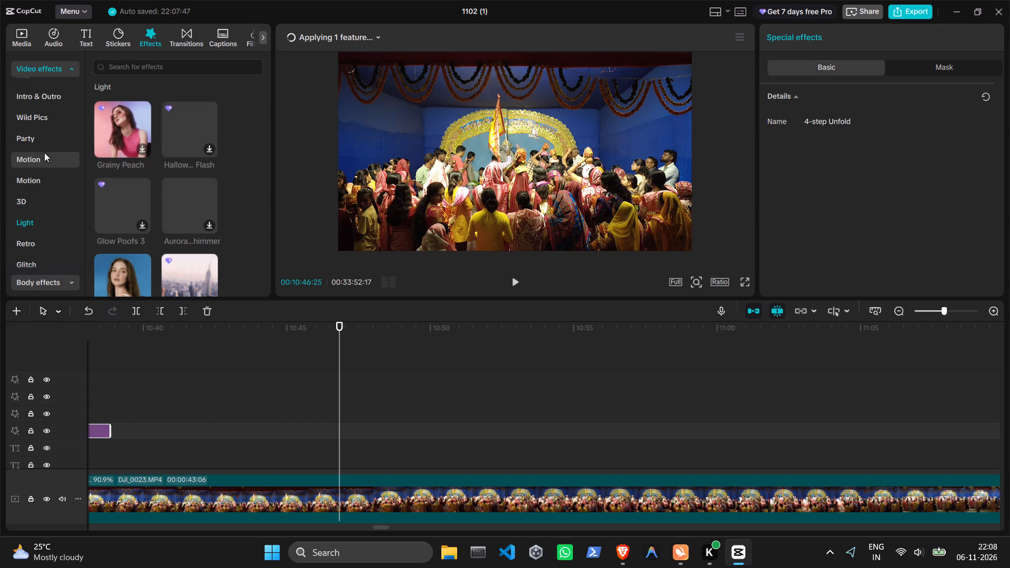
{"action": "left_click", "coordinate": [46, 139]}
{"action": "scroll", "coordinate": [56, 219], "scroll_direction": "up", "scroll_amount": 1}
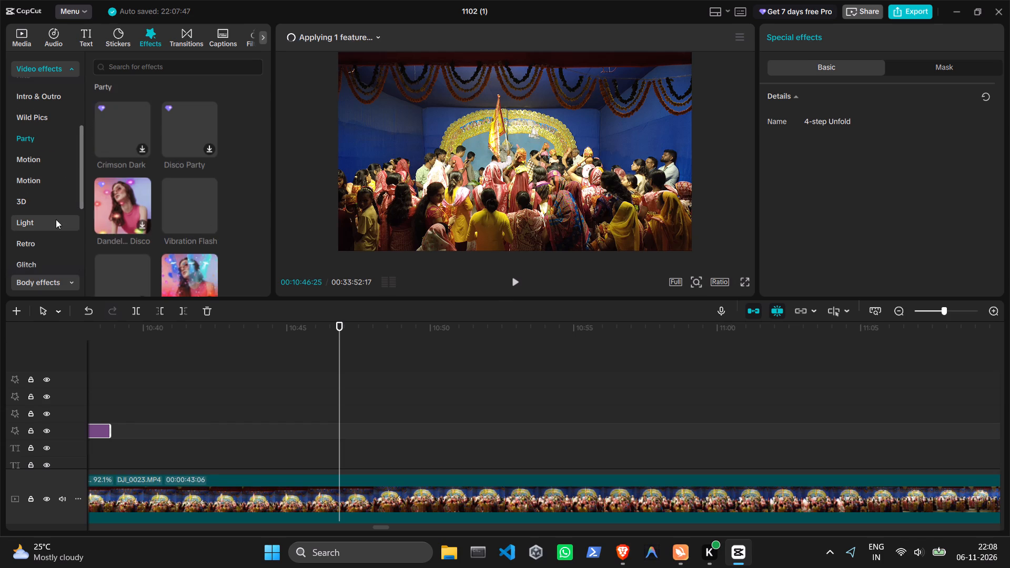
{"action": "scroll", "coordinate": [54, 180], "scroll_direction": "up", "scroll_amount": 2}
{"action": "left_click", "coordinate": [46, 261]}
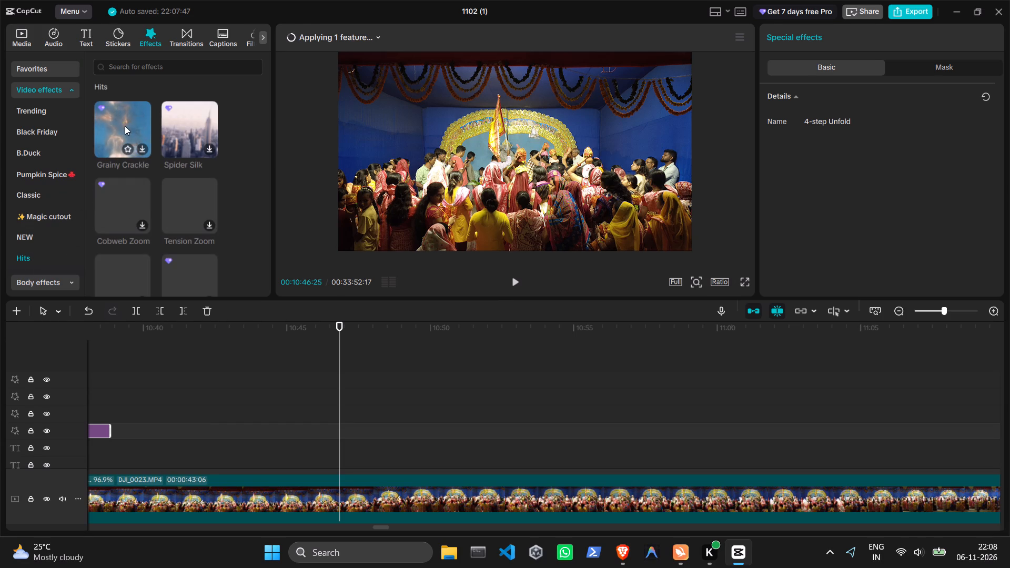
Start downloading the Pink Shower effect from the Trending video effects.
{"action": "left_click", "coordinate": [59, 113]}
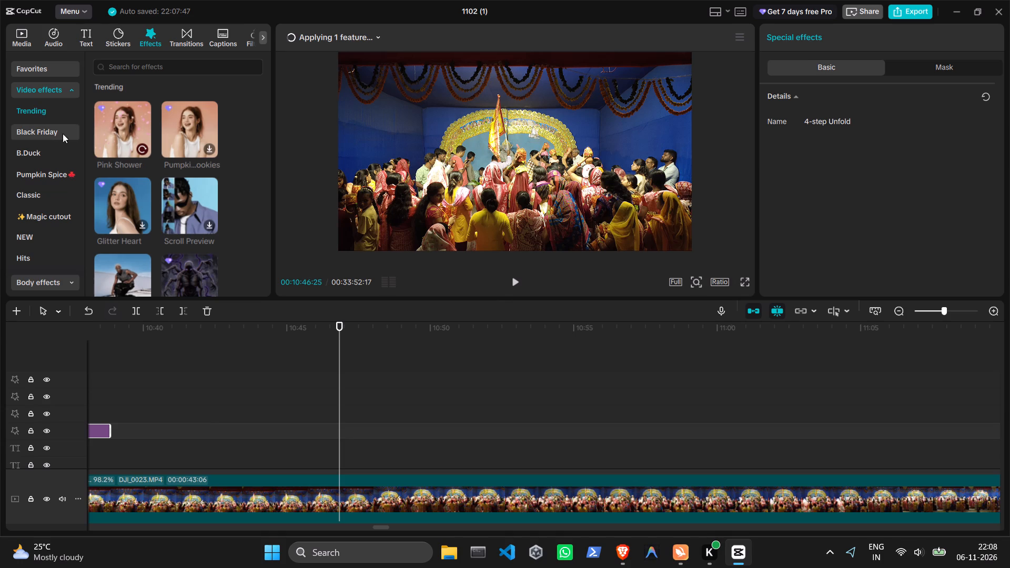
{"action": "left_click", "coordinate": [141, 148]}
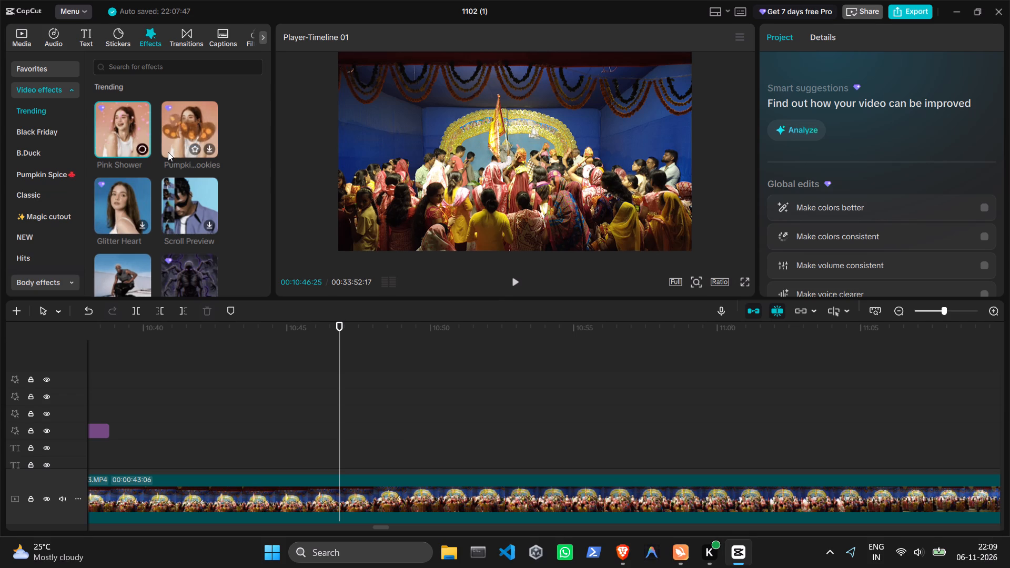
Find the Pudding Bounce effect among the NEW video effects and add it to the timeline at 00:10:46:25.
{"action": "scroll", "coordinate": [159, 155], "scroll_direction": "down", "scroll_amount": 2}
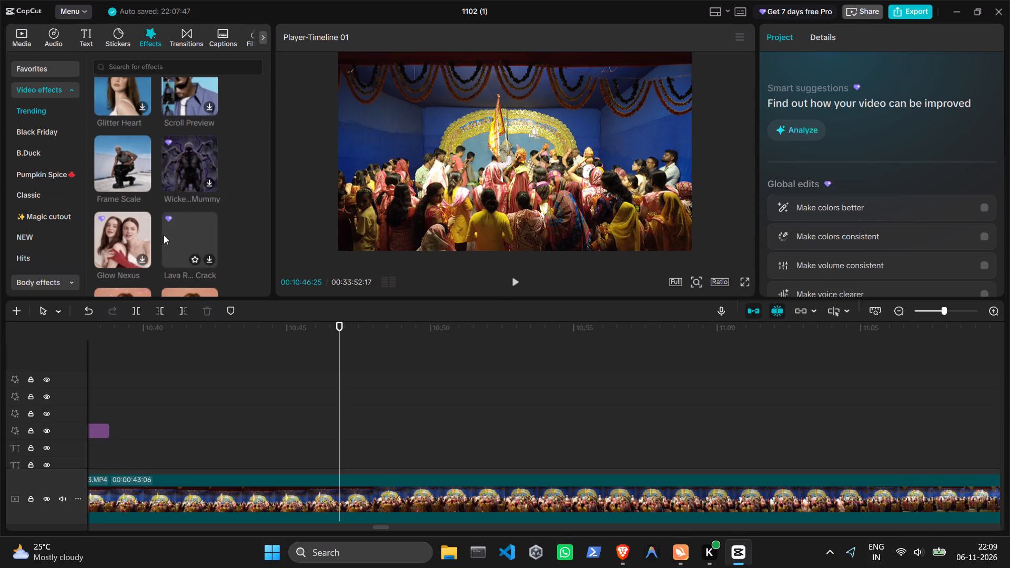
{"action": "scroll", "coordinate": [135, 244], "scroll_direction": "up", "scroll_amount": 2}
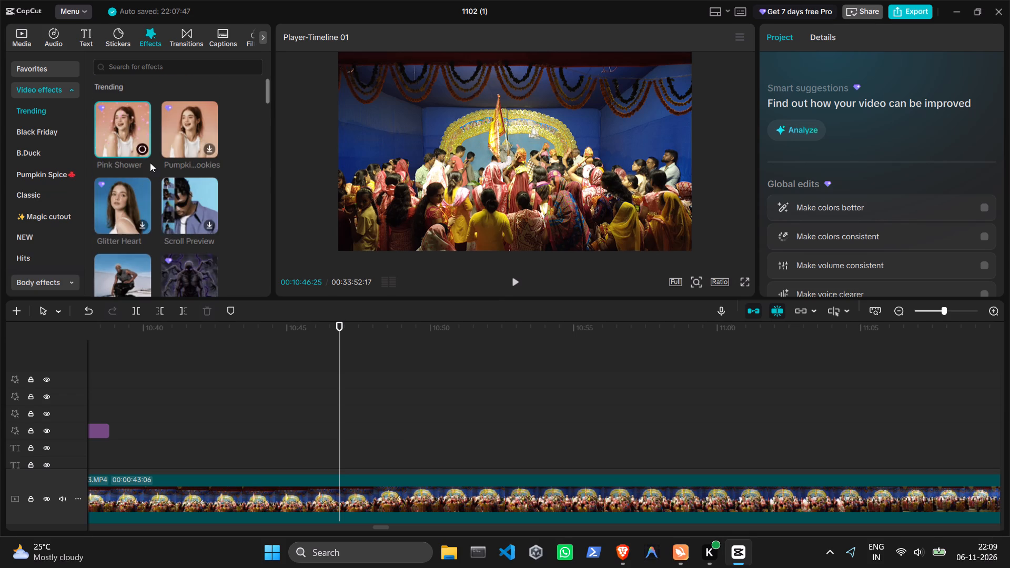
{"action": "scroll", "coordinate": [43, 155], "scroll_direction": "down", "scroll_amount": 1}
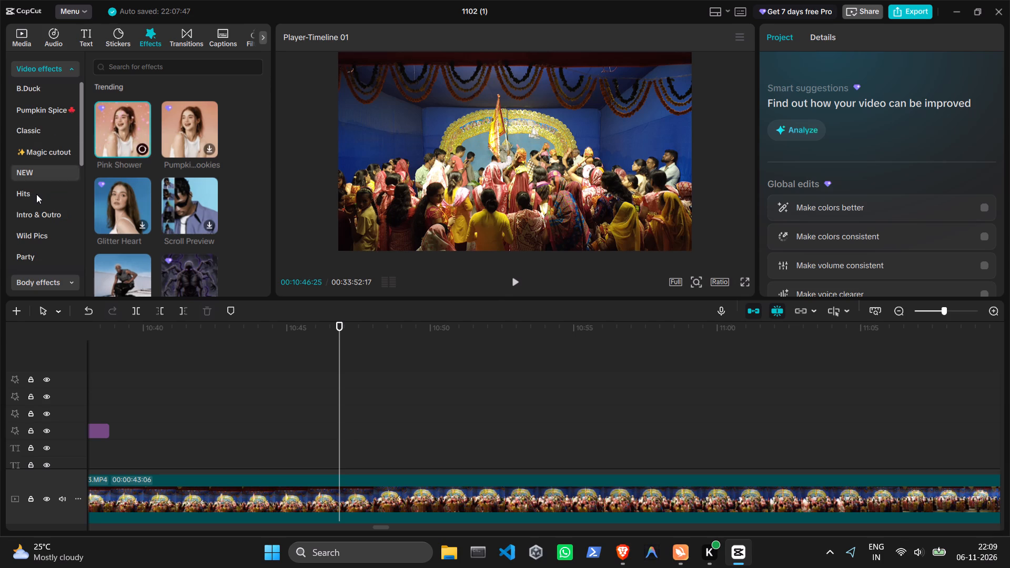
{"action": "left_click", "coordinate": [36, 194]}
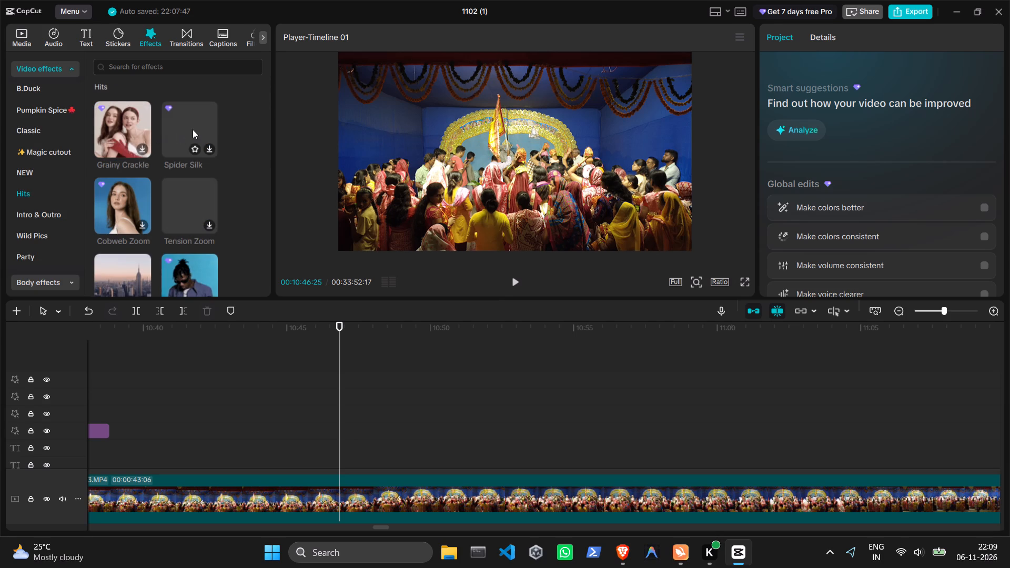
{"action": "left_click", "coordinate": [54, 170]}
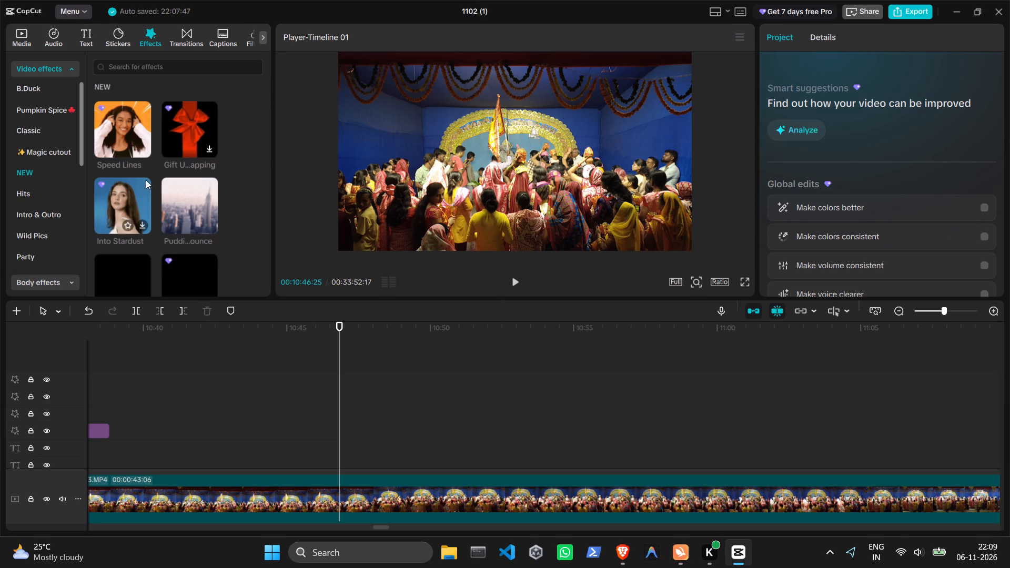
{"action": "scroll", "coordinate": [164, 189], "scroll_direction": "down", "scroll_amount": 3}
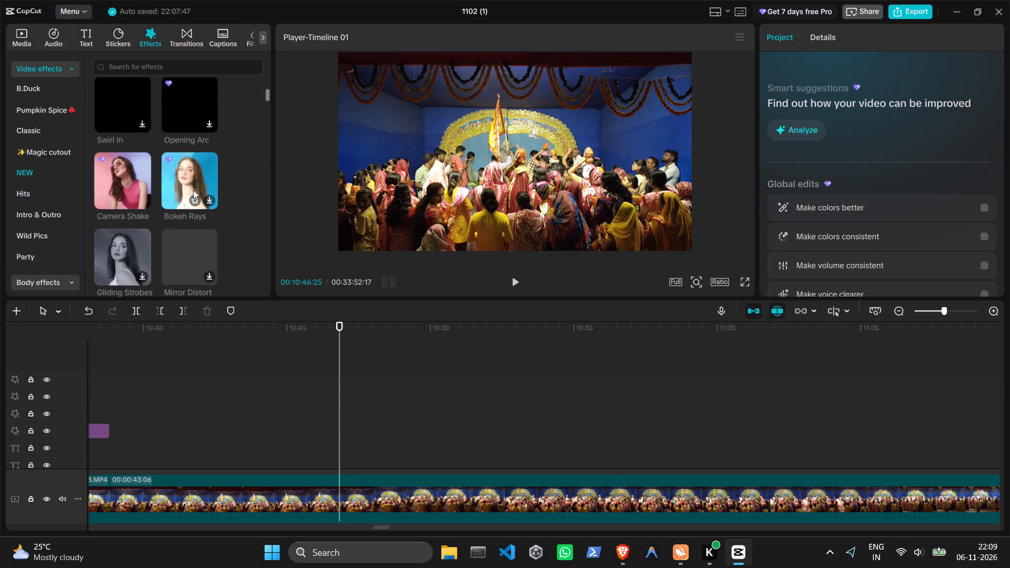
{"action": "scroll", "coordinate": [164, 190], "scroll_direction": "up", "scroll_amount": 2}
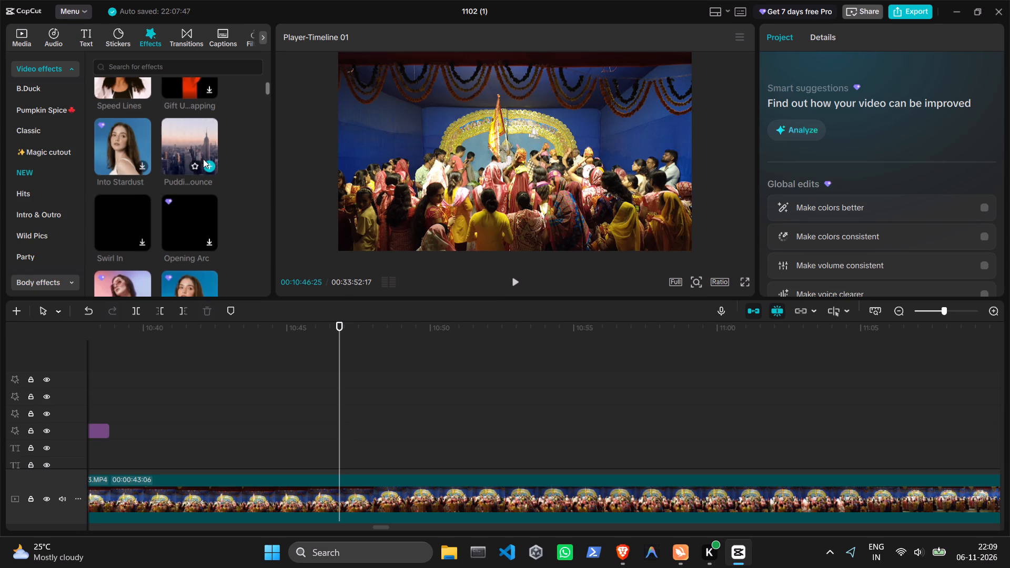
{"action": "left_click", "coordinate": [210, 165]}
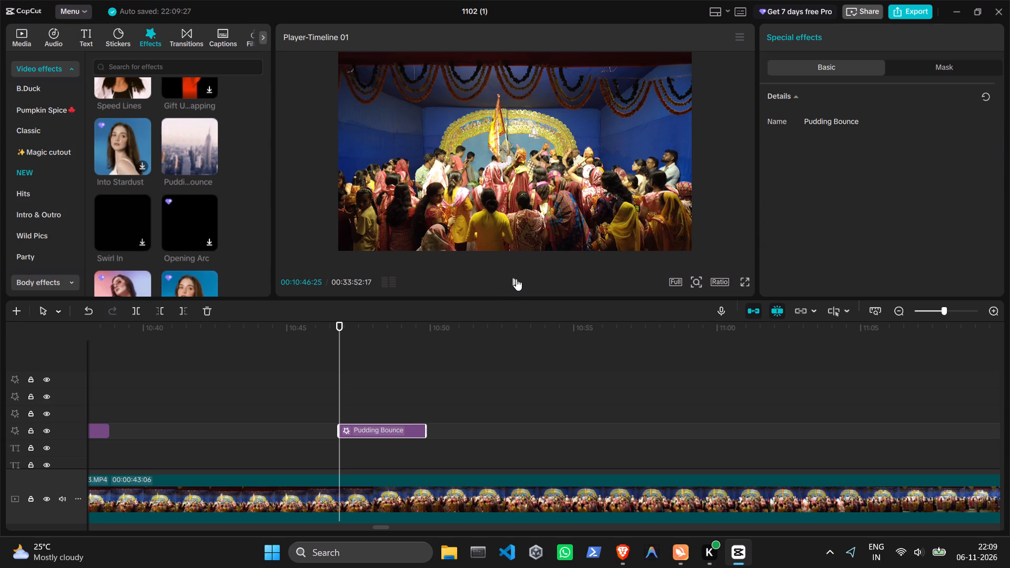
Preview the Pudding Bounce effect, then replay the DJI_0023.MP4 clip from about 00:10:41 to find a better start point for it.
{"action": "left_click", "coordinate": [516, 279]}
{"action": "left_click", "coordinate": [516, 278]}
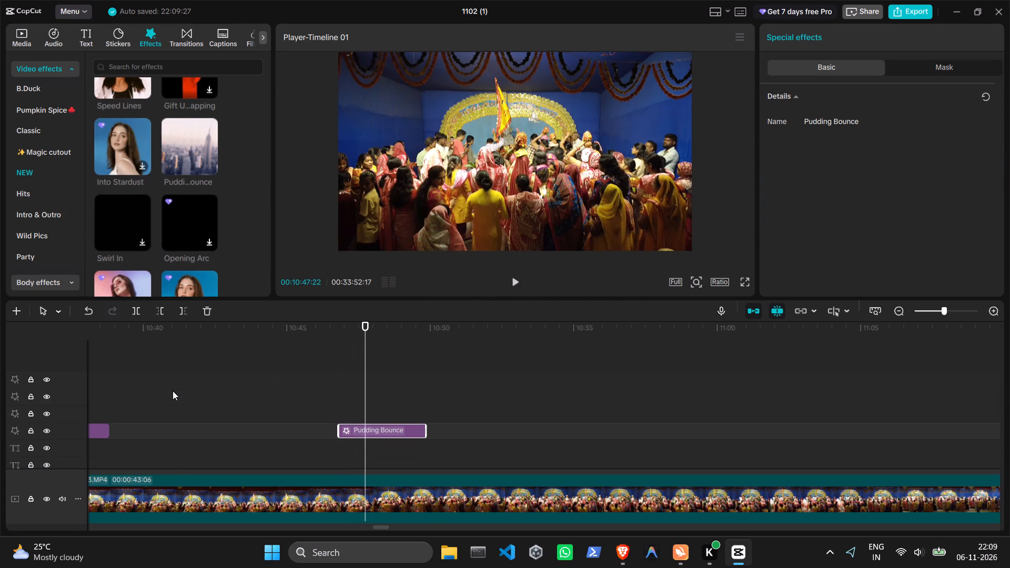
{"action": "left_click", "coordinate": [173, 391]}
{"action": "left_click", "coordinate": [522, 285]}
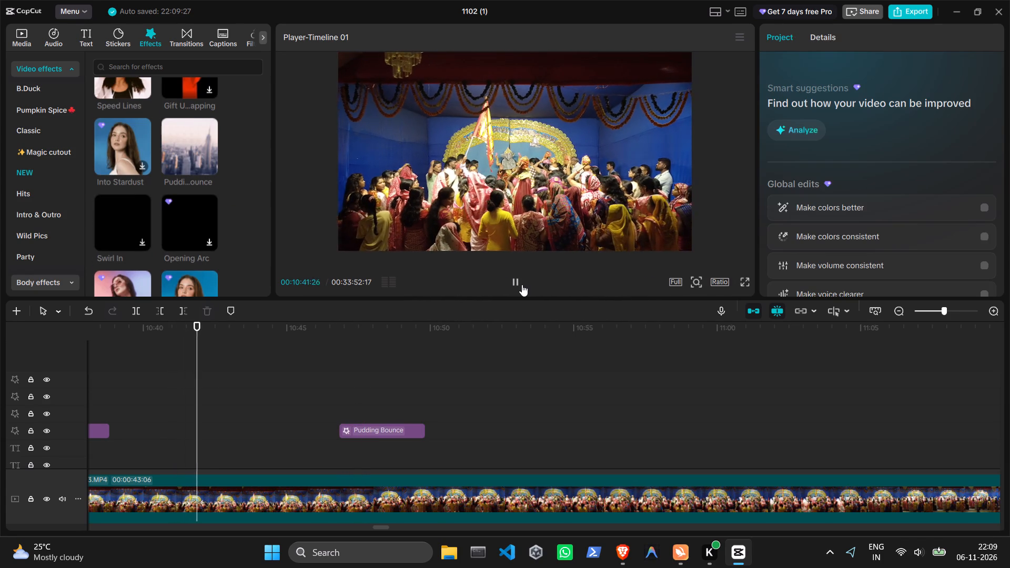
{"action": "left_click", "coordinate": [522, 285]}
{"action": "left_click", "coordinate": [522, 285]}
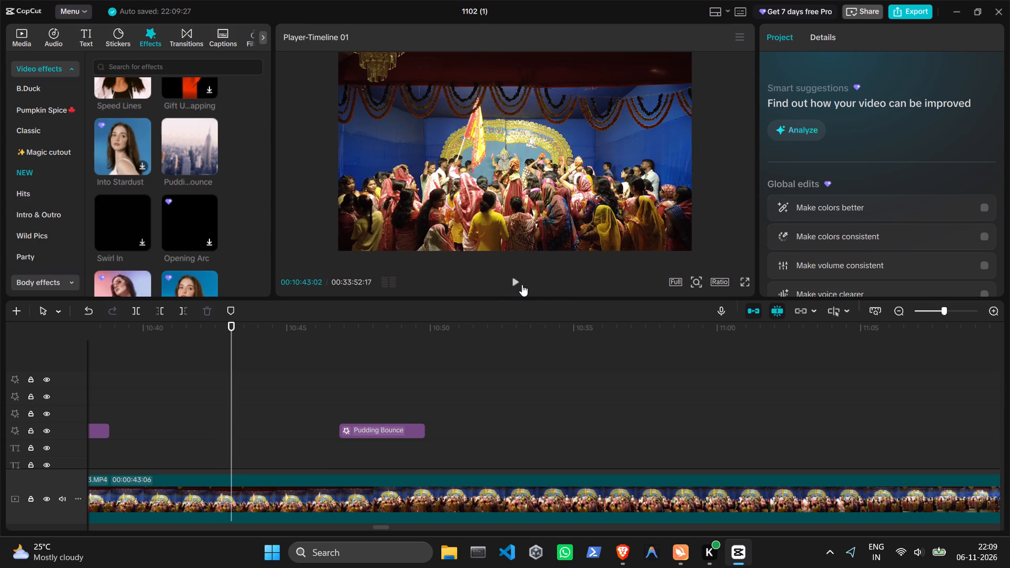
{"action": "left_click", "coordinate": [522, 285]}
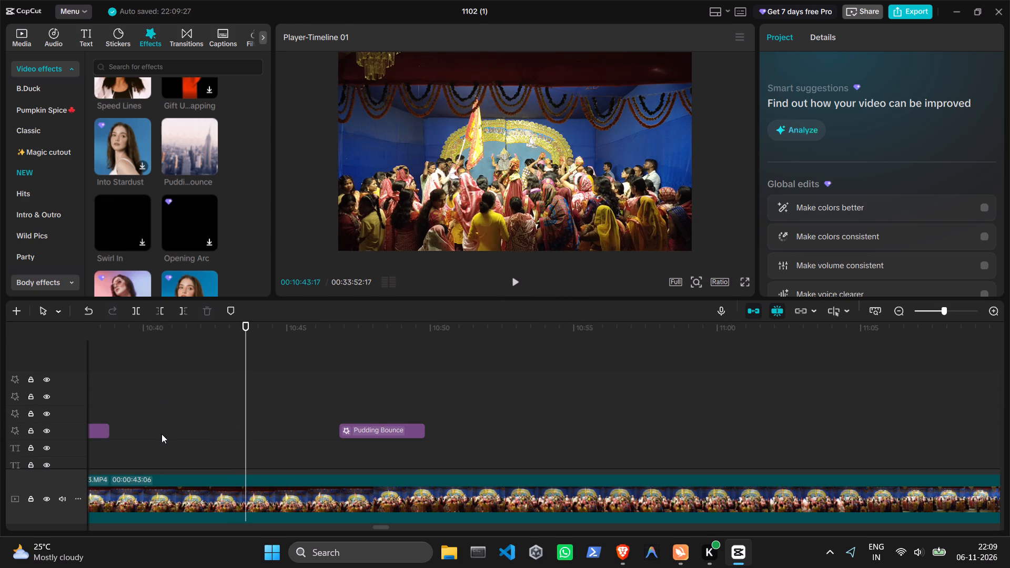
{"action": "left_click", "coordinate": [161, 434]}
{"action": "left_click", "coordinate": [519, 286]}
{"action": "left_click", "coordinate": [519, 286]}
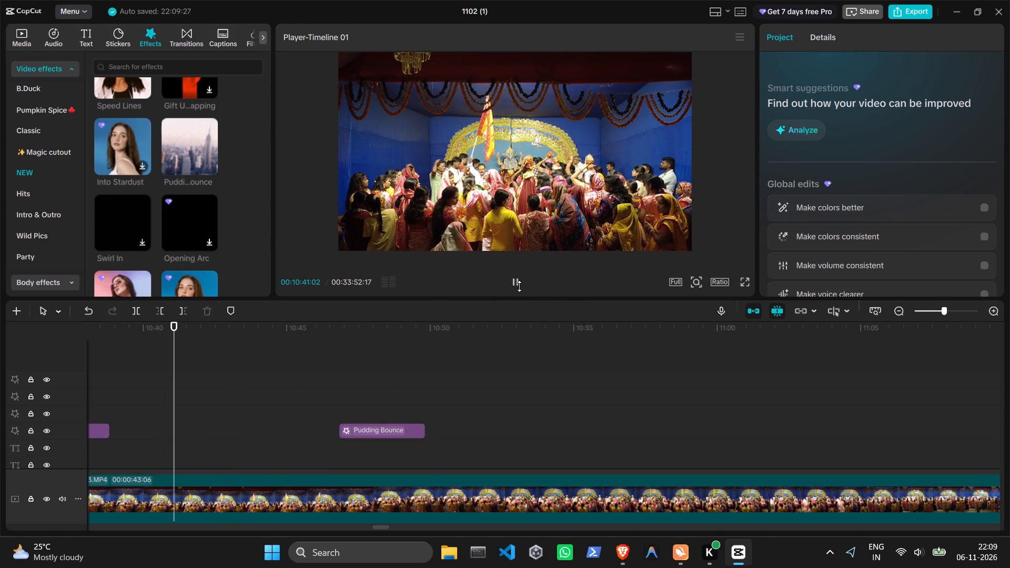
{"action": "left_click", "coordinate": [519, 286]}
{"action": "left_click", "coordinate": [519, 286]}
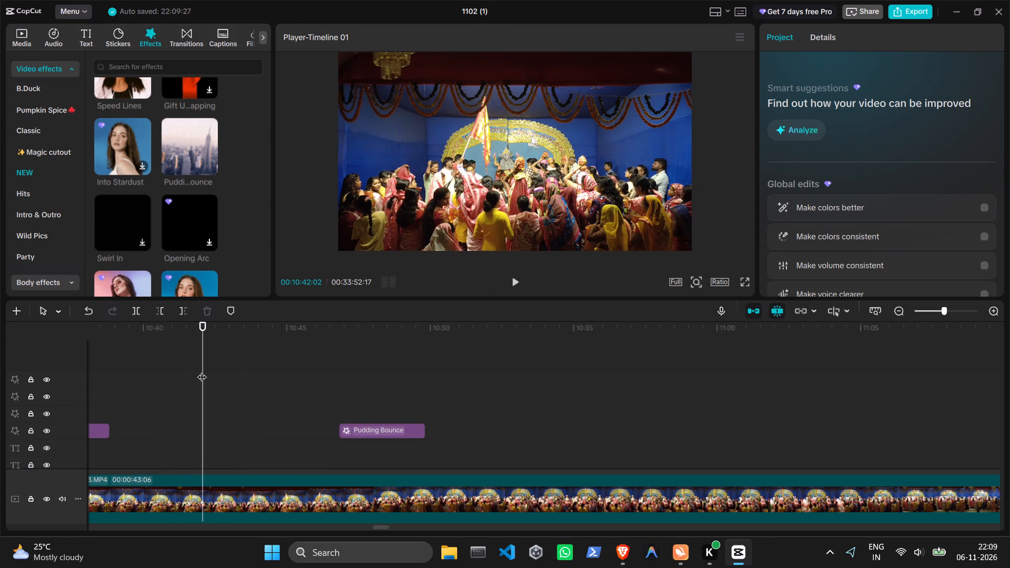
Move the Pudding Bounce effect earlier on the timeline so that it starts at 00:10:41:19.
{"action": "left_click_drag", "start_coordinate": [202, 370], "coordinate": [198, 371]}
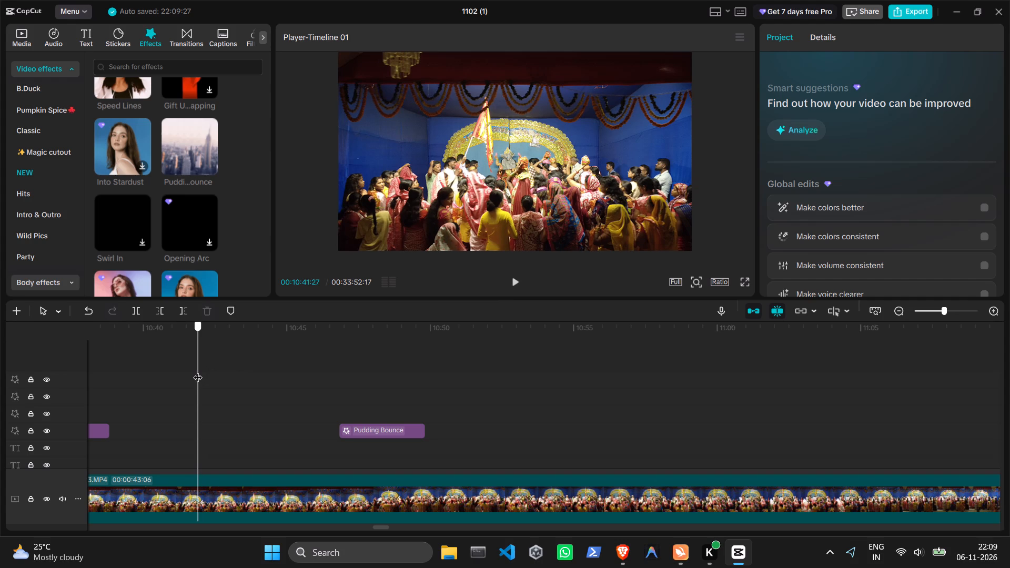
{"action": "left_click_drag", "start_coordinate": [198, 371], "coordinate": [190, 371]}
{"action": "left_click", "coordinate": [372, 426]}
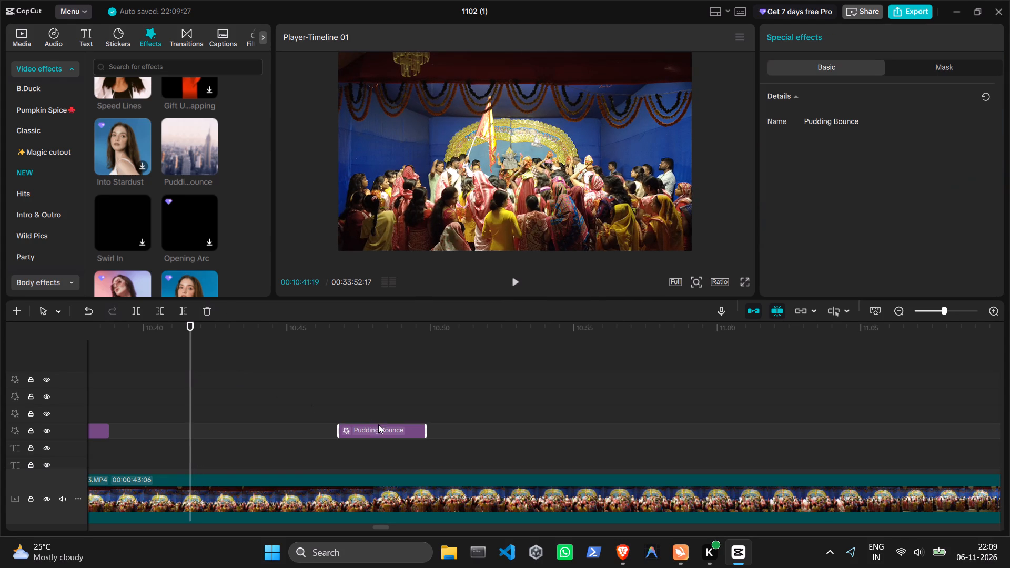
{"action": "left_click_drag", "start_coordinate": [378, 424], "coordinate": [232, 423]}
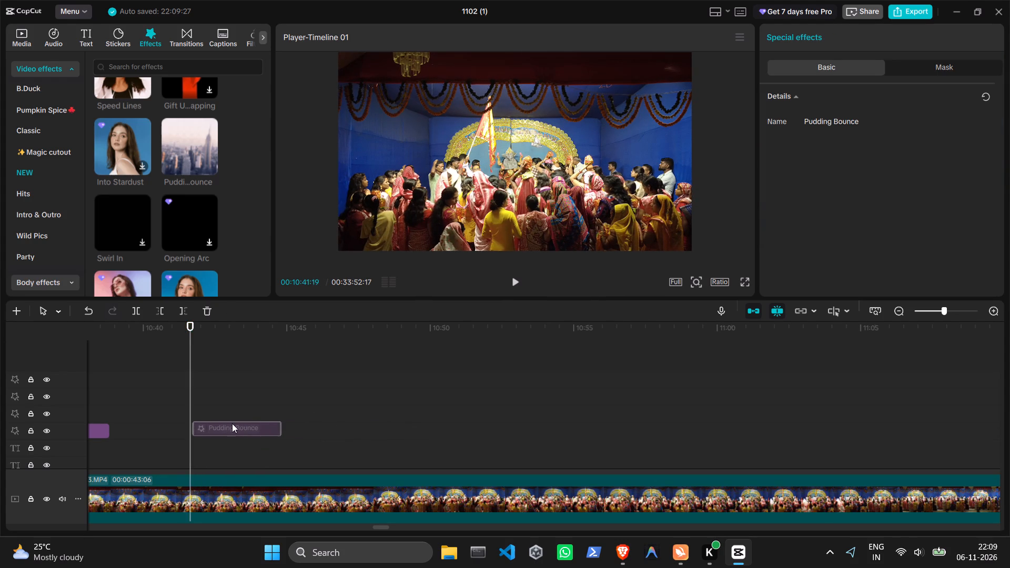
{"action": "left_click_drag", "start_coordinate": [232, 423], "coordinate": [232, 424]}
Place the Pudding Bounce effect on the same track as the effect before it, keeping its start time.
{"action": "left_click", "coordinate": [510, 281]}
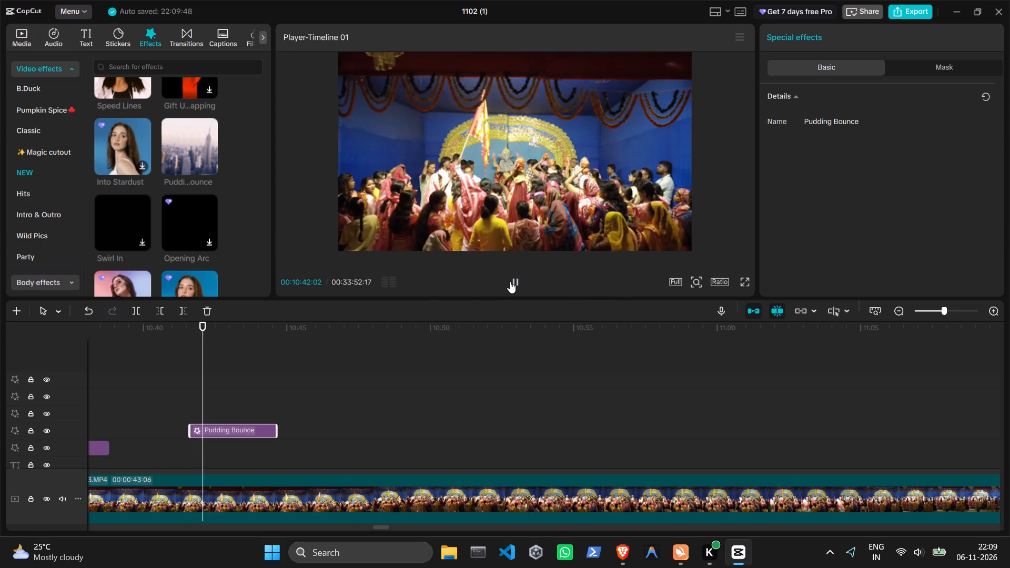
{"action": "left_click_drag", "start_coordinate": [149, 396], "coordinate": [160, 395]}
{"action": "left_click", "coordinate": [230, 435]}
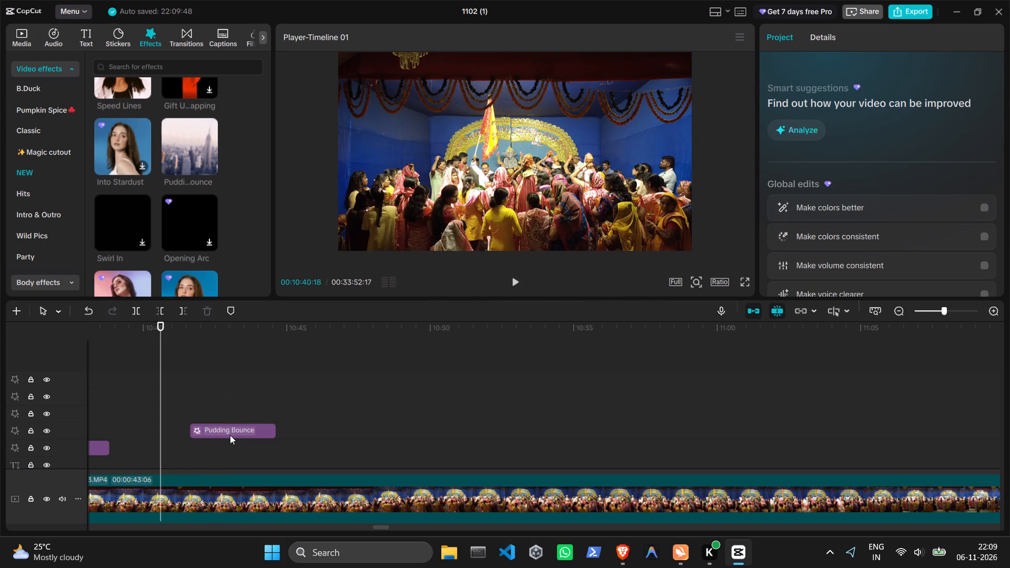
{"action": "left_click_drag", "start_coordinate": [237, 432], "coordinate": [237, 445]}
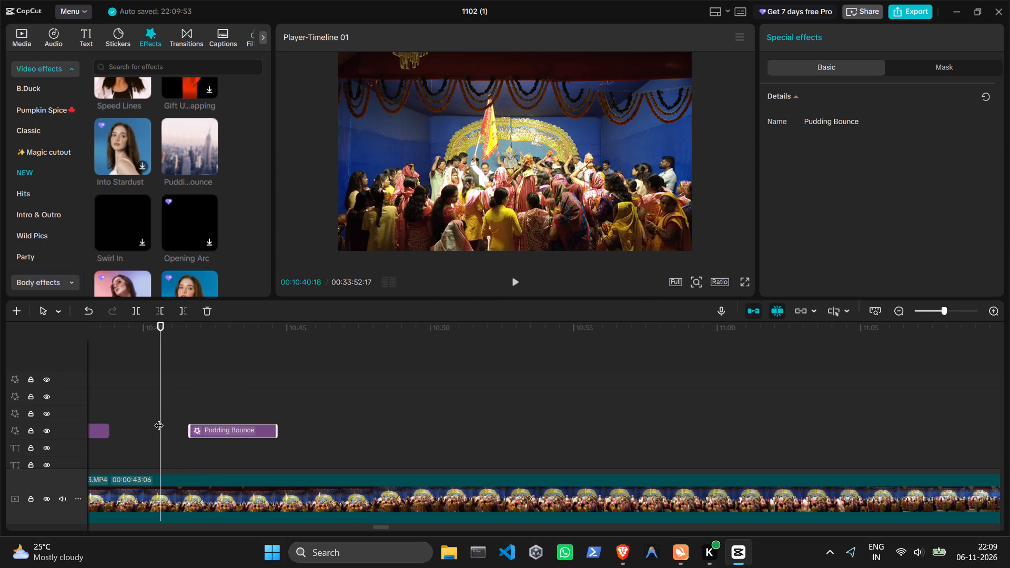
Play the Pudding Bounce effect from 00:10:40:18 and pause after it at 00:10:45:22.
{"action": "left_click", "coordinate": [514, 276]}
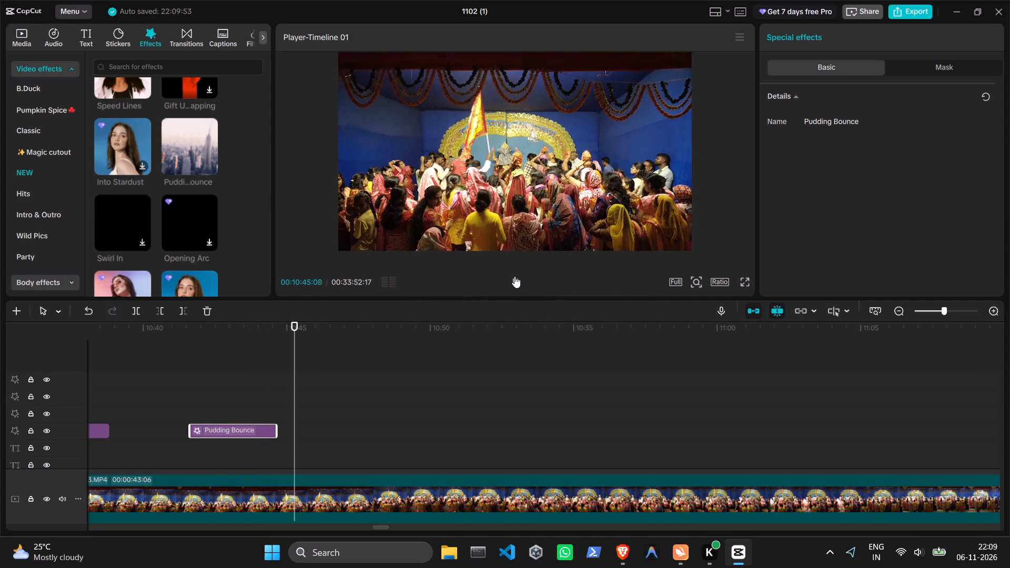
{"action": "left_click", "coordinate": [514, 276]}
Add the Camera Shake effect from the NEW video effects at 00:10:45:22.
{"action": "scroll", "coordinate": [140, 178], "scroll_direction": "down", "scroll_amount": 2}
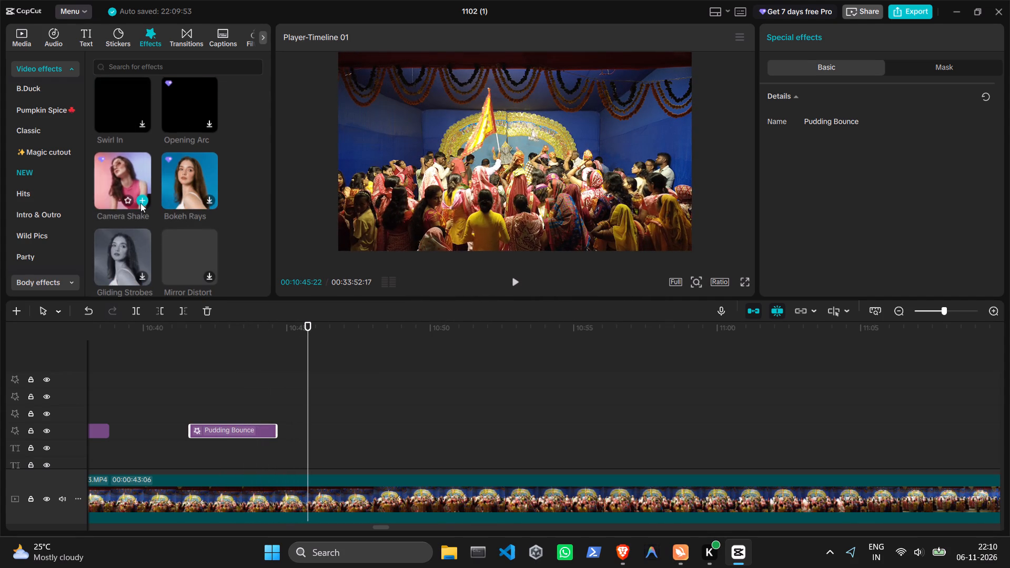
{"action": "left_click", "coordinate": [143, 202]}
Play through the Camera Shake effect and pause after it at 00:10:50:25.
{"action": "left_click", "coordinate": [520, 276]}
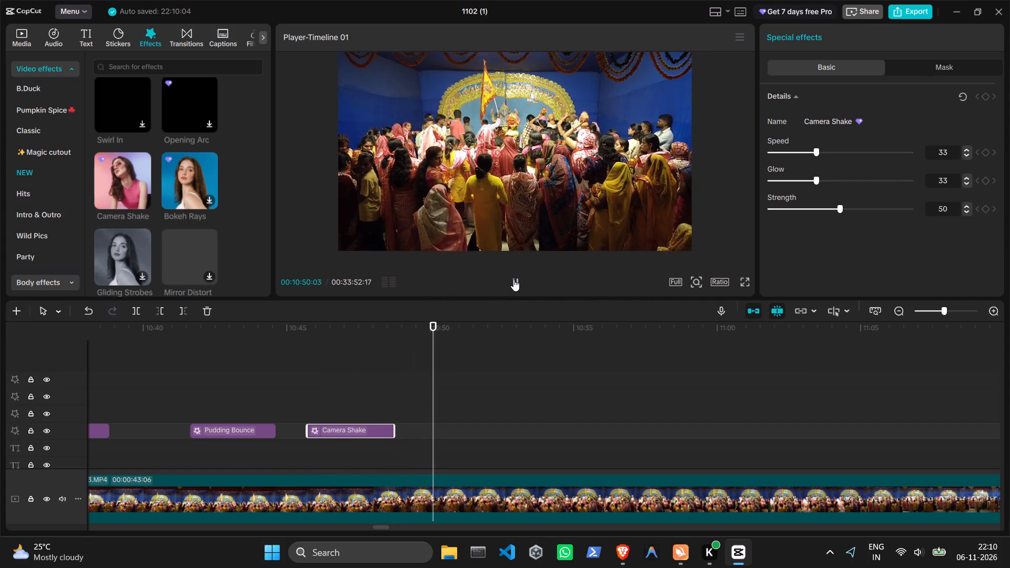
{"action": "left_click", "coordinate": [513, 279]}
Start downloading the Bokeh Rays effect from the NEW video effects.
{"action": "scroll", "coordinate": [195, 189], "scroll_direction": "down", "scroll_amount": 1}
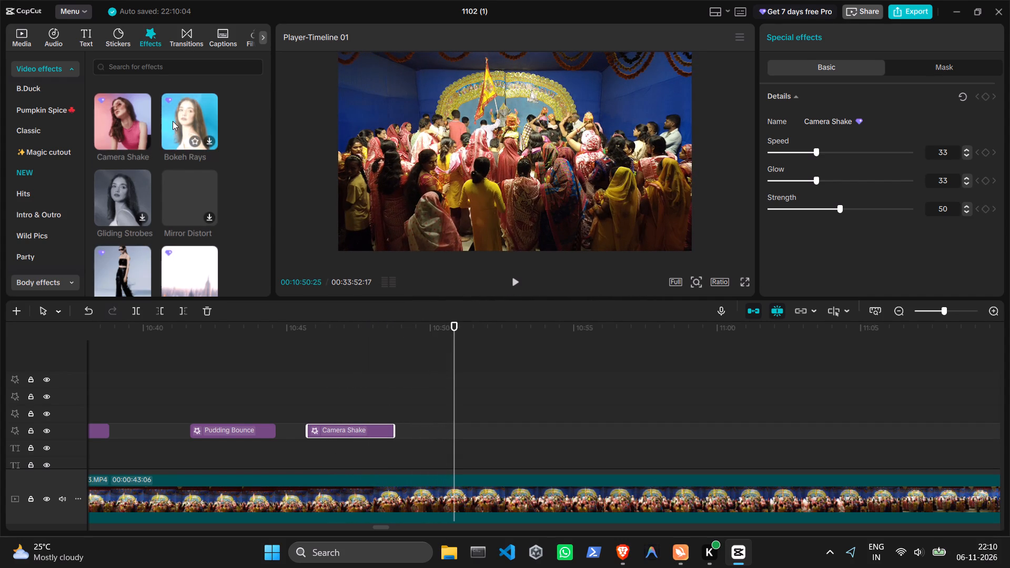
{"action": "left_click", "coordinate": [213, 142]}
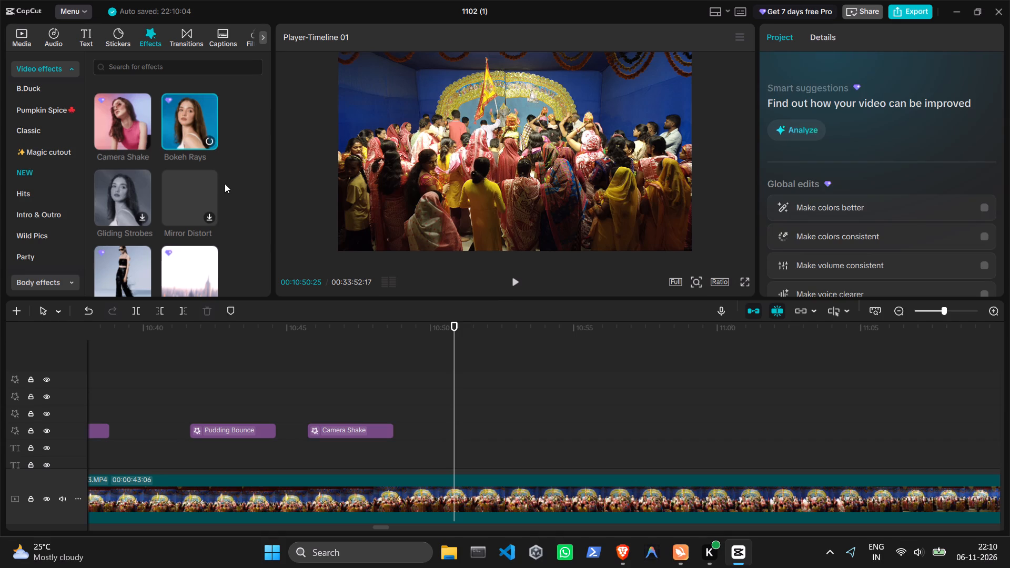
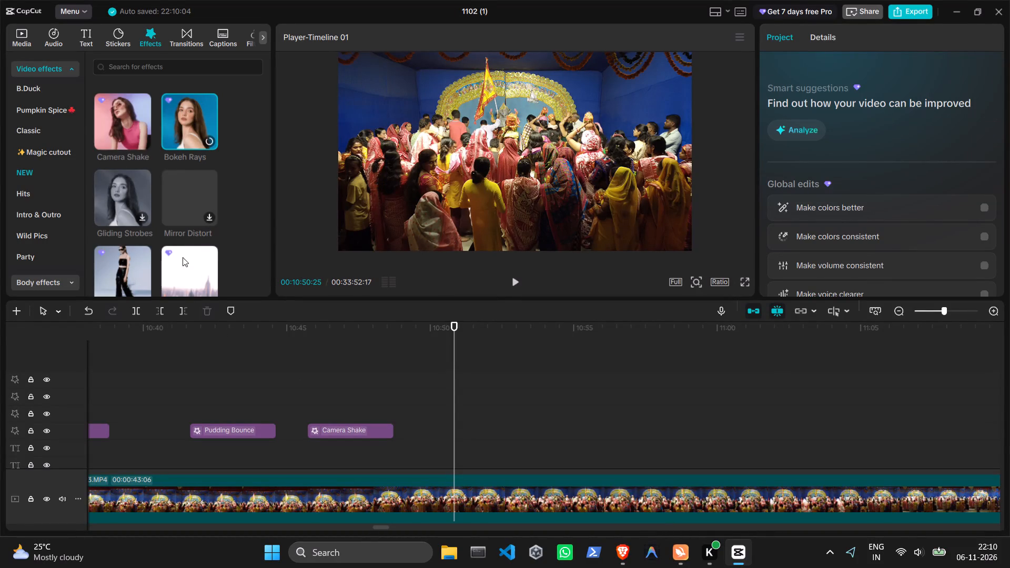
Open Intel Graphics Software from the system tray, check for updates, review its Graphics and Video settings, and close it.
{"action": "left_click", "coordinate": [832, 541]}
{"action": "left_click", "coordinate": [823, 560]}
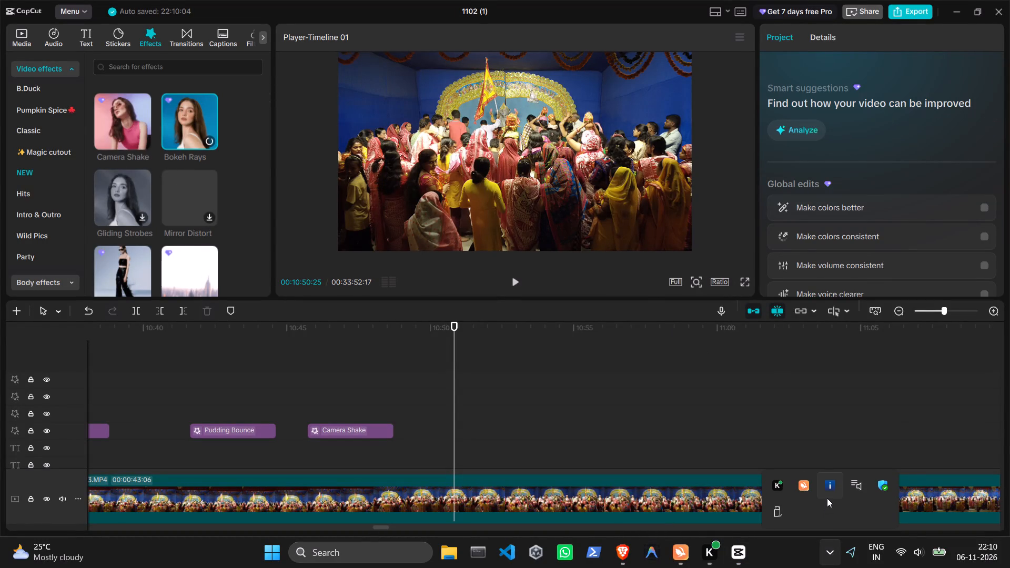
{"action": "left_click", "coordinate": [827, 495]}
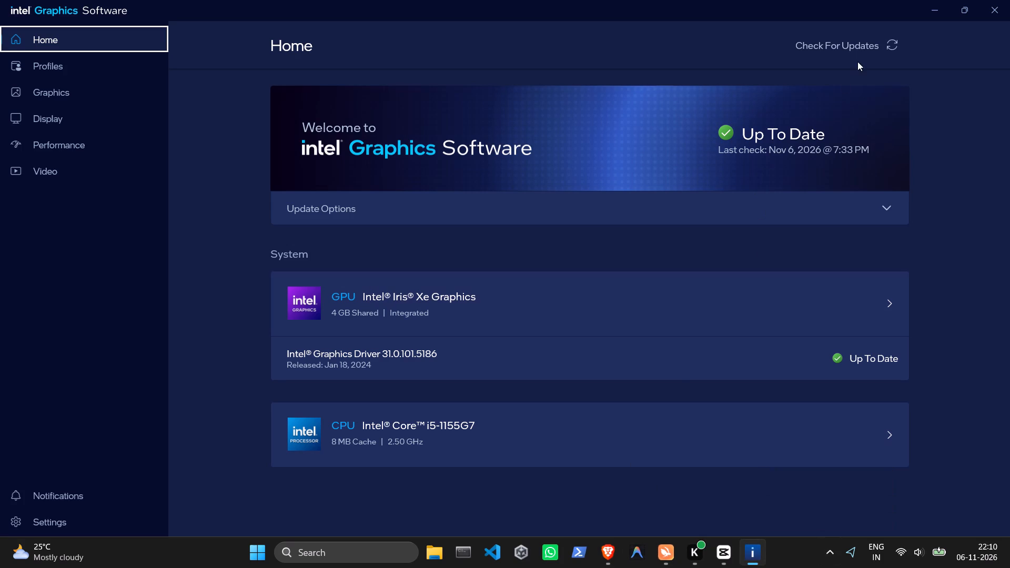
{"action": "left_click", "coordinate": [844, 51]}
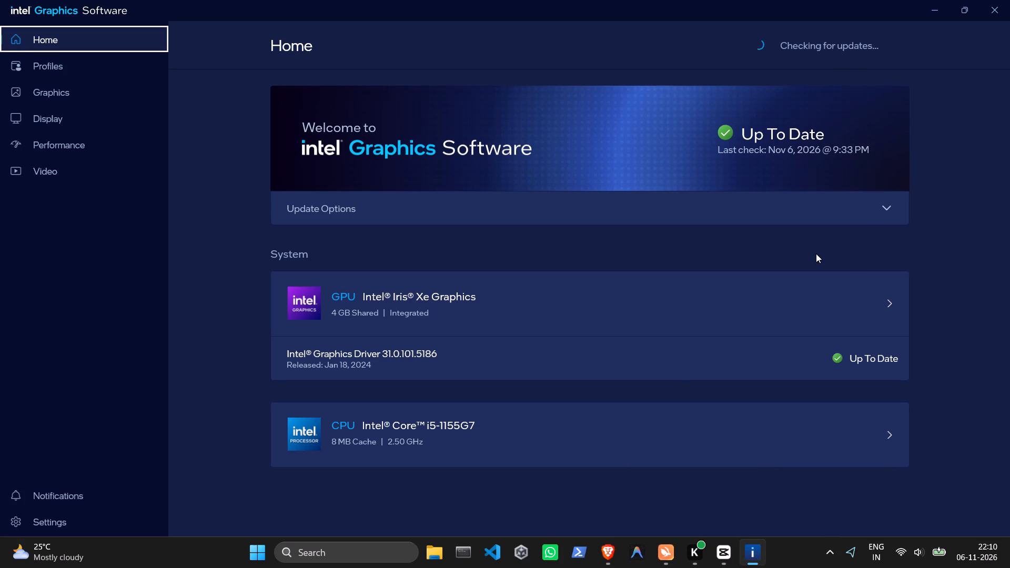
{"action": "left_click", "coordinate": [73, 87]}
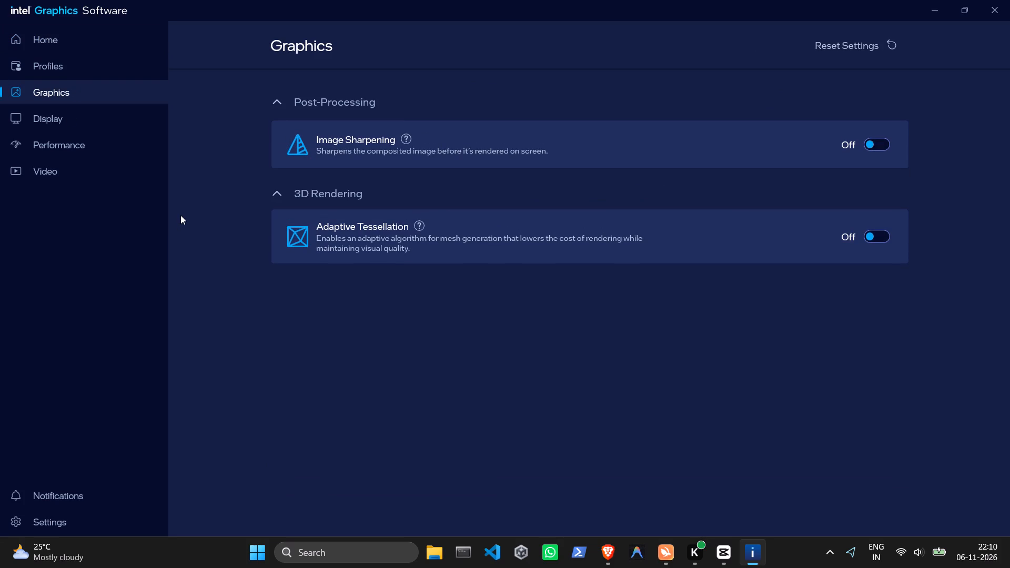
{"action": "left_click", "coordinate": [42, 168]}
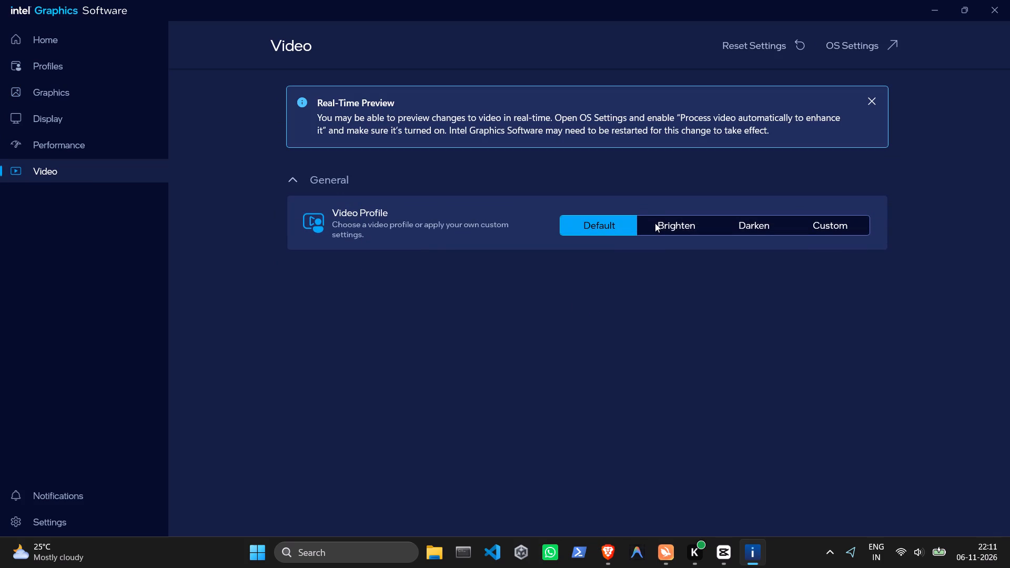
{"action": "left_click", "coordinate": [996, 7]}
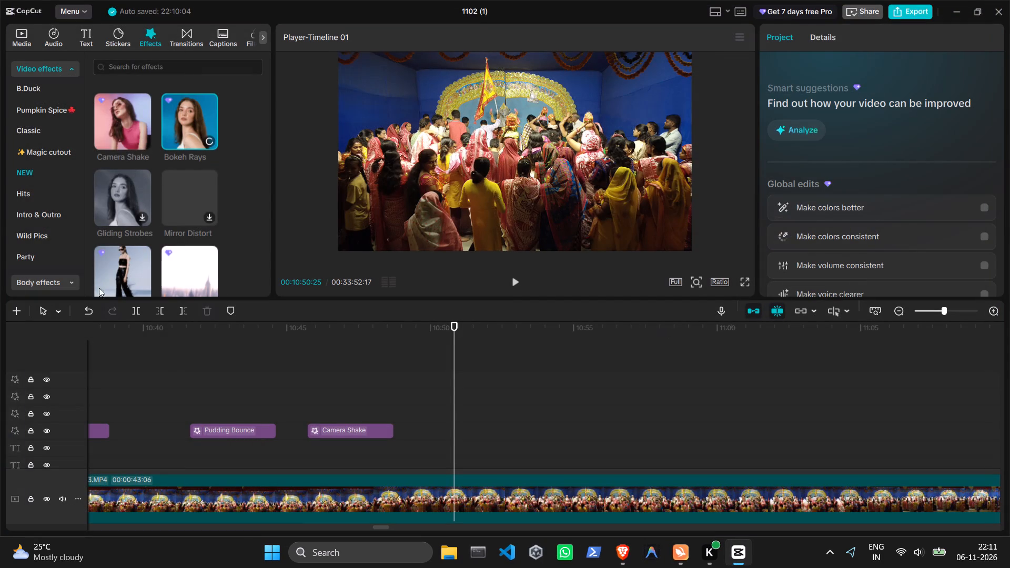
Enable Optical flow on the DJI_0023.MP4 clip at 60 fps and change the project's frame rate to match.
{"action": "left_click", "coordinate": [492, 496]}
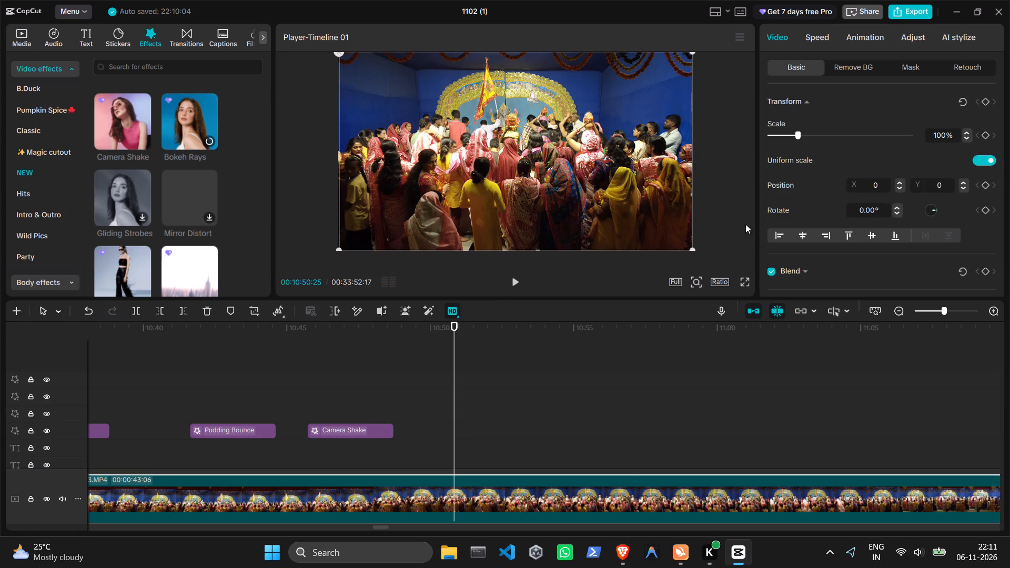
{"action": "scroll", "coordinate": [811, 169], "scroll_direction": "down", "scroll_amount": 3}
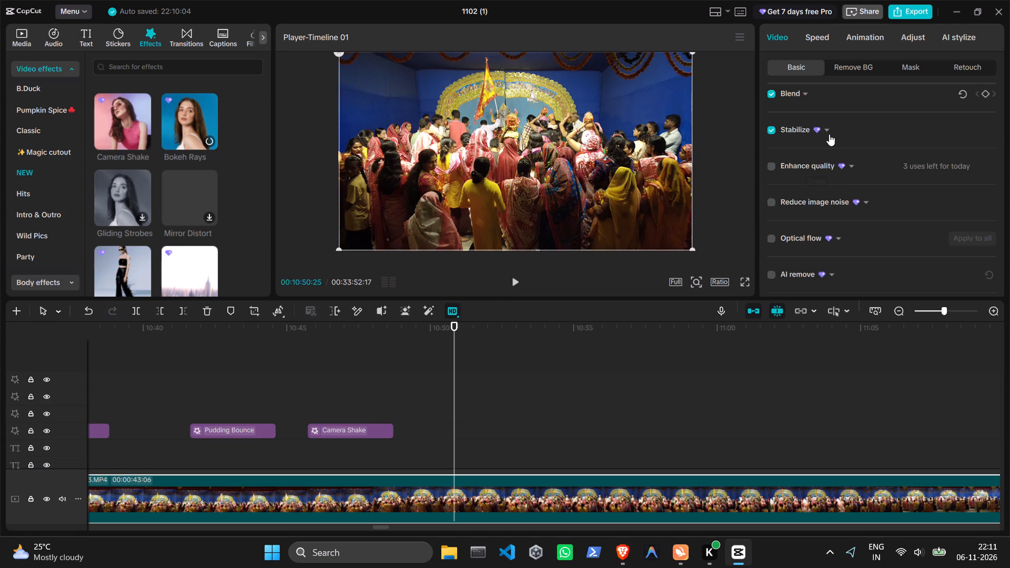
{"action": "left_click", "coordinate": [829, 134]}
{"action": "left_click", "coordinate": [829, 133]}
{"action": "scroll", "coordinate": [776, 200], "scroll_direction": "down", "scroll_amount": 1}
{"action": "left_click", "coordinate": [842, 177]}
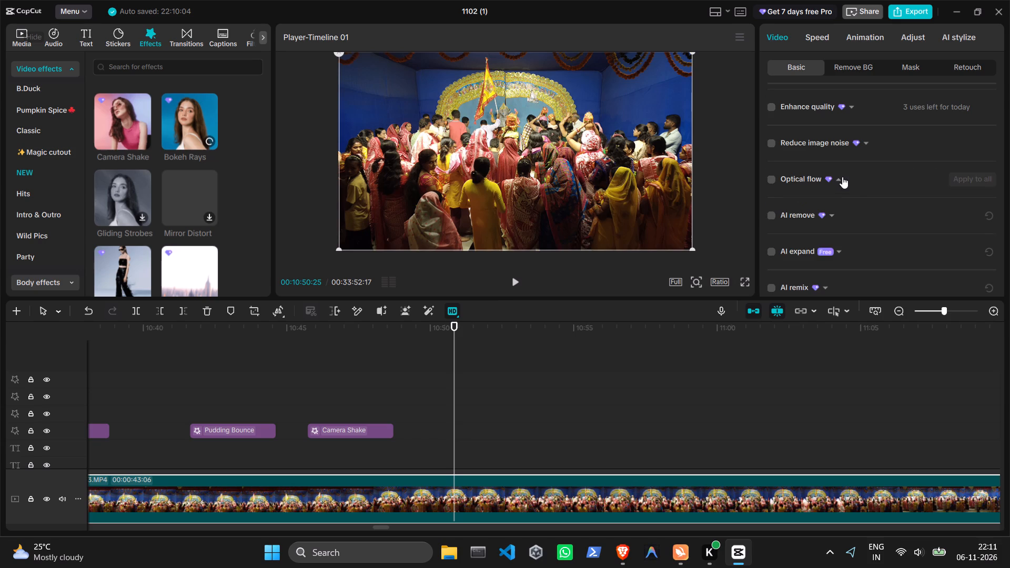
{"action": "left_click", "coordinate": [773, 178]}
{"action": "left_click", "coordinate": [954, 216]}
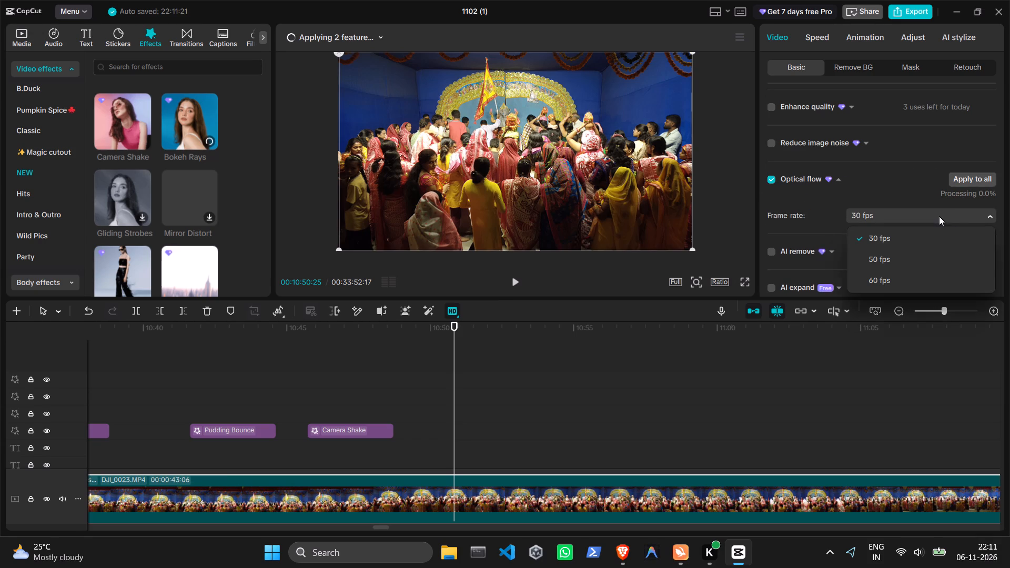
{"action": "left_click", "coordinate": [892, 285]}
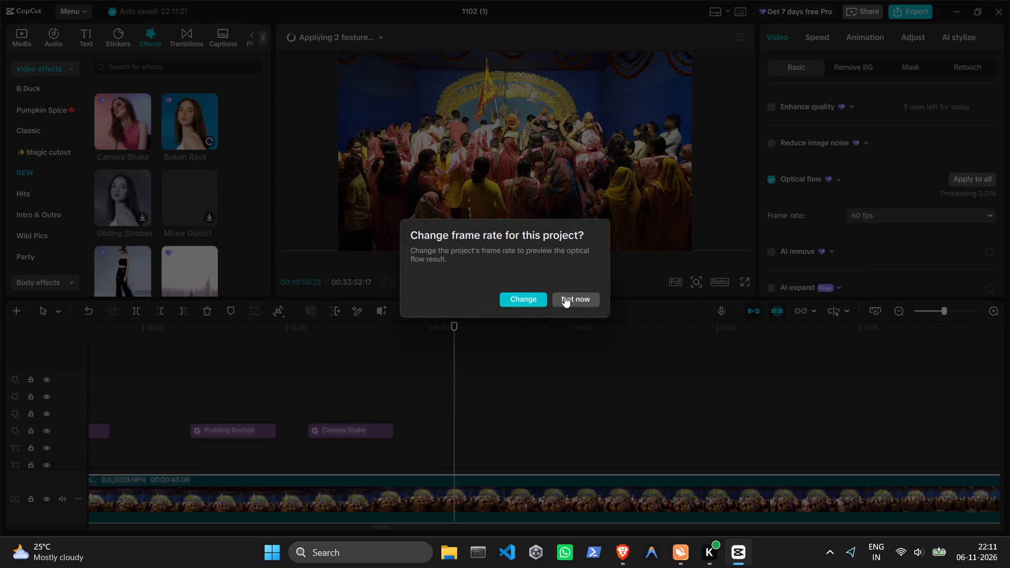
{"action": "left_click", "coordinate": [520, 300]}
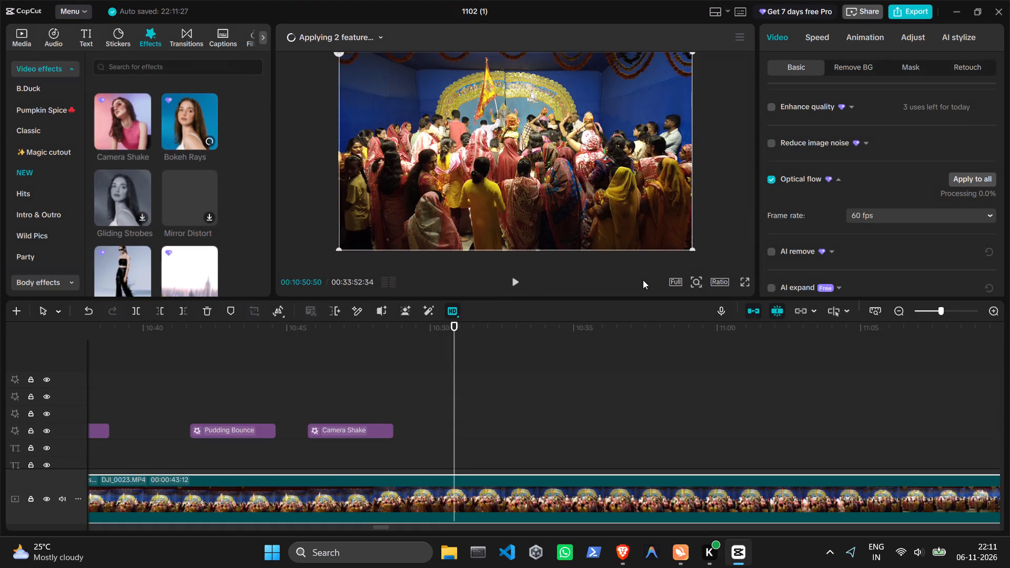
{"action": "left_click", "coordinate": [839, 185]}
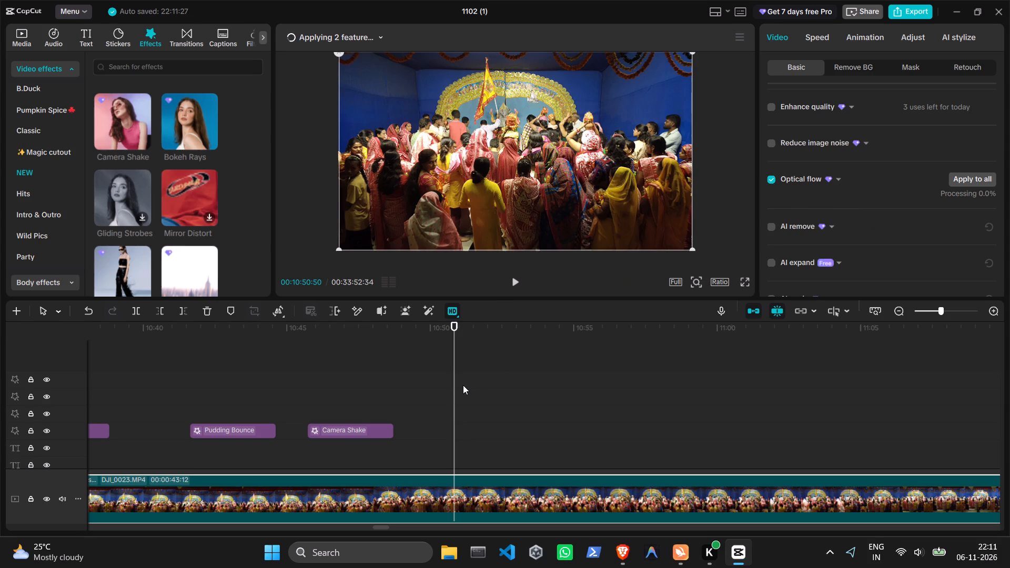
Replay the Camera Shake effect from 00:10:45:06 and pause after it at 00:10:50:06.
{"action": "left_click_drag", "start_coordinate": [464, 380], "coordinate": [254, 402]}
{"action": "left_click_drag", "start_coordinate": [453, 387], "coordinate": [292, 401]}
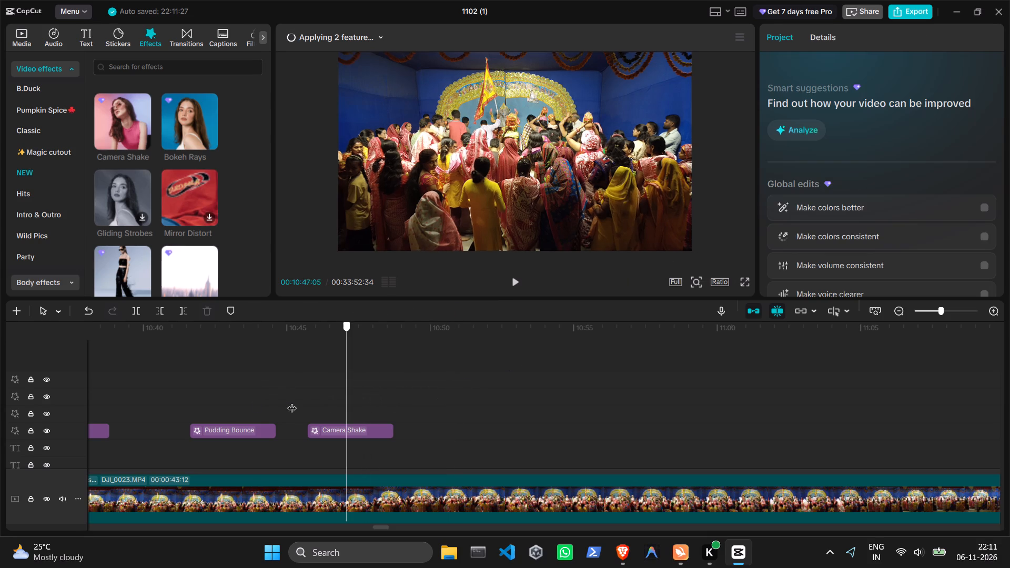
{"action": "left_click_drag", "start_coordinate": [292, 401], "coordinate": [290, 401]}
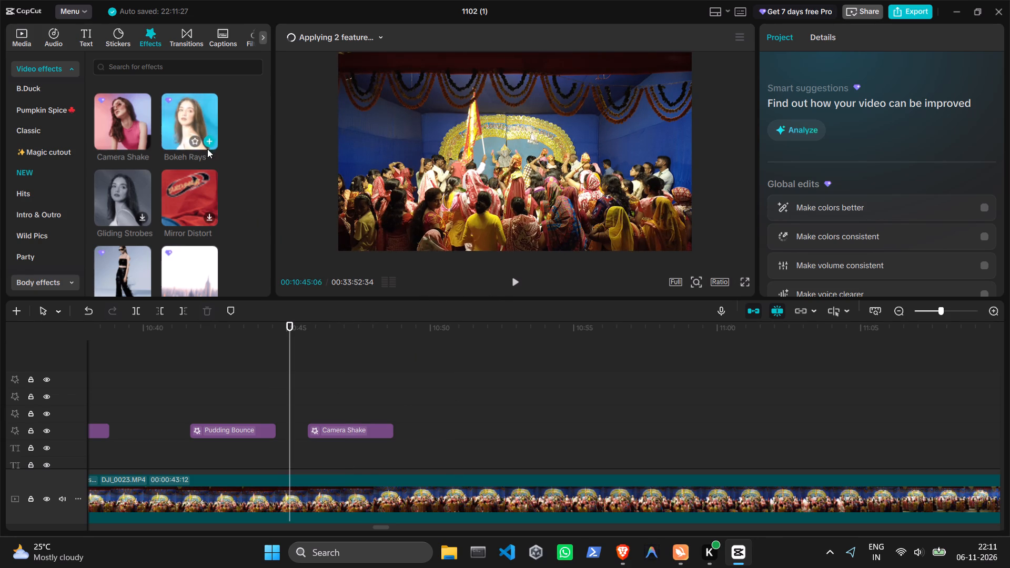
{"action": "left_click", "coordinate": [515, 288]}
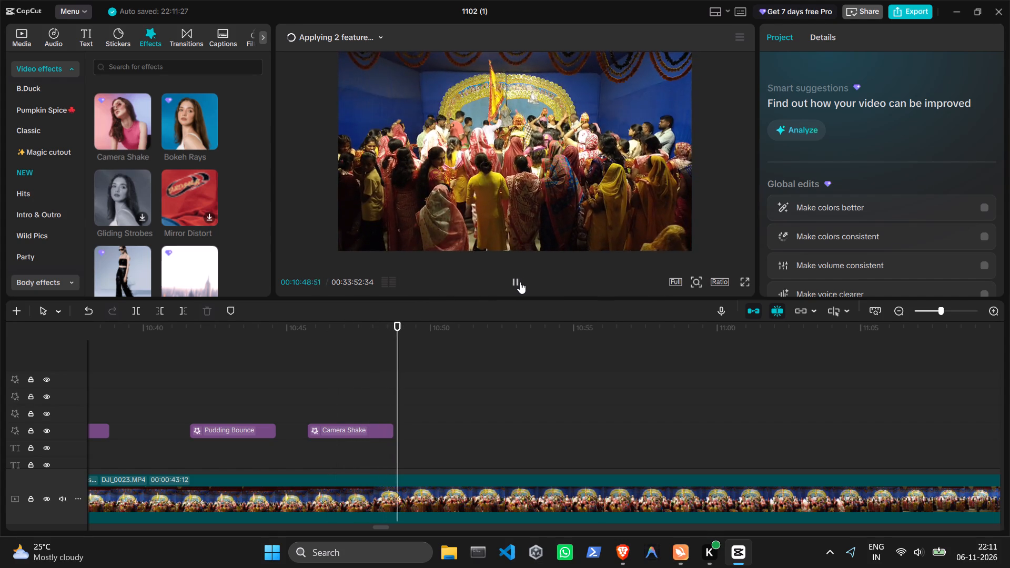
{"action": "left_click", "coordinate": [520, 282]}
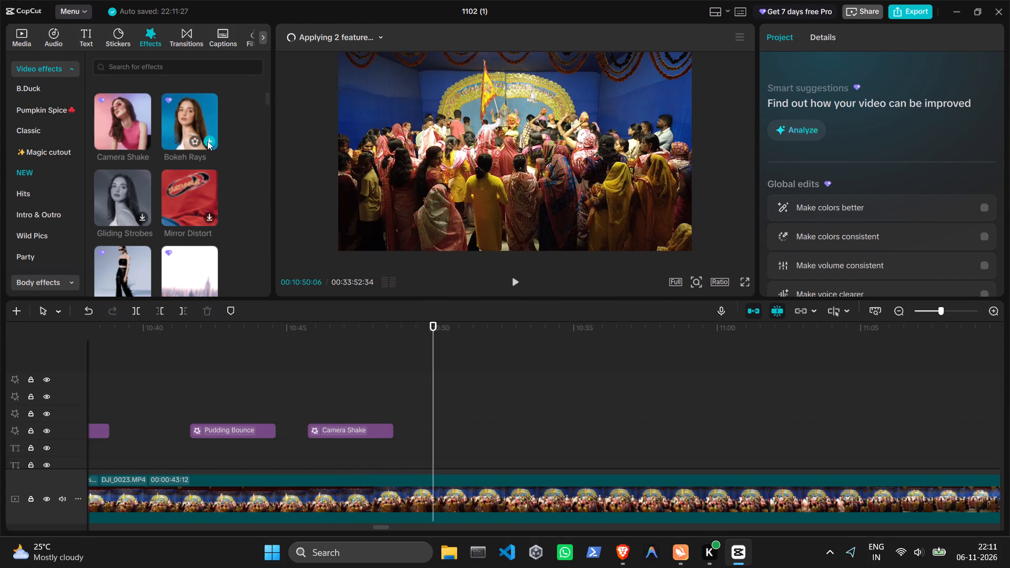
Add the Bokeh Rays effect from the NEW video effects at 00:10:50:06.
{"action": "left_click", "coordinate": [207, 141]}
Play through the Bokeh Rays effect, replay it from just before its start, and pause at 00:10:58:01.
{"action": "left_click", "coordinate": [516, 278]}
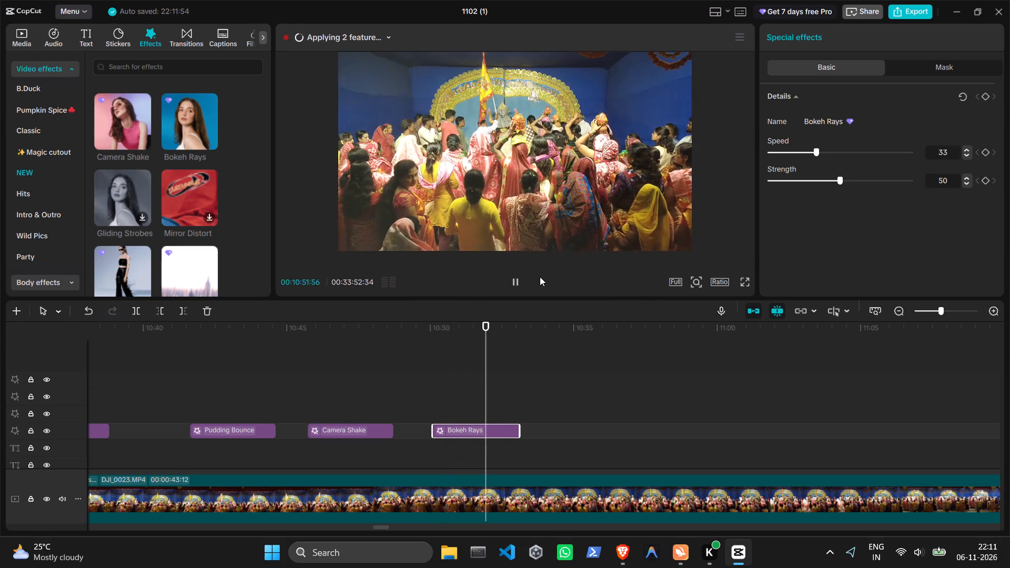
{"action": "left_click", "coordinate": [518, 284]}
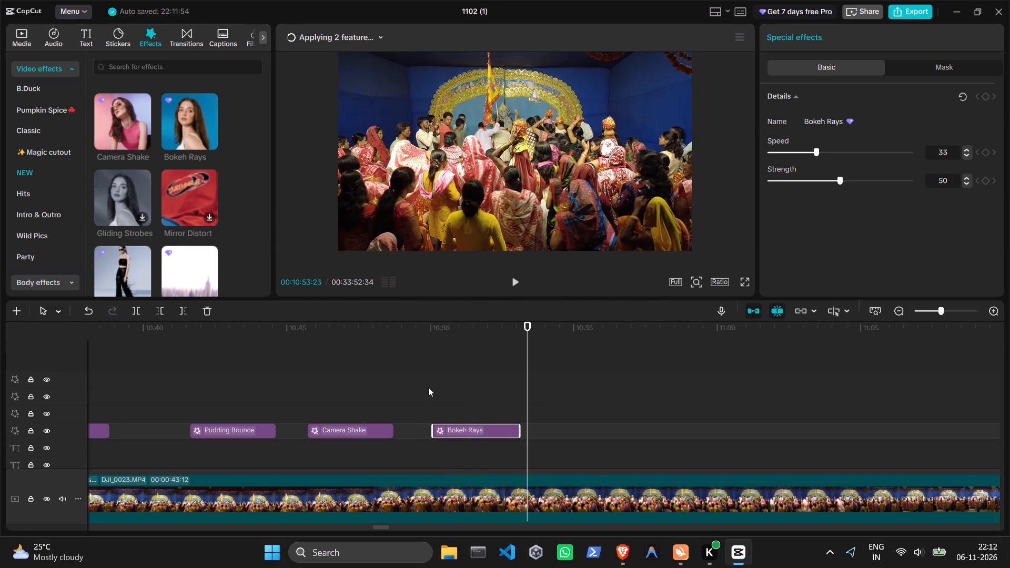
{"action": "left_click", "coordinate": [421, 387]}
{"action": "left_click", "coordinate": [513, 278]}
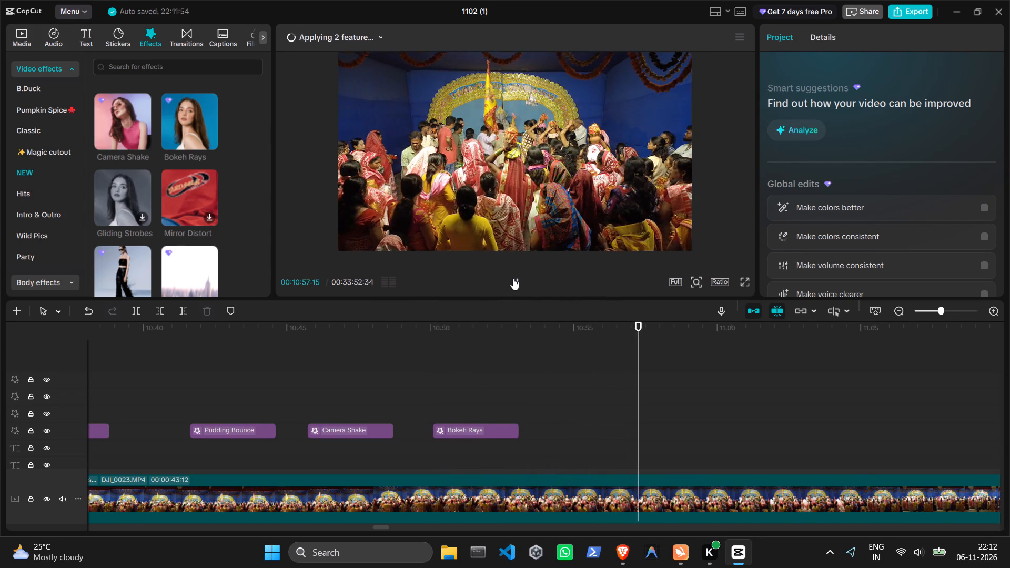
{"action": "left_click", "coordinate": [513, 278]}
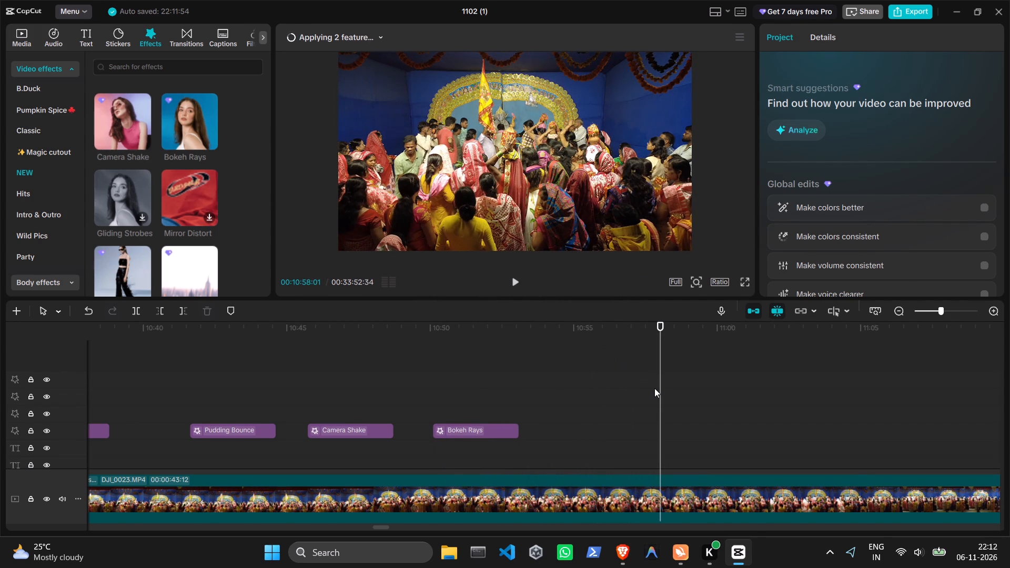
Add the Glow Sway effect from the NEW video effects at 00:10:56:36.
{"action": "left_click_drag", "start_coordinate": [659, 388], "coordinate": [620, 392]}
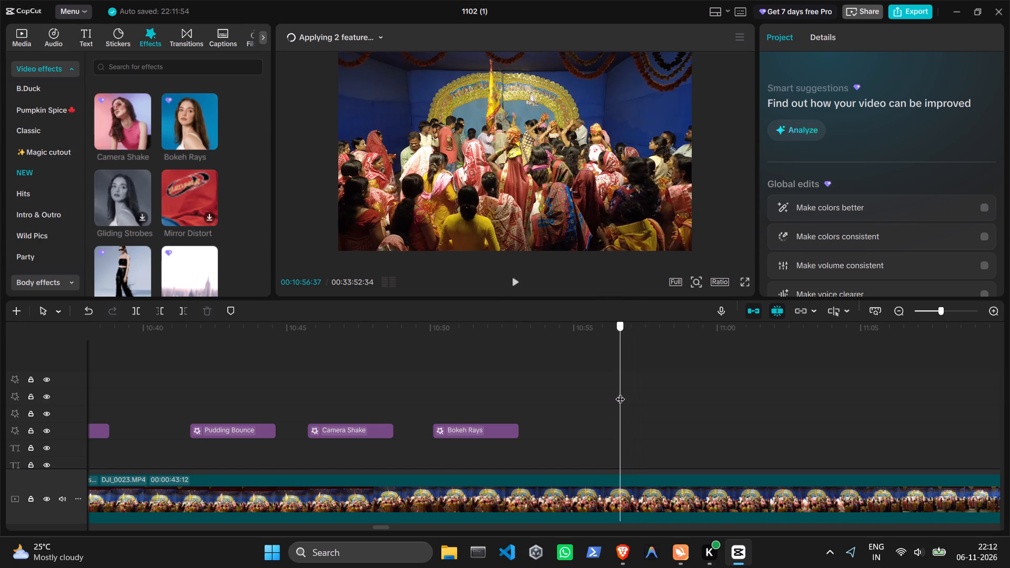
{"action": "left_click_drag", "start_coordinate": [620, 392], "coordinate": [620, 392]}
{"action": "scroll", "coordinate": [175, 204], "scroll_direction": "up", "scroll_amount": 3}
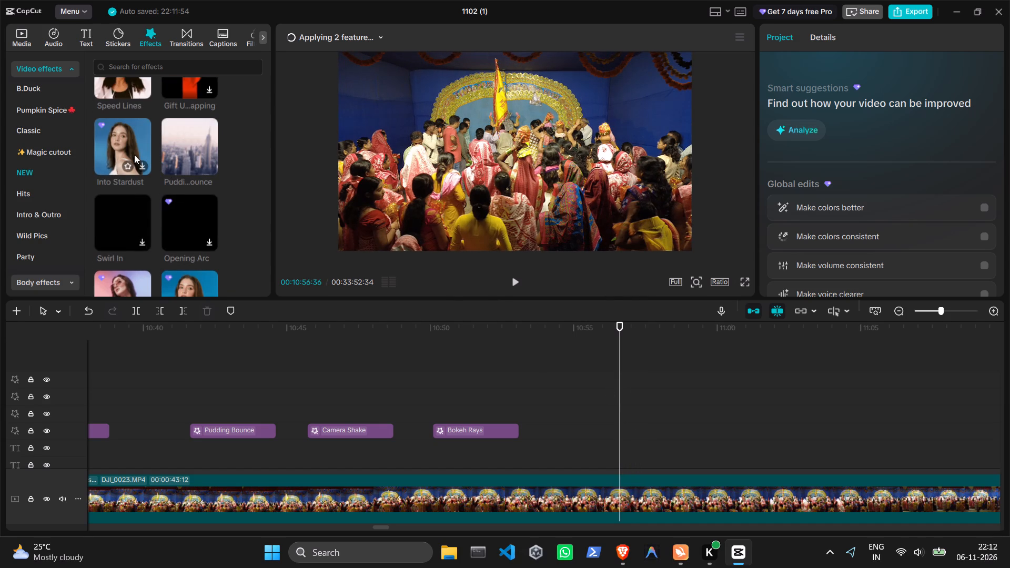
{"action": "scroll", "coordinate": [134, 155], "scroll_direction": "up", "scroll_amount": 2}
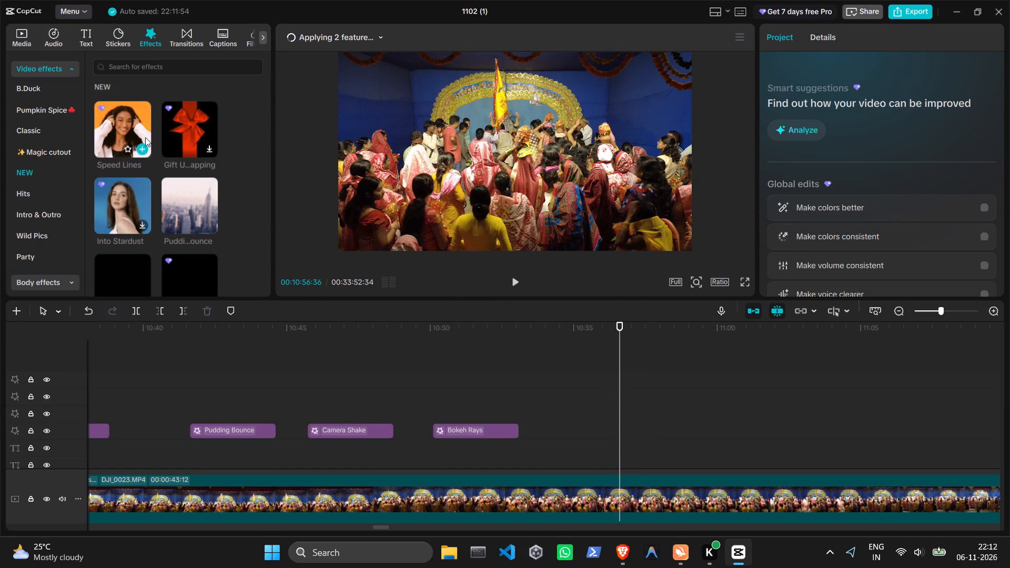
{"action": "scroll", "coordinate": [195, 129], "scroll_direction": "down", "scroll_amount": 6}
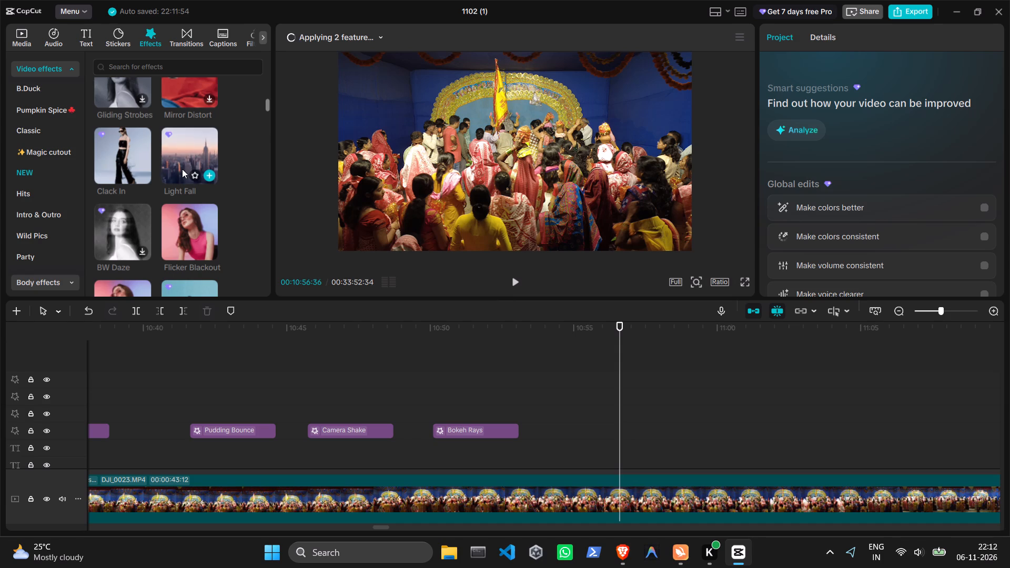
{"action": "scroll", "coordinate": [158, 163], "scroll_direction": "down", "scroll_amount": 1}
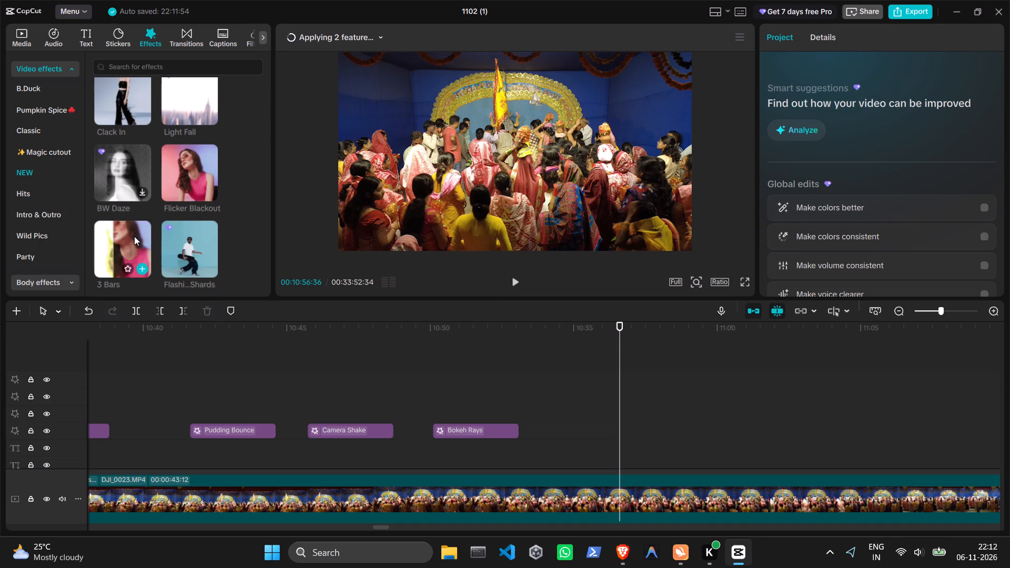
{"action": "scroll", "coordinate": [189, 251], "scroll_direction": "down", "scroll_amount": 2}
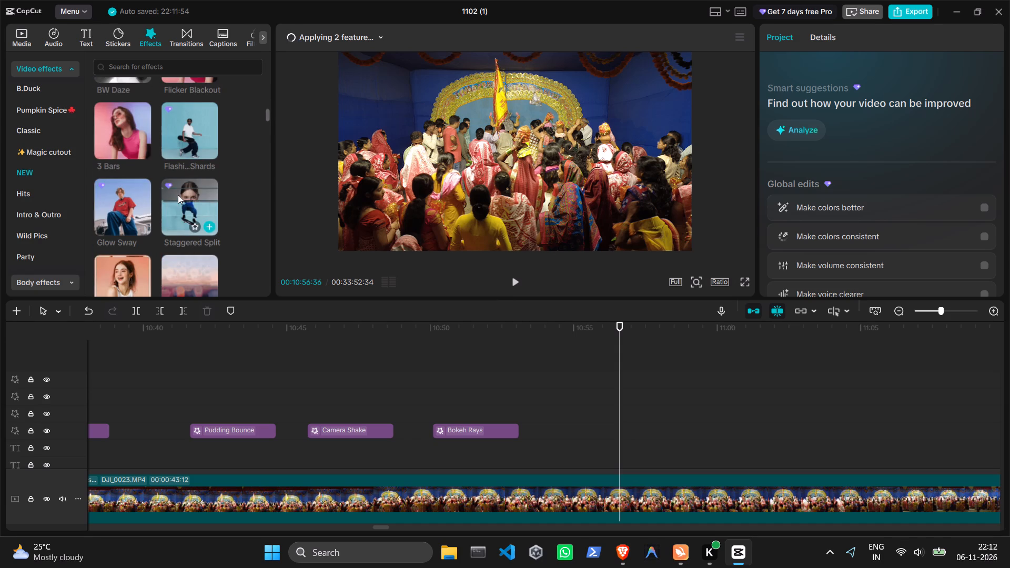
{"action": "left_click", "coordinate": [139, 224]}
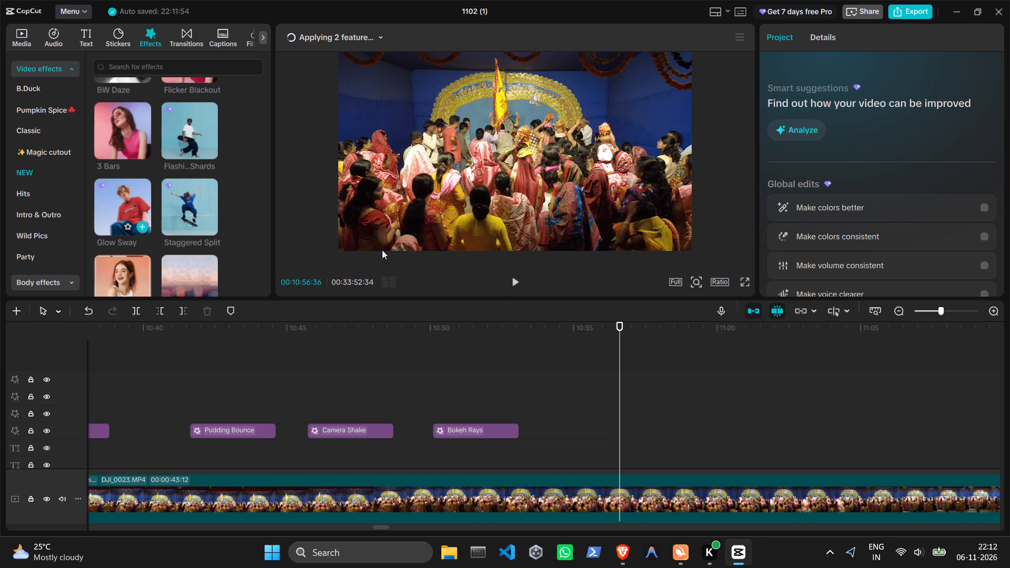
Play through the Glow Sway effect and pause after it at 00:11:07:36.
{"action": "left_click", "coordinate": [512, 285]}
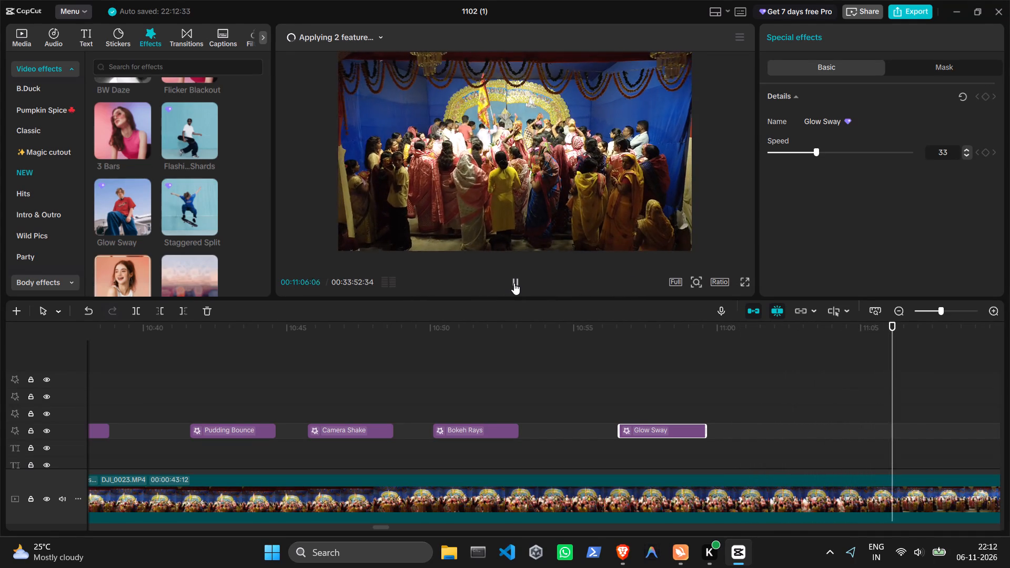
{"action": "left_click", "coordinate": [514, 283]}
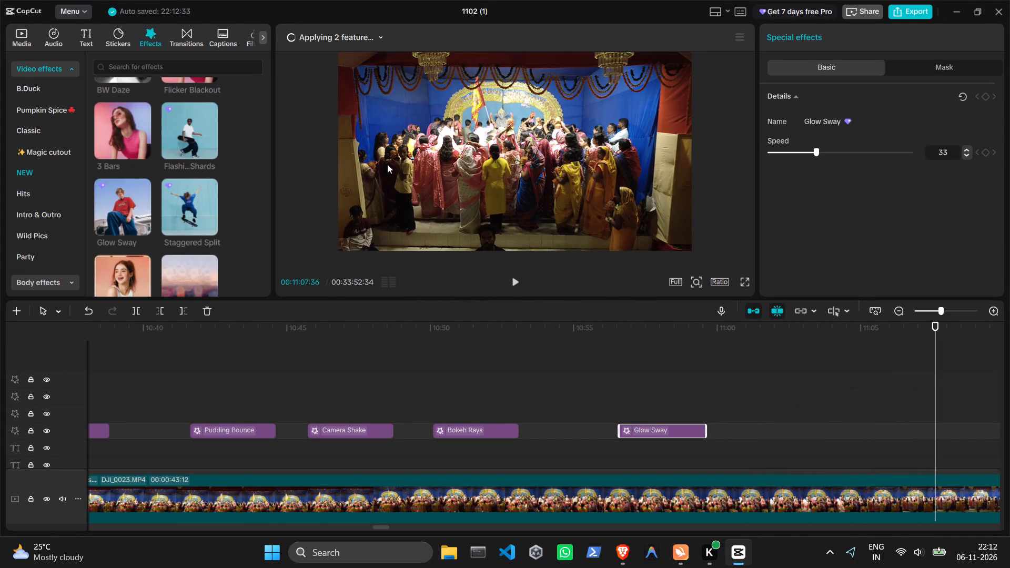
Check the processing progress of Optical flow and Stabilize on DJI_0023.MP4.
{"action": "left_click", "coordinate": [358, 40]}
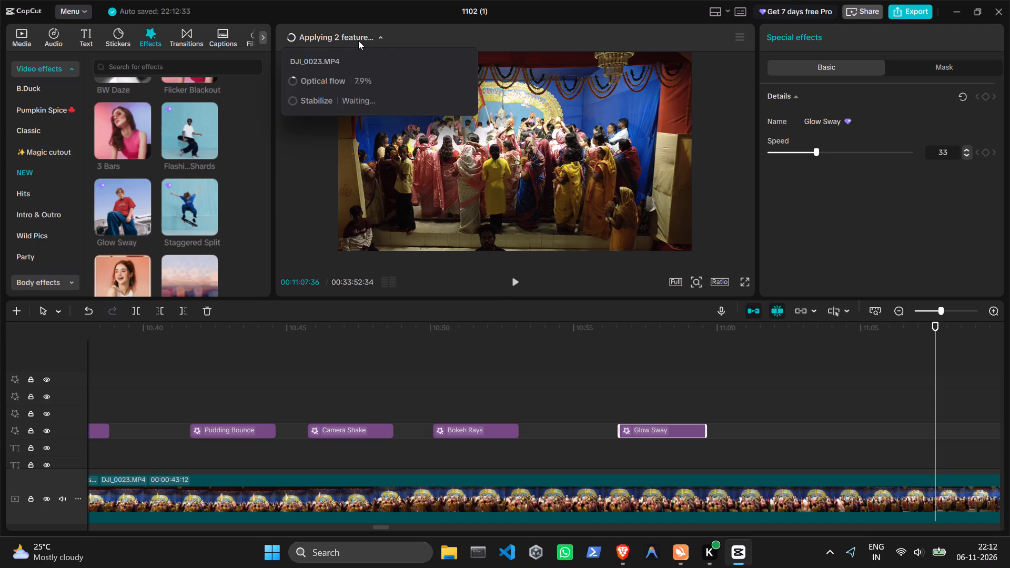
{"action": "left_click", "coordinate": [358, 40]}
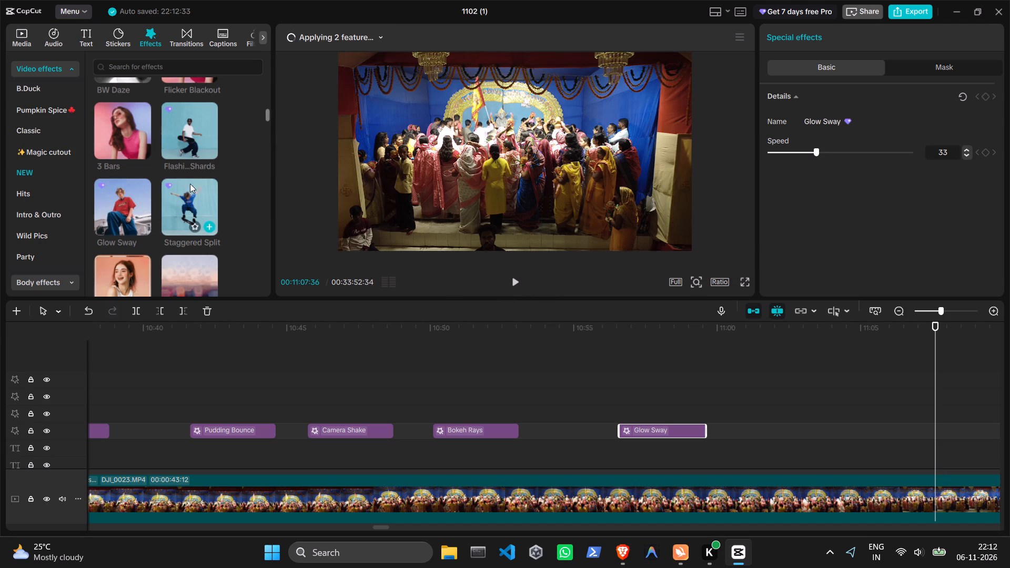
Add the Motion Focus effect from the NEW video effects at 00:11:04:59.
{"action": "left_click", "coordinate": [514, 279]}
{"action": "left_click", "coordinate": [514, 279]}
{"action": "scroll", "coordinate": [174, 201], "scroll_direction": "down", "scroll_amount": 1}
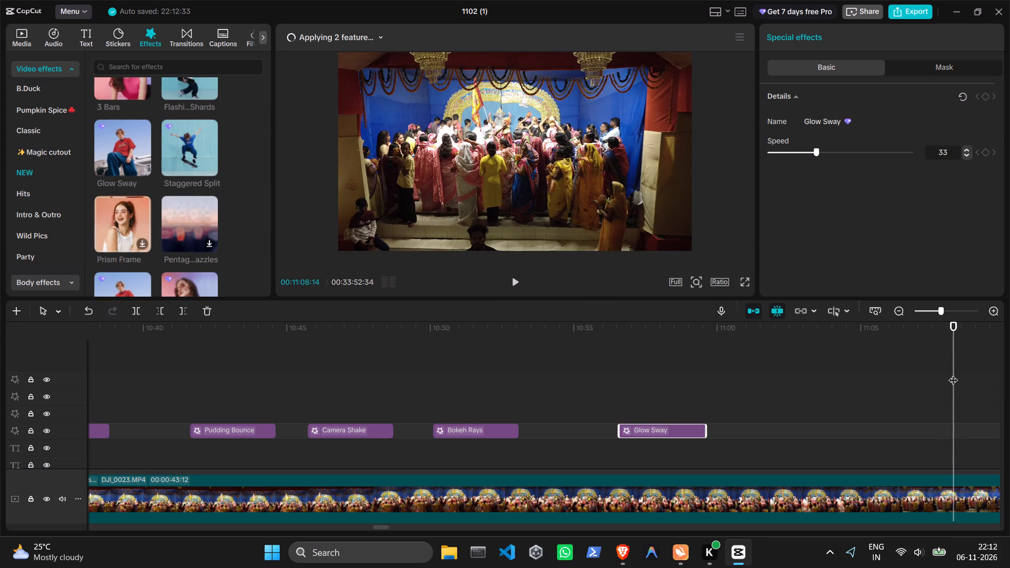
{"action": "left_click_drag", "start_coordinate": [953, 373], "coordinate": [876, 376]}
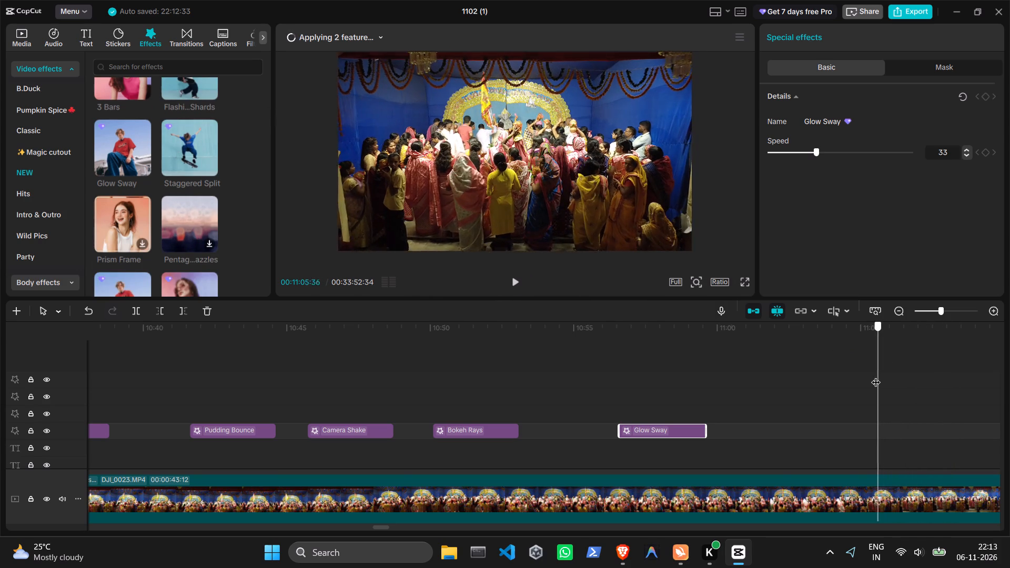
{"action": "left_click_drag", "start_coordinate": [876, 376], "coordinate": [860, 378]}
{"action": "scroll", "coordinate": [187, 204], "scroll_direction": "down", "scroll_amount": 1}
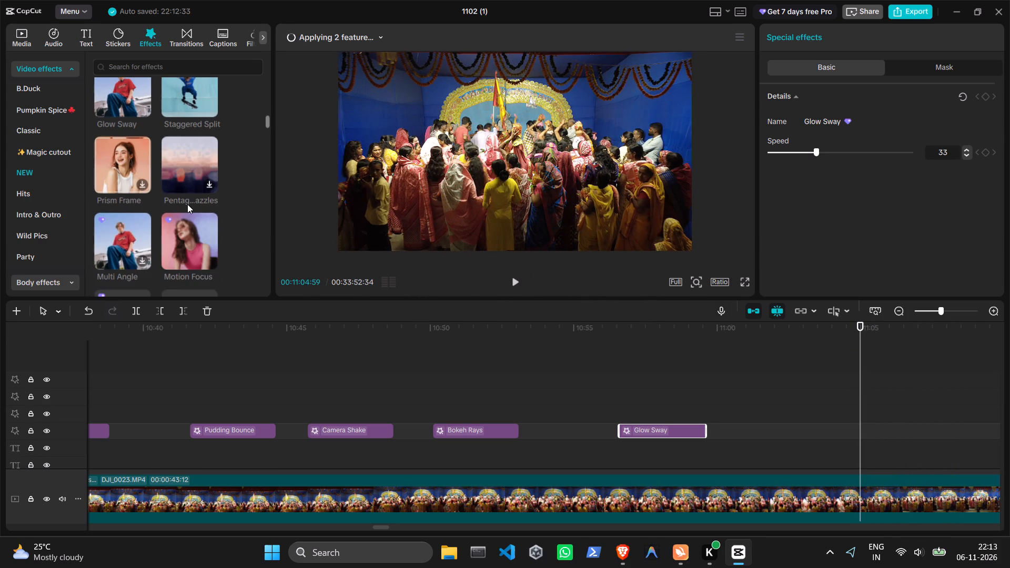
{"action": "scroll", "coordinate": [187, 204], "scroll_direction": "down", "scroll_amount": 2}
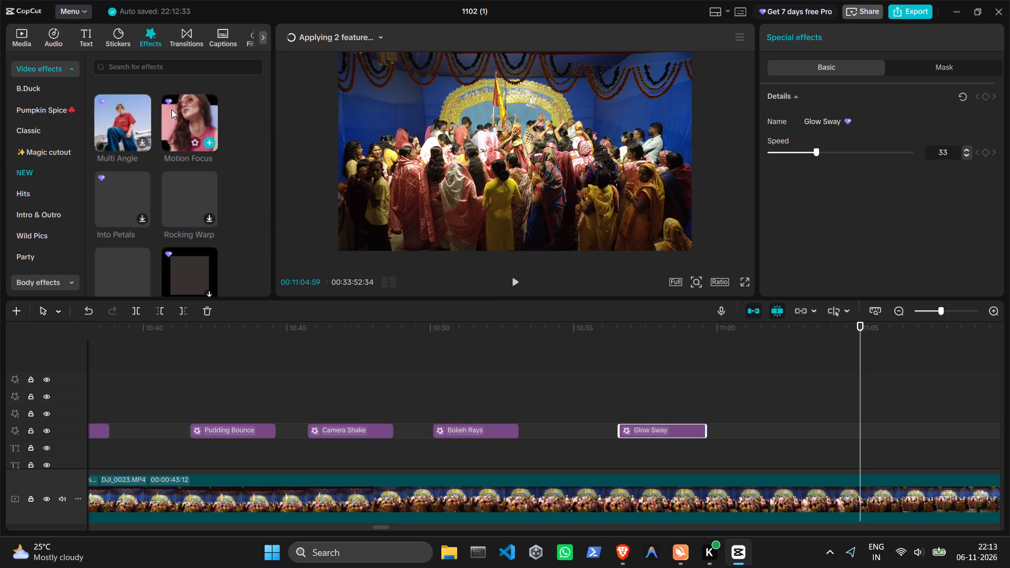
{"action": "left_click", "coordinate": [207, 146]}
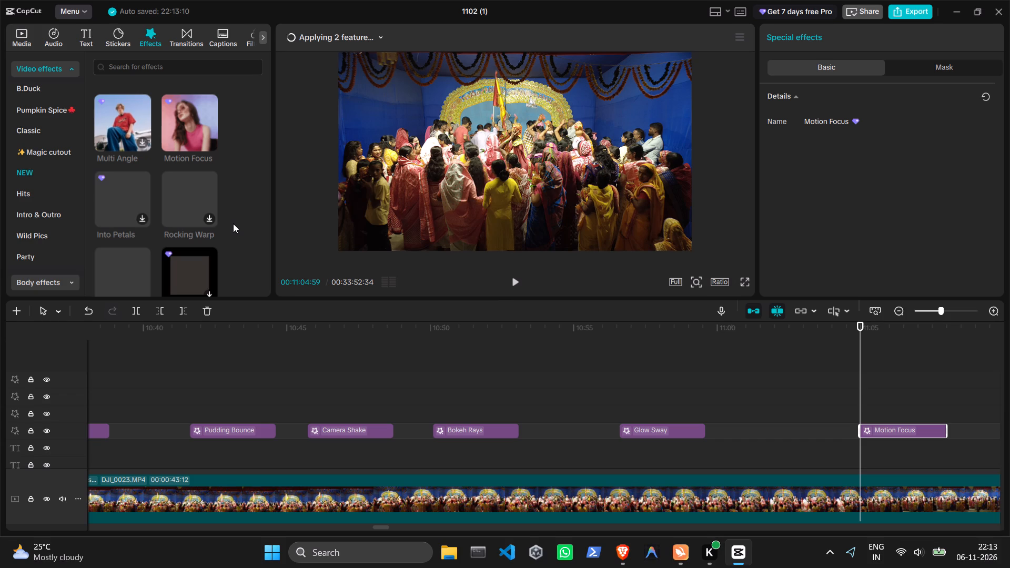
Play the Motion Focus effect, replay it from 00:11:03:46 at the same preview quality, and pause after it at 00:11:11:53.
{"action": "left_click", "coordinate": [513, 282]}
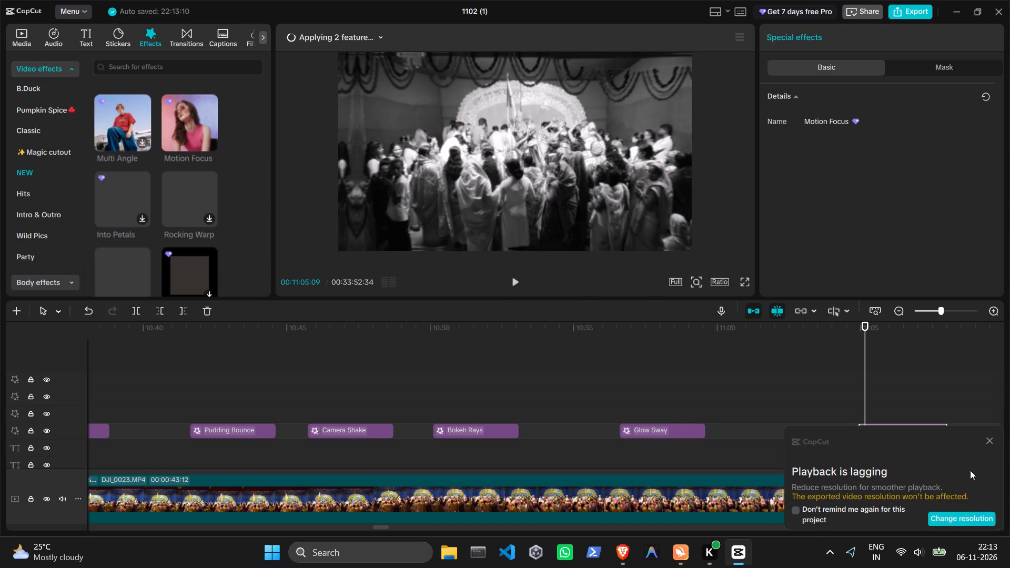
{"action": "left_click", "coordinate": [974, 522]}
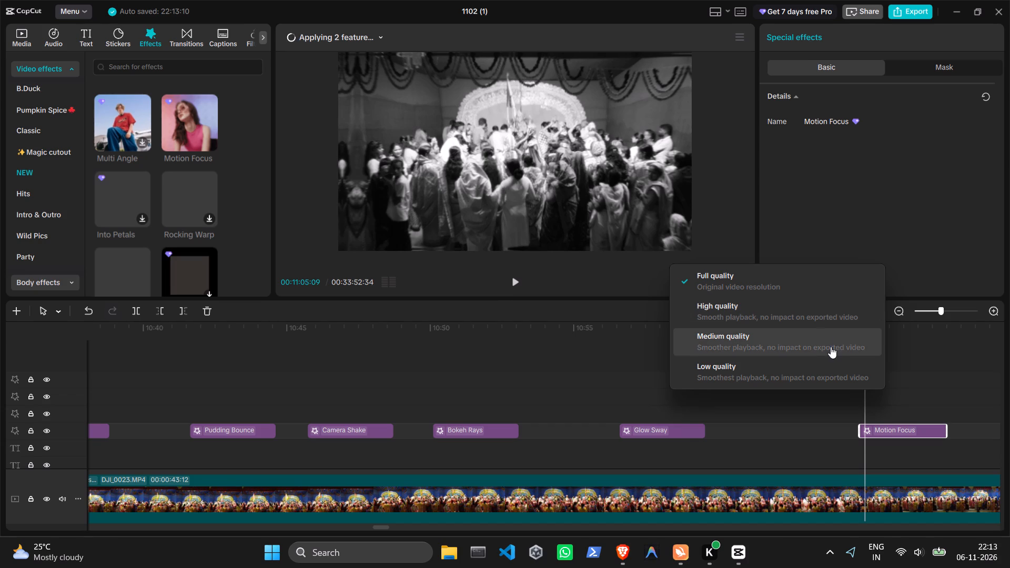
{"action": "left_click", "coordinate": [905, 261]}
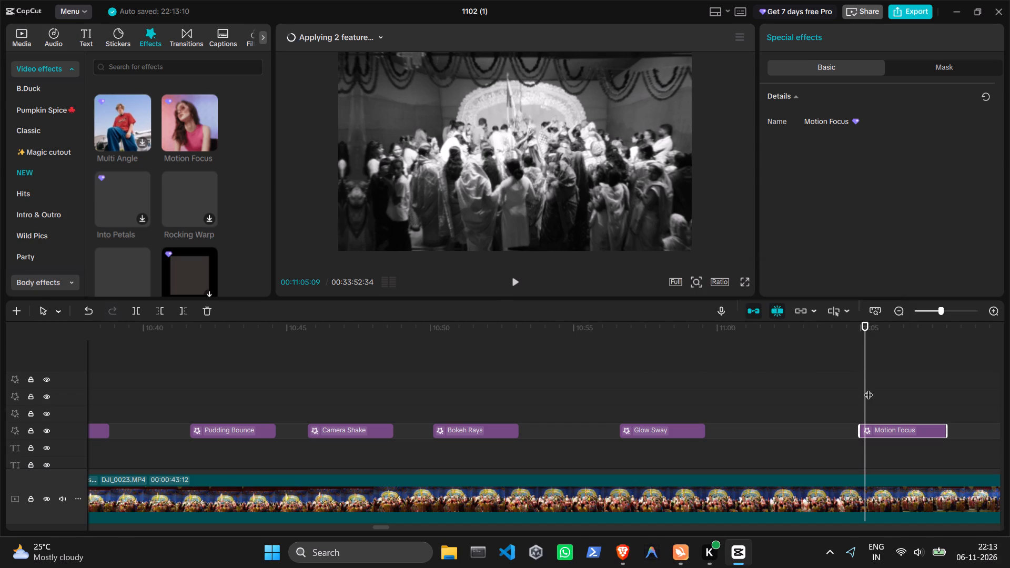
{"action": "left_click_drag", "start_coordinate": [864, 388], "coordinate": [825, 392]}
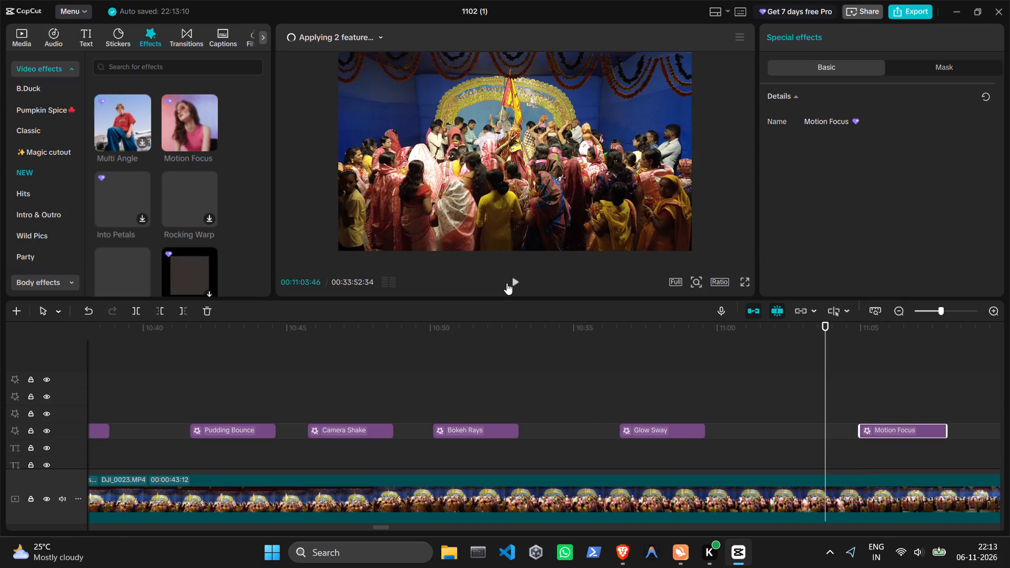
{"action": "left_click", "coordinate": [507, 283]}
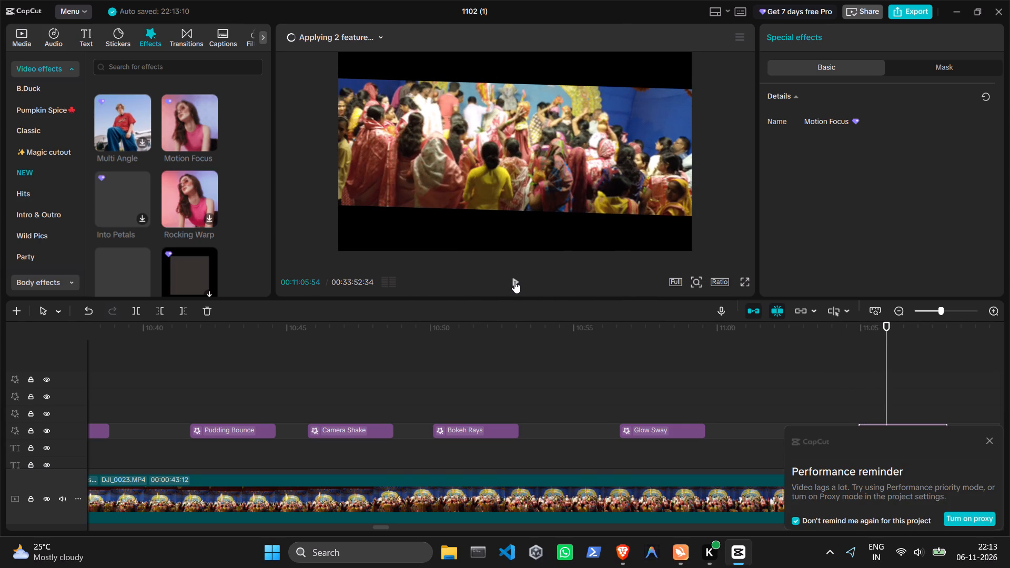
{"action": "left_click", "coordinate": [514, 281]}
{"action": "left_click", "coordinate": [514, 281]}
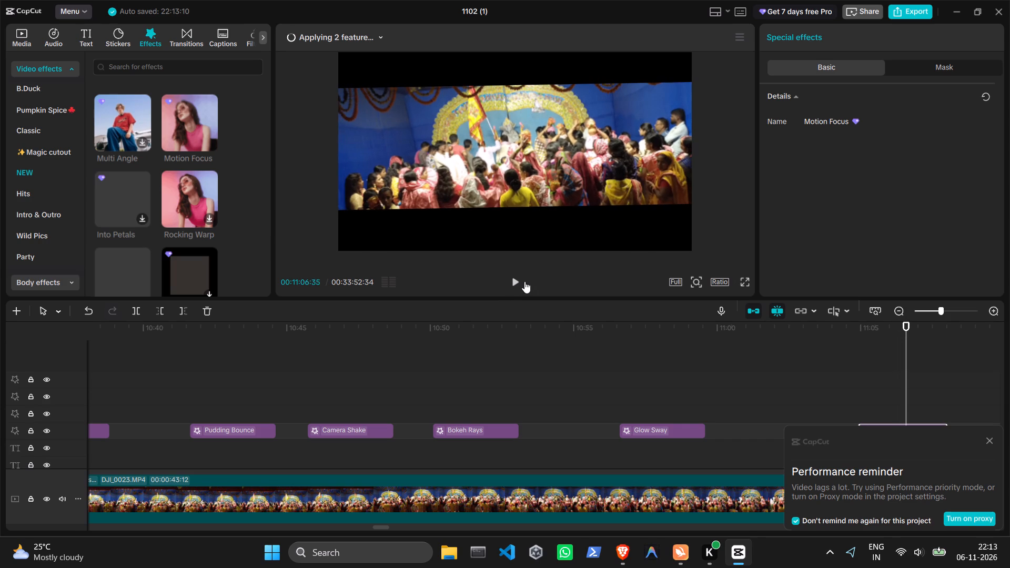
{"action": "left_click", "coordinate": [991, 439]}
{"action": "left_click", "coordinate": [520, 287]}
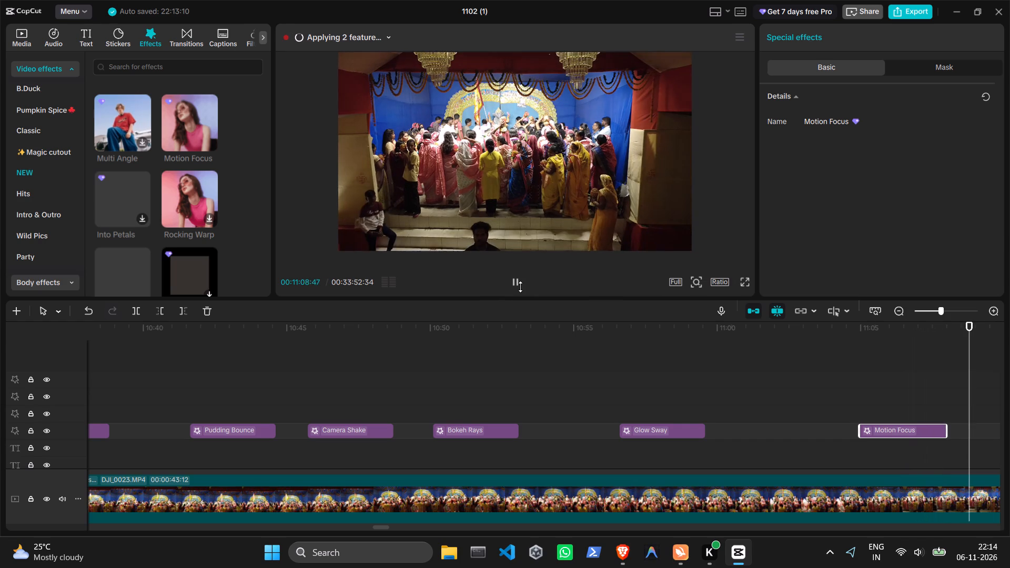
{"action": "left_click", "coordinate": [515, 281]}
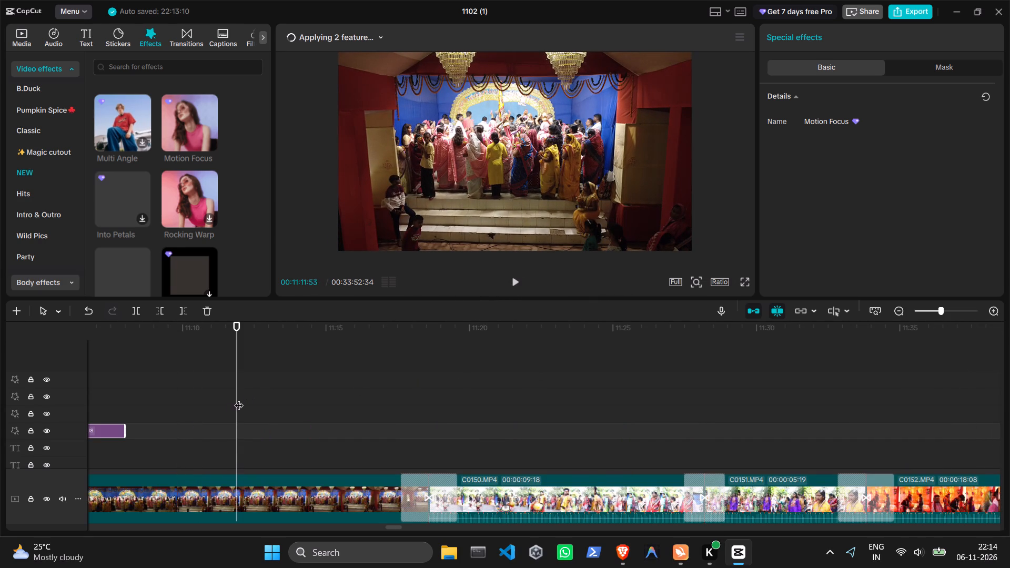
Return the playhead to 00:11:03:16, just before the Motion Focus effect.
{"action": "left_click_drag", "start_coordinate": [235, 402], "coordinate": [63, 416]}
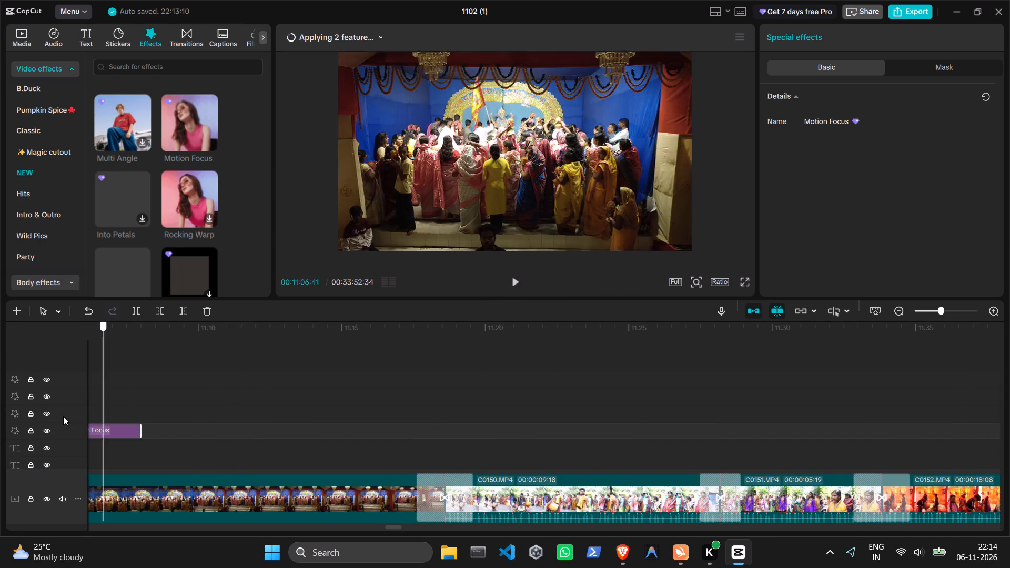
{"action": "left_click_drag", "start_coordinate": [63, 416], "coordinate": [339, 449]}
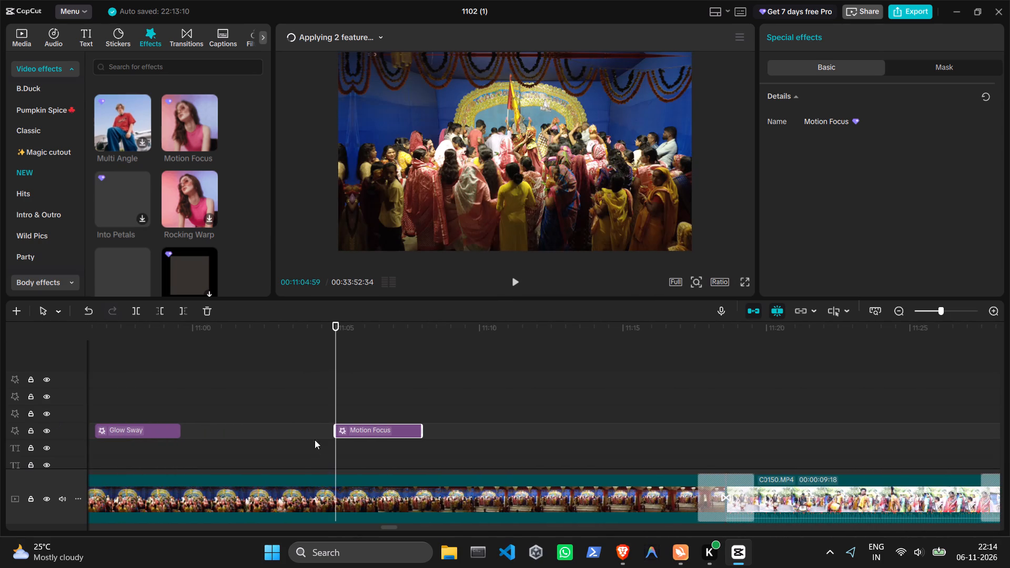
{"action": "left_click", "coordinate": [286, 380]}
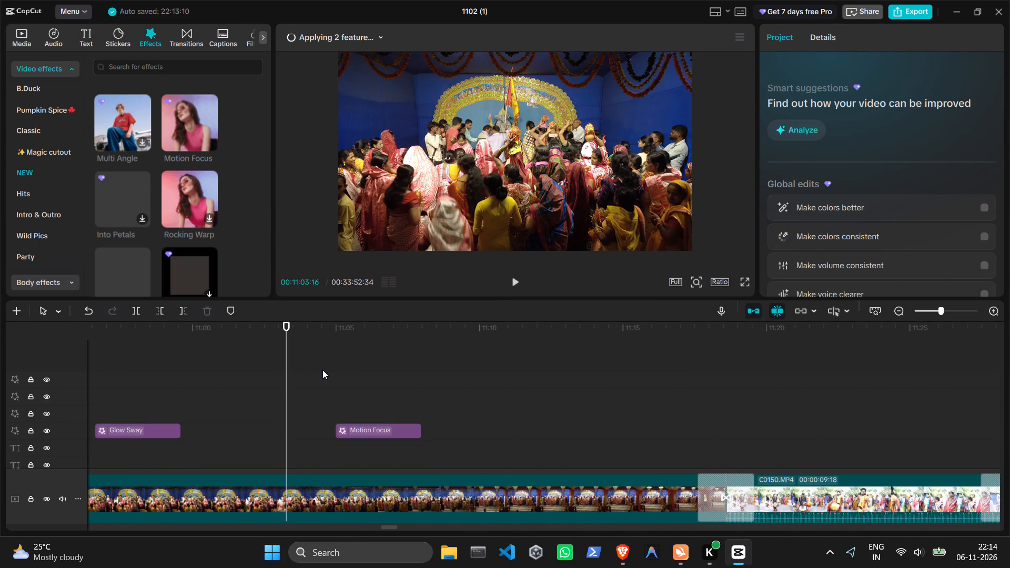
Restart the Windows graphics driver.
{"action": "key", "text": "ctrl+shift+super+b"}
{"action": "key", "text": "ctrl+shift+super+b"}
{"action": "key", "text": "ctrl+shift+super+b"}
Check the hidden background apps and the Turbo VPN connection, then return to CapCut.
{"action": "left_click", "coordinate": [825, 556]}
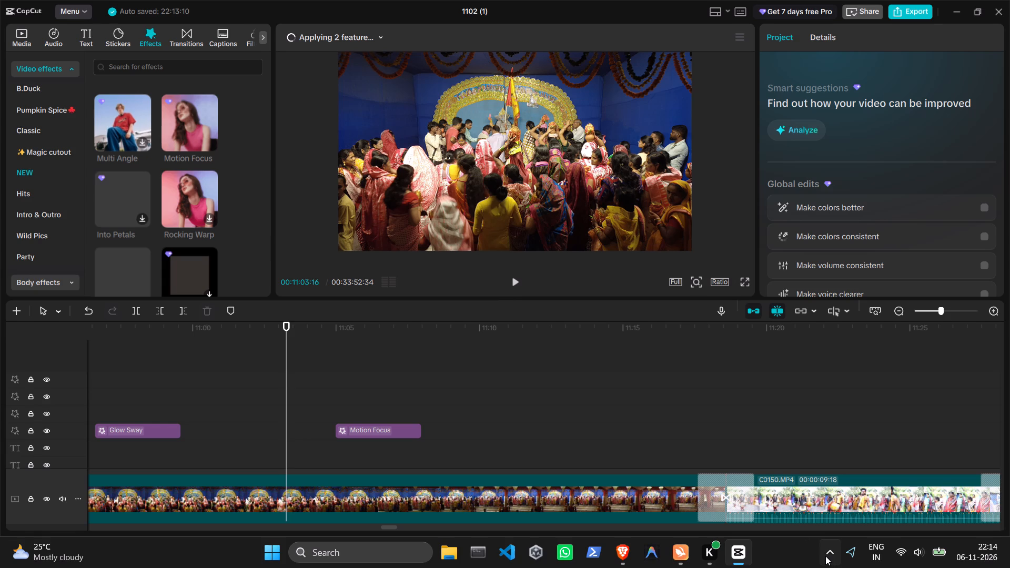
{"action": "left_click", "coordinate": [822, 554]}
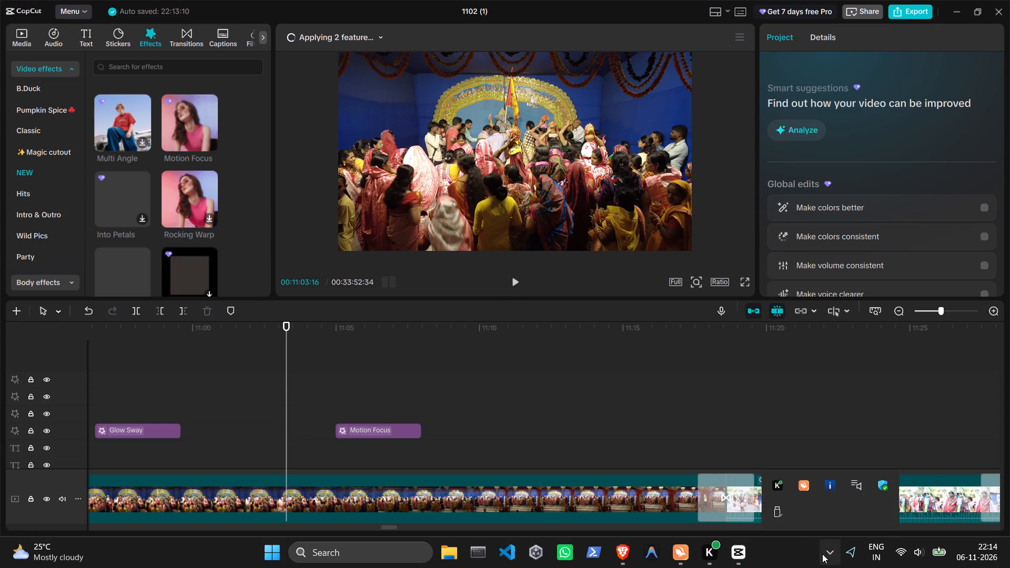
{"action": "left_click", "coordinate": [690, 562]}
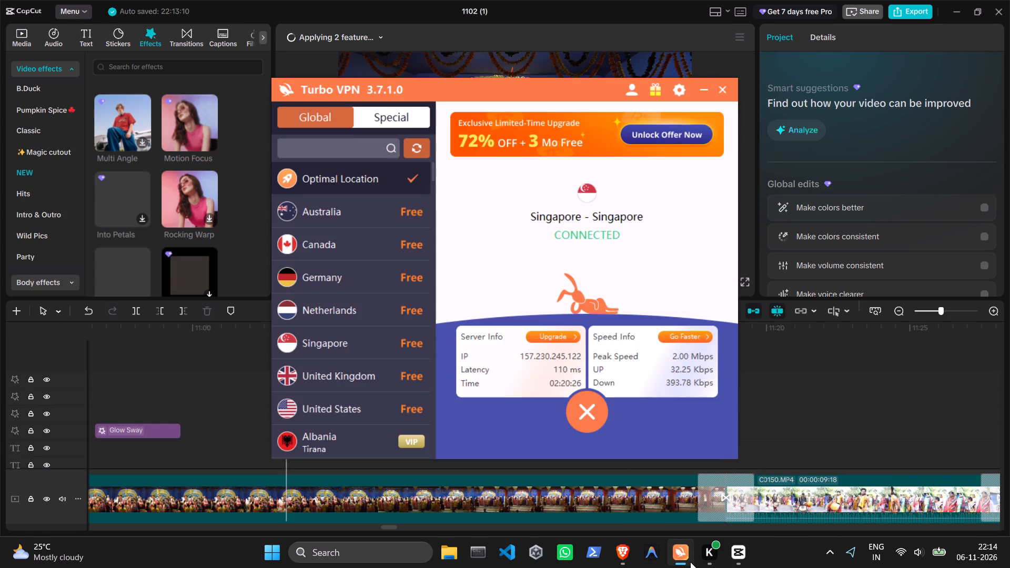
{"action": "left_click", "coordinate": [690, 562]}
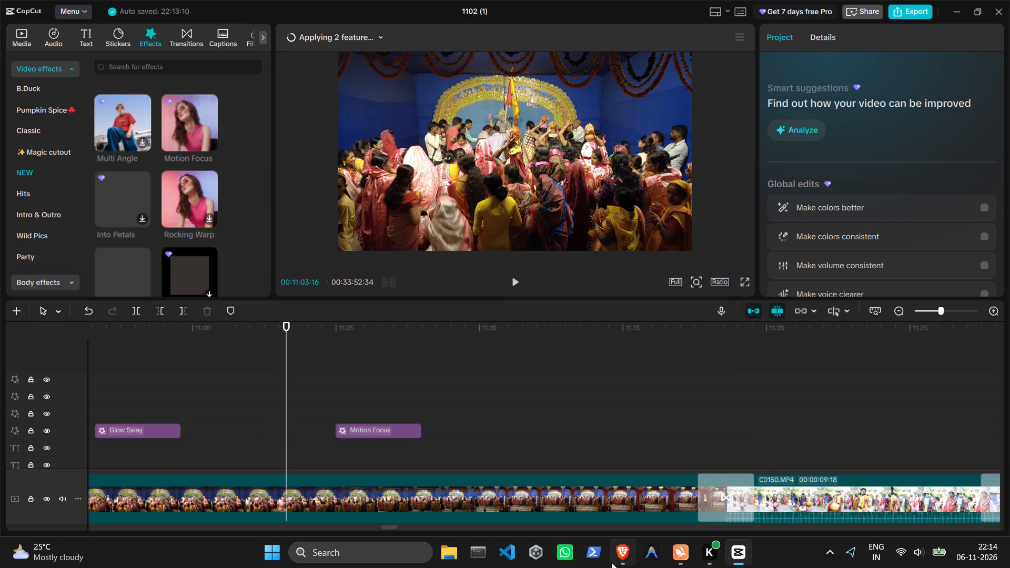
Switch to the Brave browser and close its window.
{"action": "left_click", "coordinate": [611, 562]}
{"action": "left_click", "coordinate": [992, 0]}
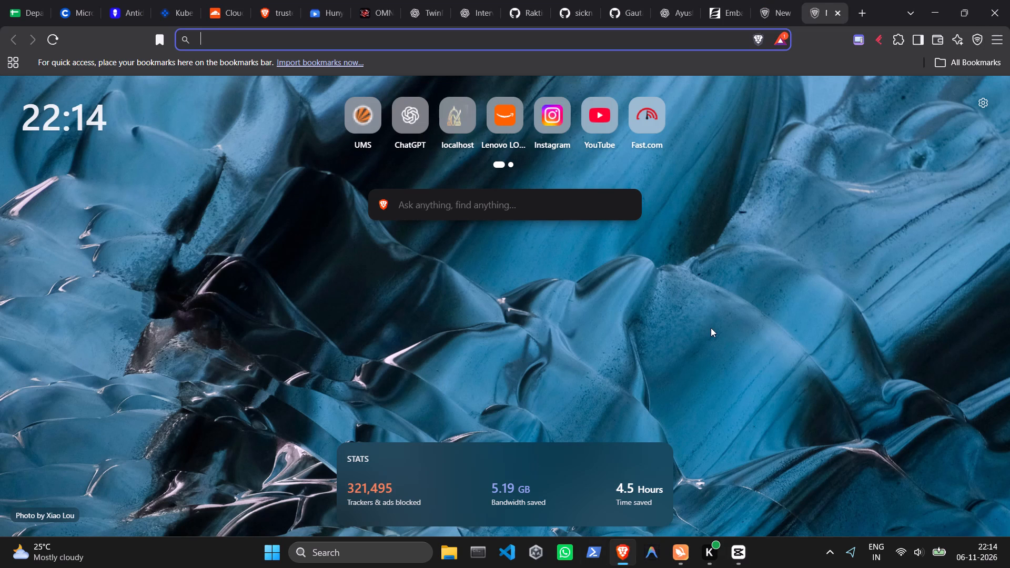
Back in CapCut, play through the Motion Focus effect, replay it from after Glow Sway, and pause at 00:11:09:10.
{"action": "left_click", "coordinate": [519, 280]}
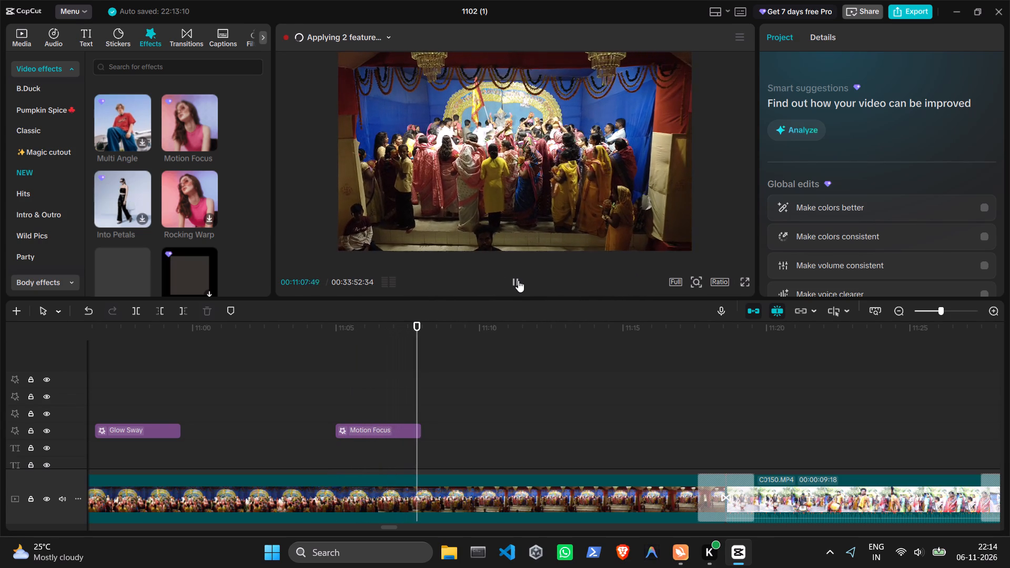
{"action": "left_click", "coordinate": [518, 280]}
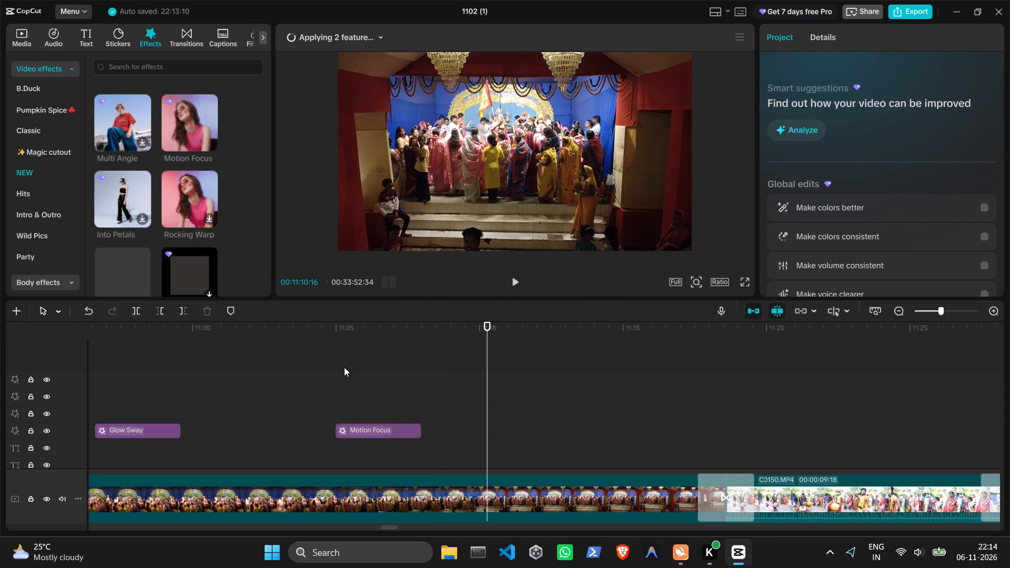
{"action": "left_click", "coordinate": [206, 431]}
{"action": "left_click", "coordinate": [509, 281]}
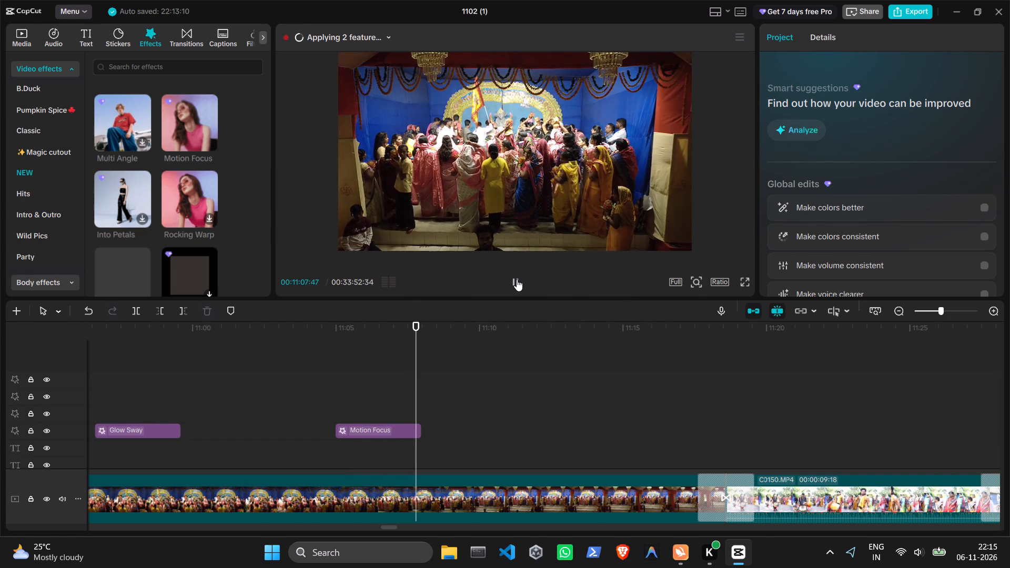
{"action": "left_click", "coordinate": [517, 279]}
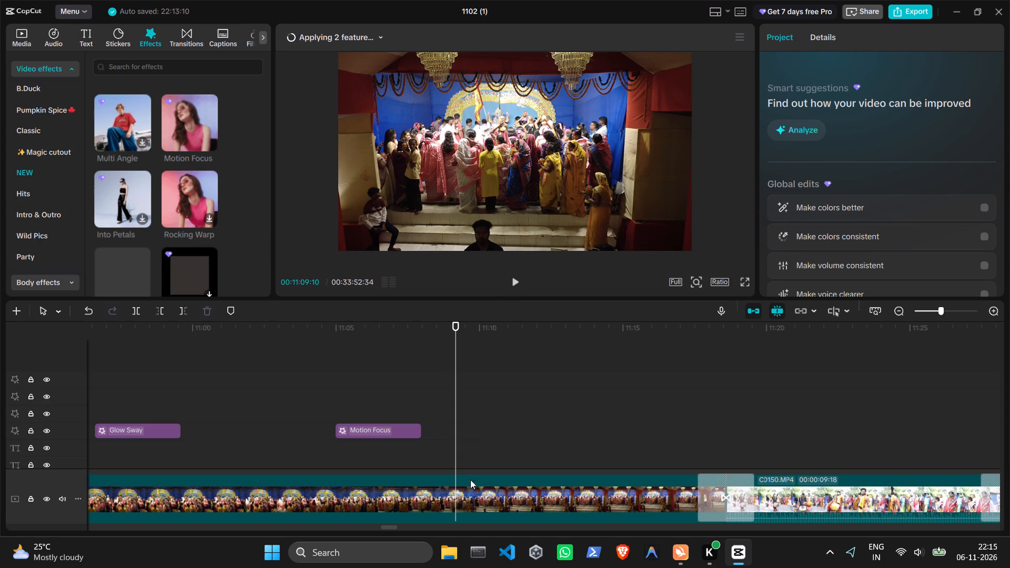
Check the processing status of Stabilize and Optical flow on the DJI_0023.MP4 clip.
{"action": "left_click", "coordinate": [597, 481]}
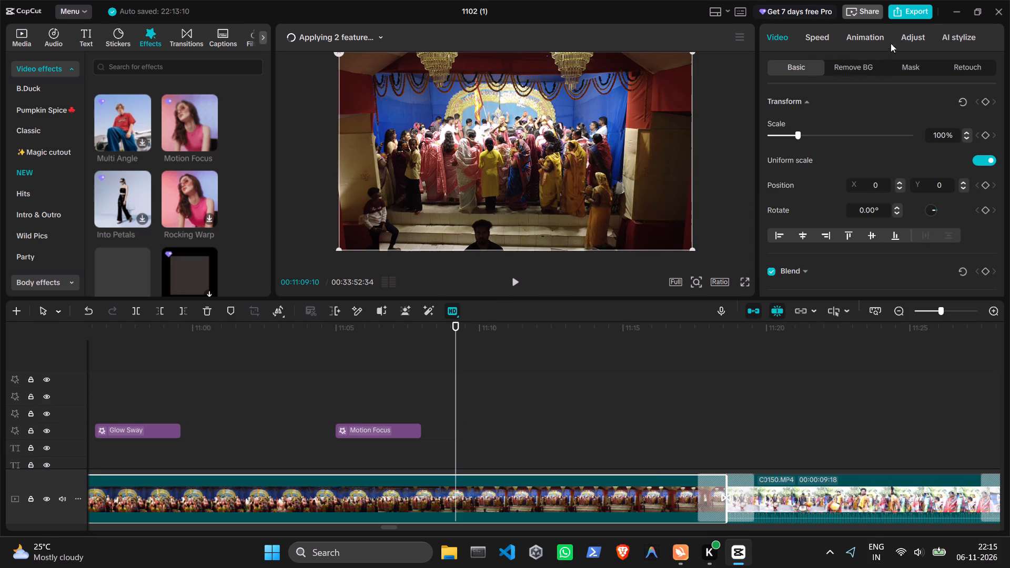
{"action": "scroll", "coordinate": [821, 268], "scroll_direction": "down", "scroll_amount": 1}
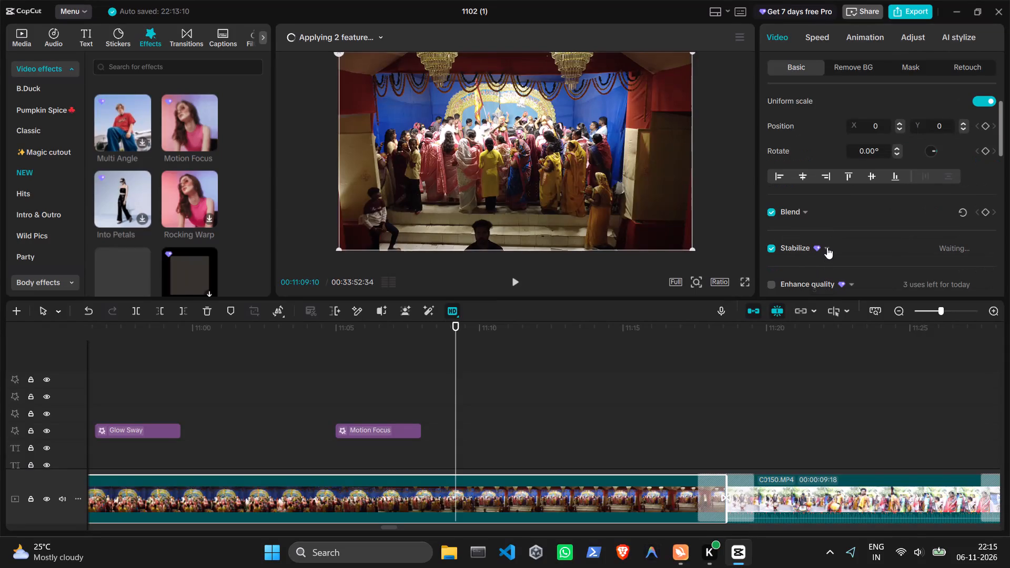
{"action": "scroll", "coordinate": [915, 239], "scroll_direction": "down", "scroll_amount": 2}
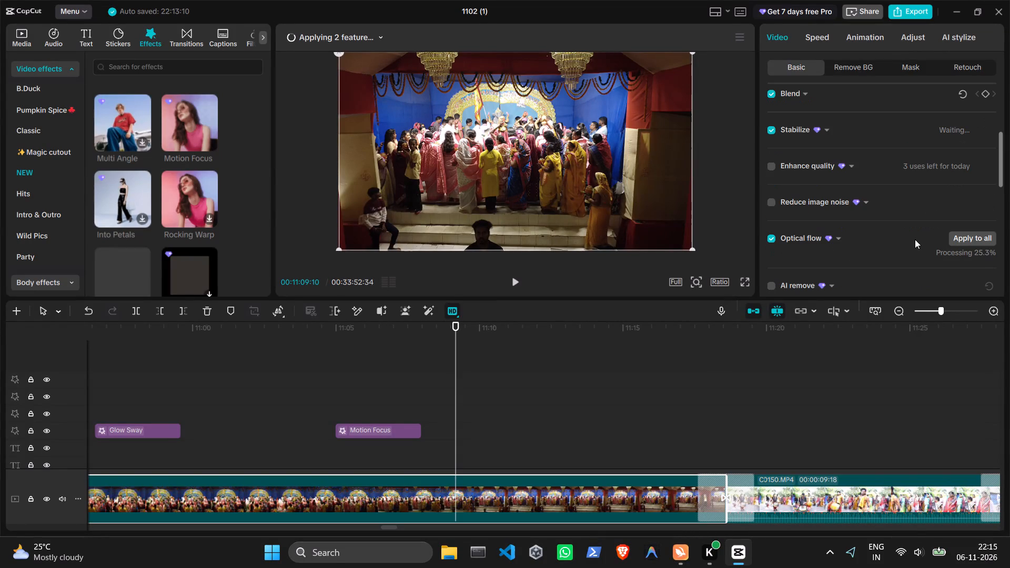
{"action": "scroll", "coordinate": [905, 240], "scroll_direction": "up", "scroll_amount": 4}
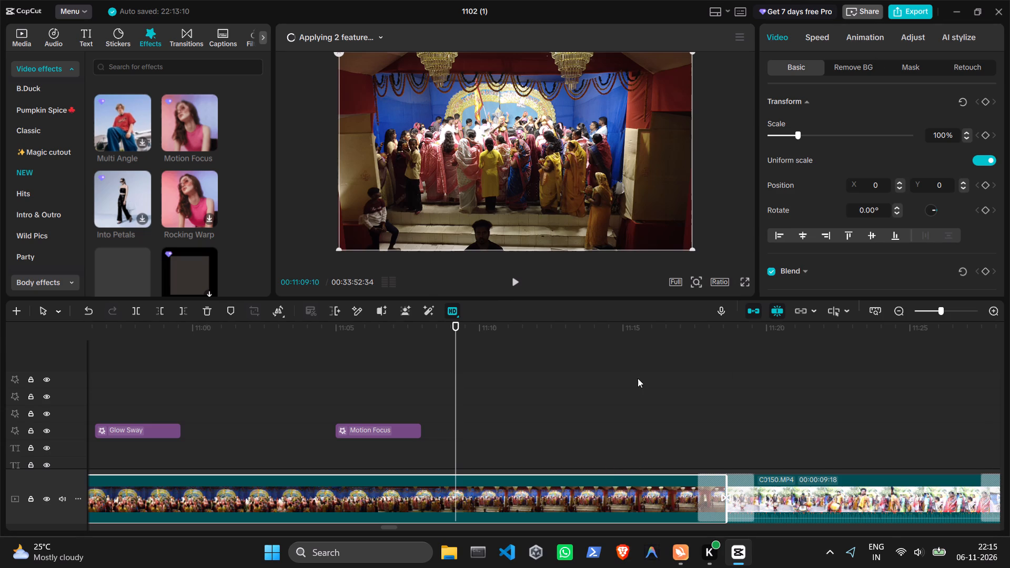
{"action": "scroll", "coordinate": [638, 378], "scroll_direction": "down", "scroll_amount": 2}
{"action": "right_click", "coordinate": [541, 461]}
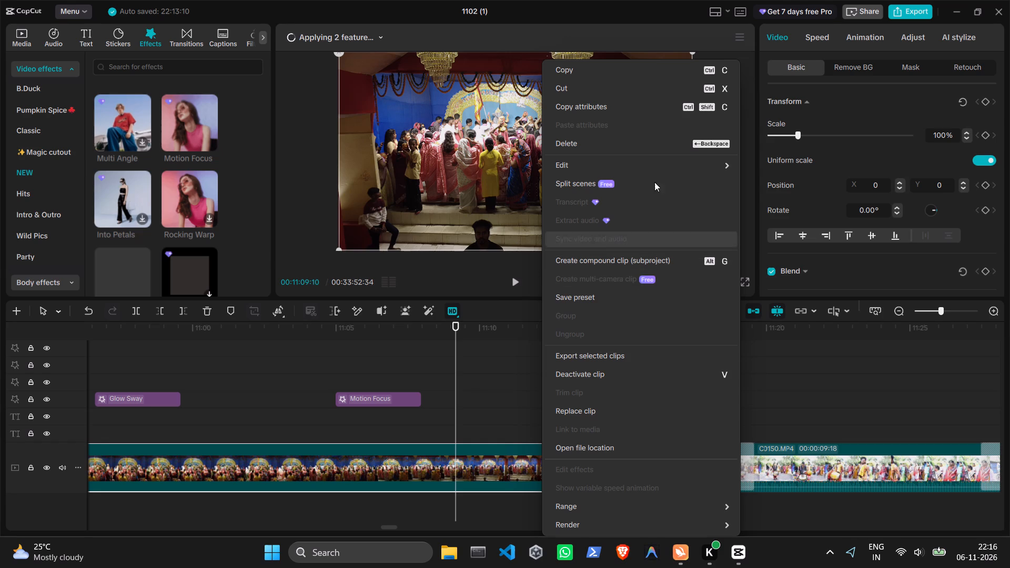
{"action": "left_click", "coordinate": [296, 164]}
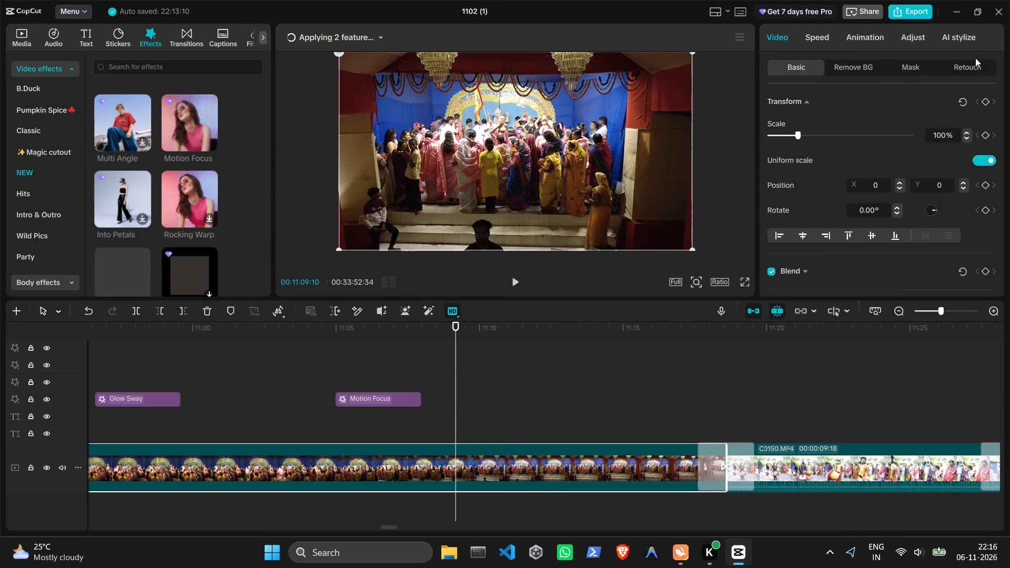
Open the Adjust settings of the DJI_0023.MP4 clip.
{"action": "left_click", "coordinate": [914, 40]}
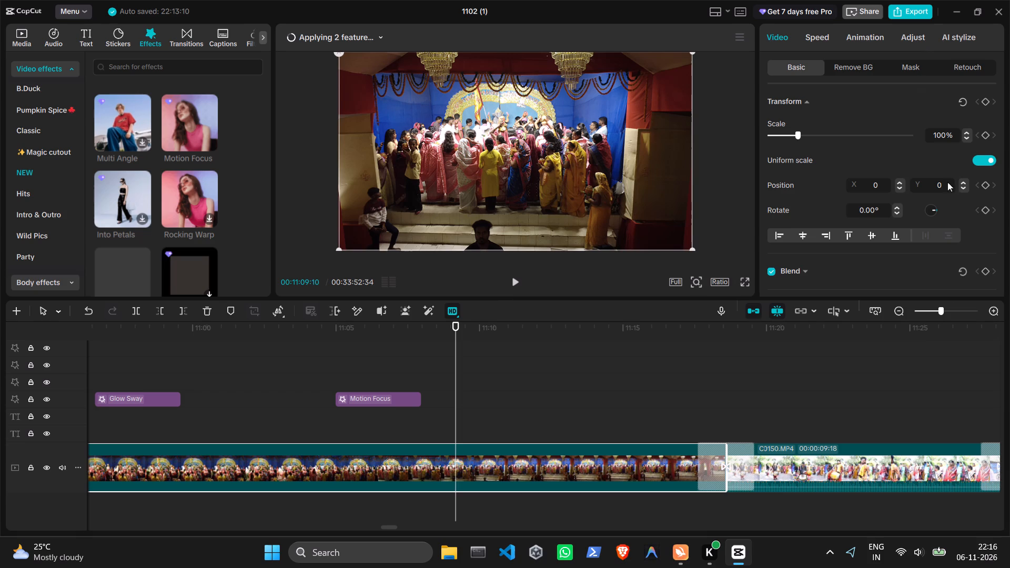
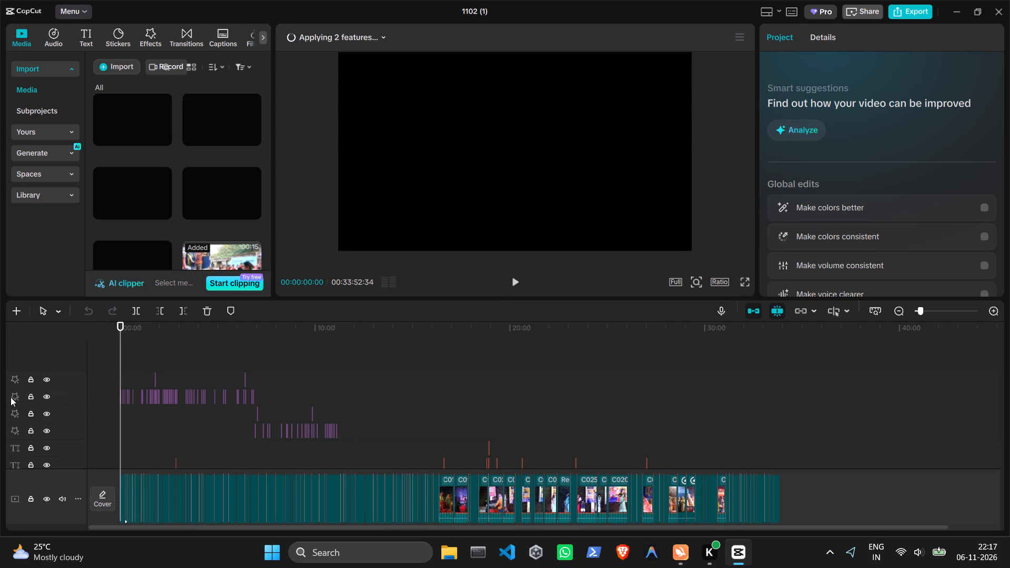
Locate the last Motion Focus effect on the timeline and place the playhead just after it, at 00:11:08:15.
{"action": "left_click_drag", "start_coordinate": [72, 394], "coordinate": [73, 406]}
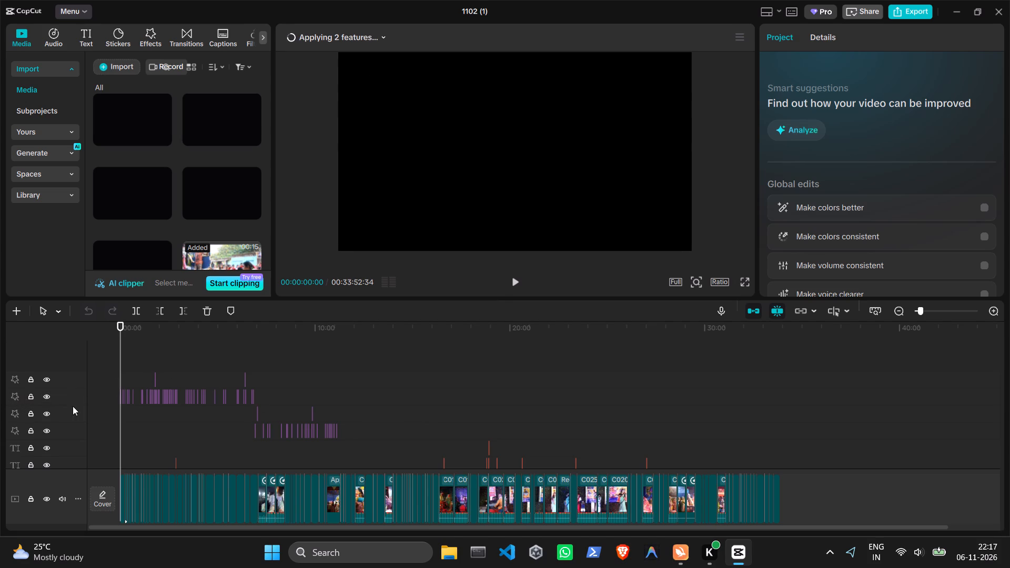
{"action": "left_click_drag", "start_coordinate": [73, 406], "coordinate": [72, 422]}
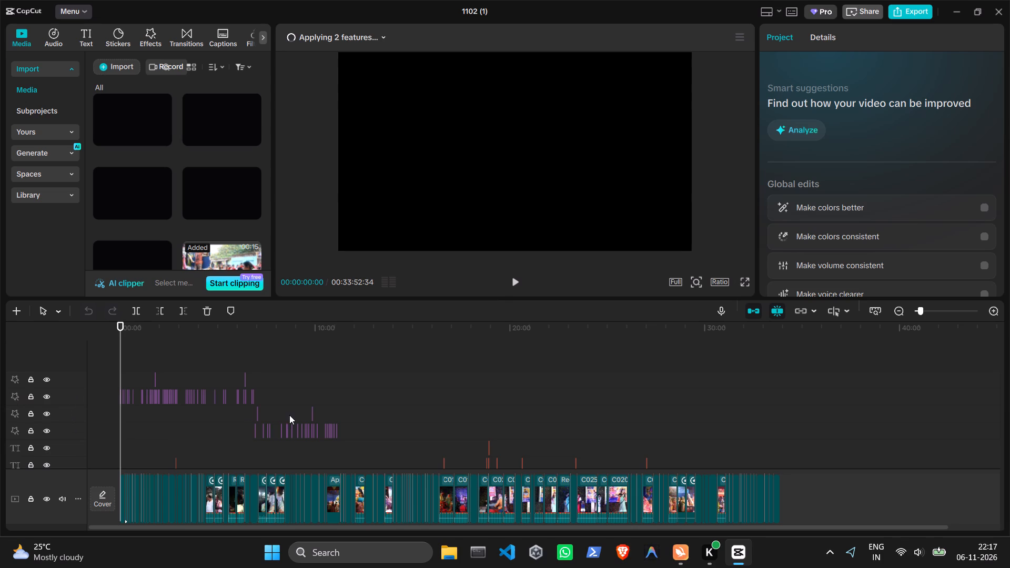
{"action": "left_click", "coordinate": [350, 428]}
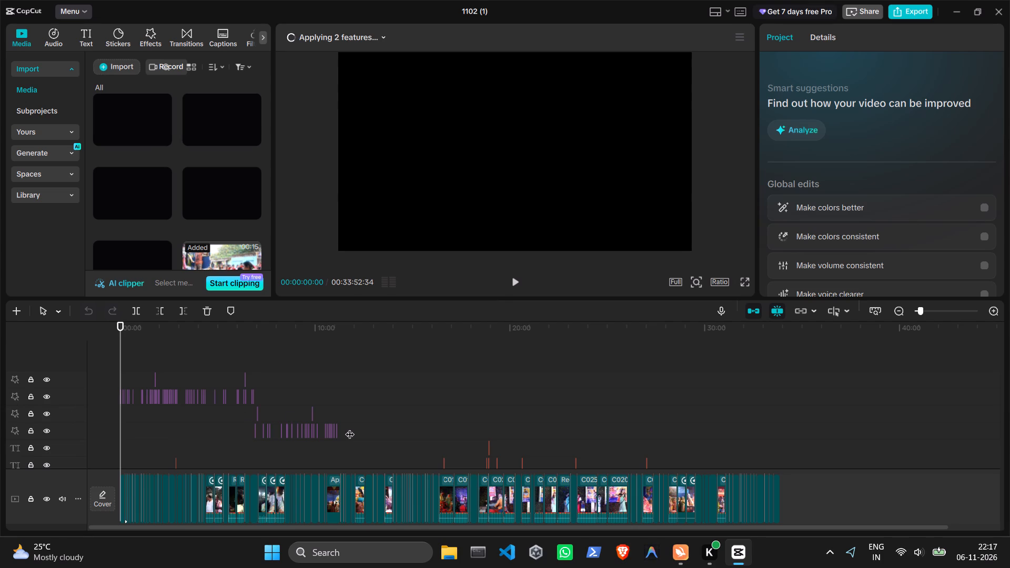
{"action": "left_click", "coordinate": [339, 432]}
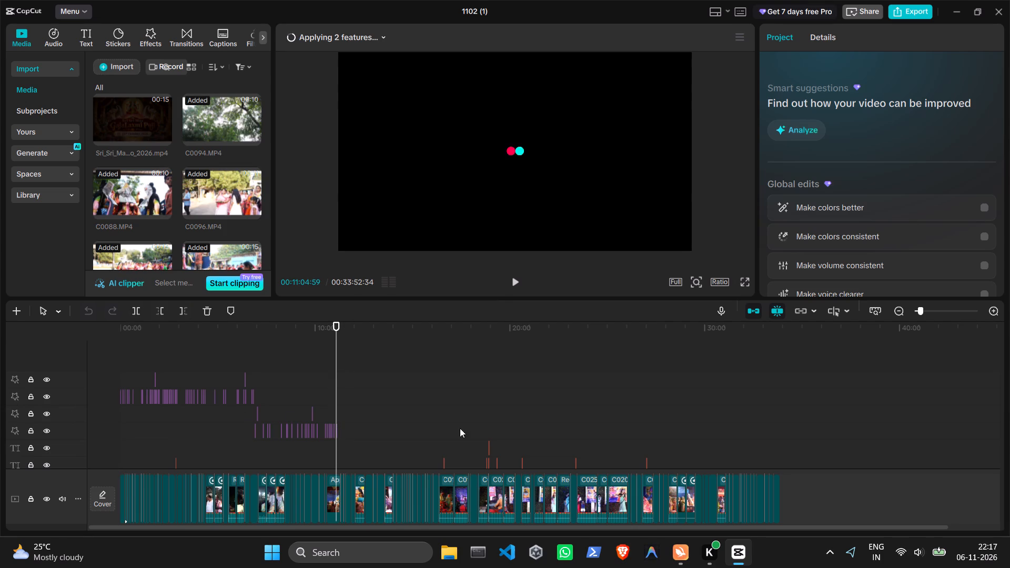
{"action": "left_click", "coordinate": [944, 311]}
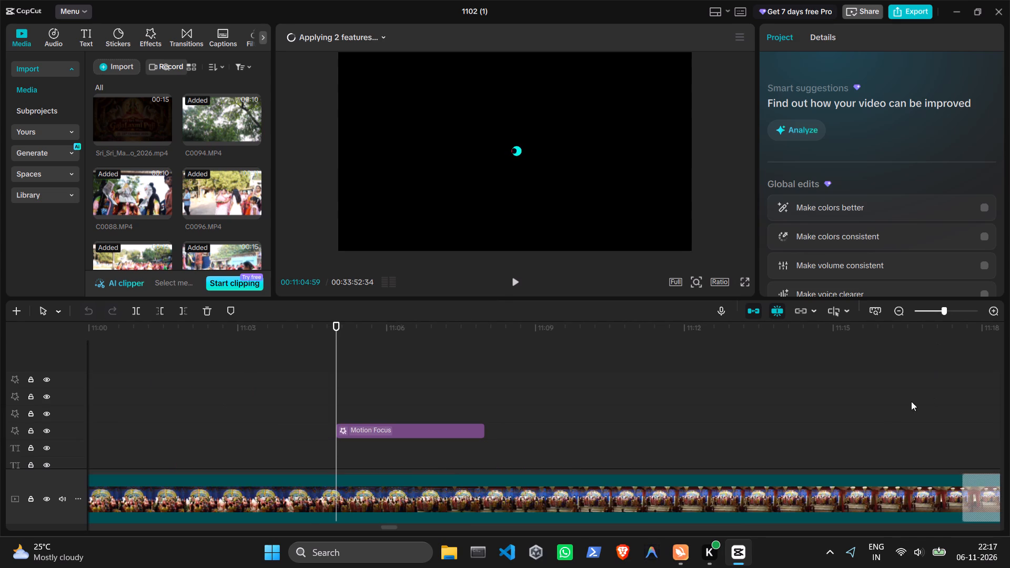
{"action": "left_click", "coordinate": [498, 434]}
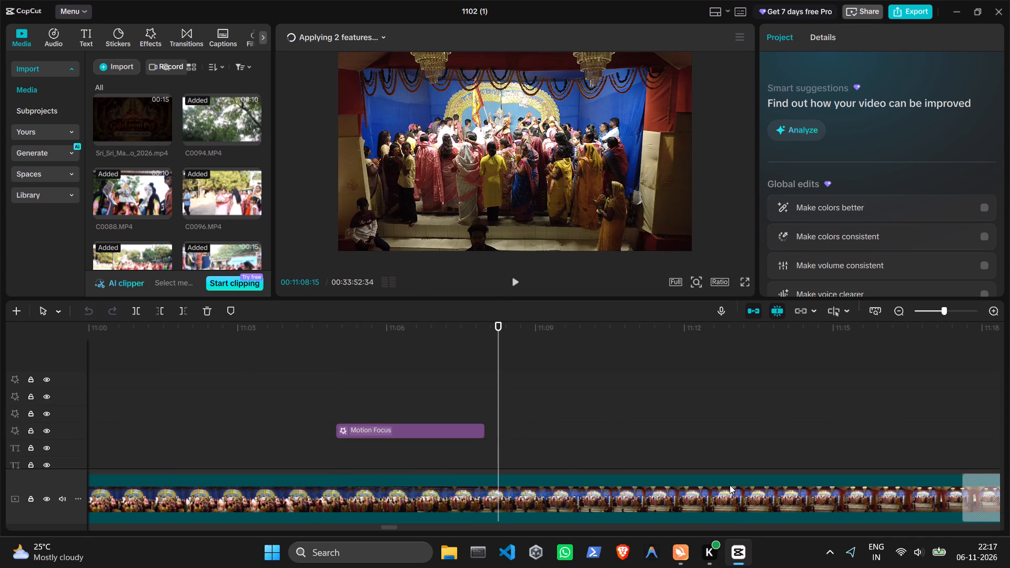
Select the main-track clip beneath the Motion Focus effect and examine its basic Adjust settings, including Auto adjust, LUT and Adjust.
{"action": "right_click", "coordinate": [694, 499]}
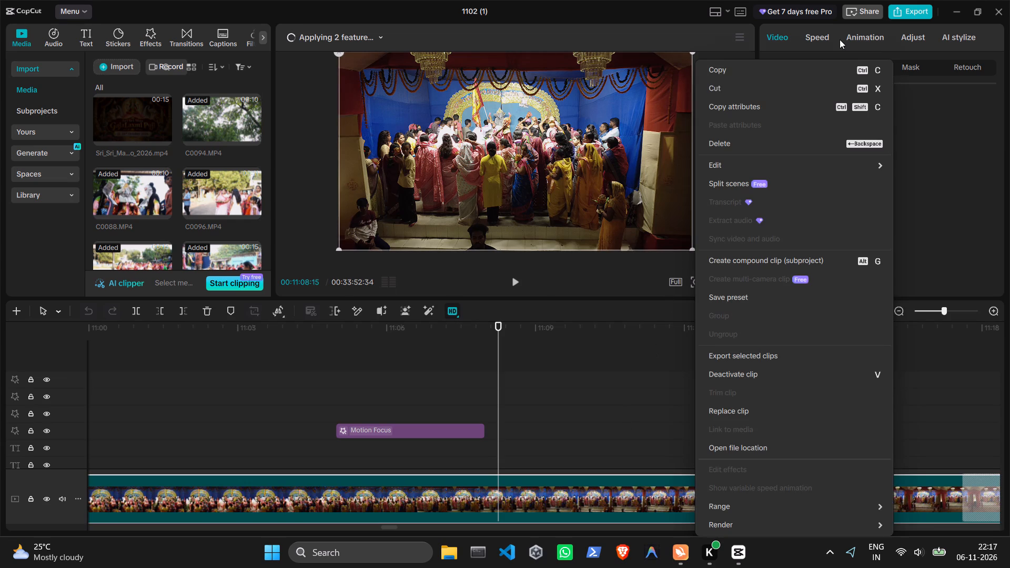
{"action": "left_click", "coordinate": [920, 34]}
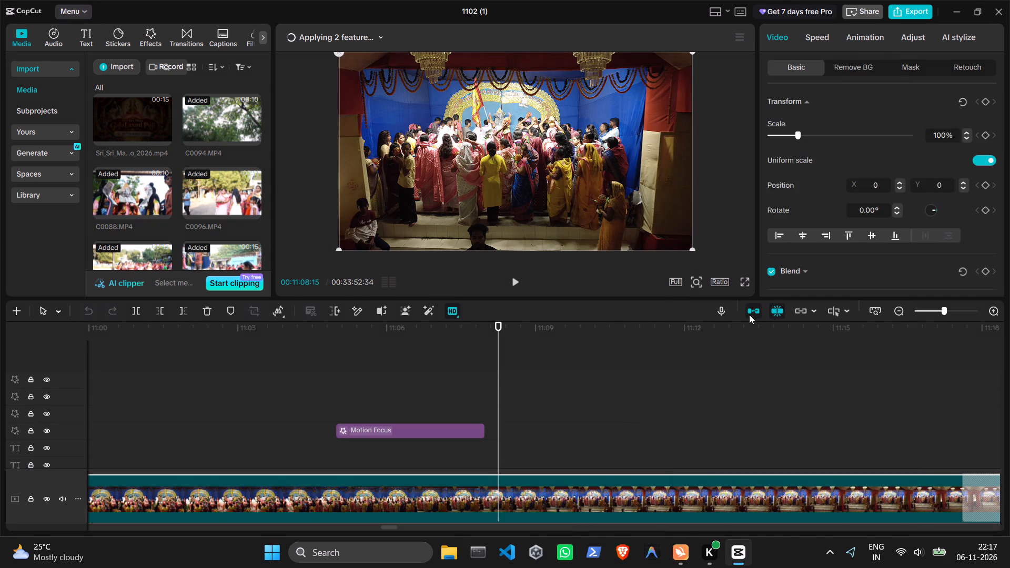
{"action": "left_click", "coordinate": [912, 41]}
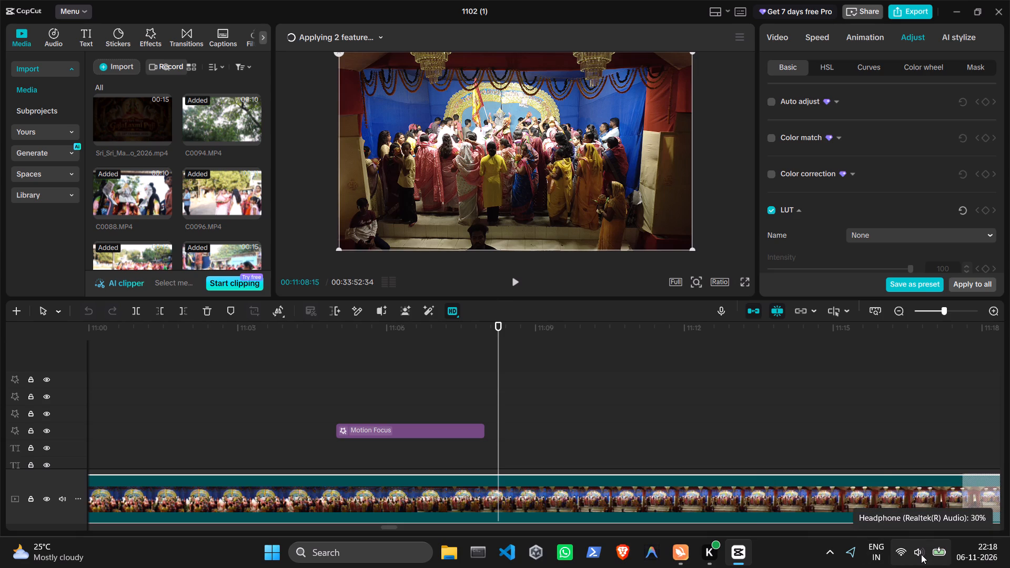
{"action": "left_click", "coordinate": [841, 98]}
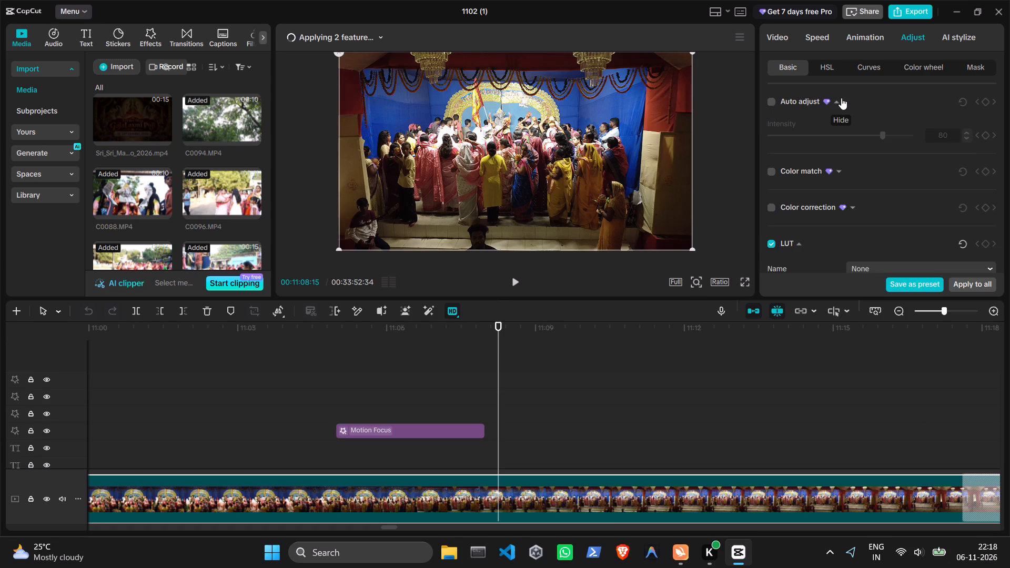
{"action": "left_click", "coordinate": [841, 98]}
{"action": "scroll", "coordinate": [813, 189], "scroll_direction": "down", "scroll_amount": 2}
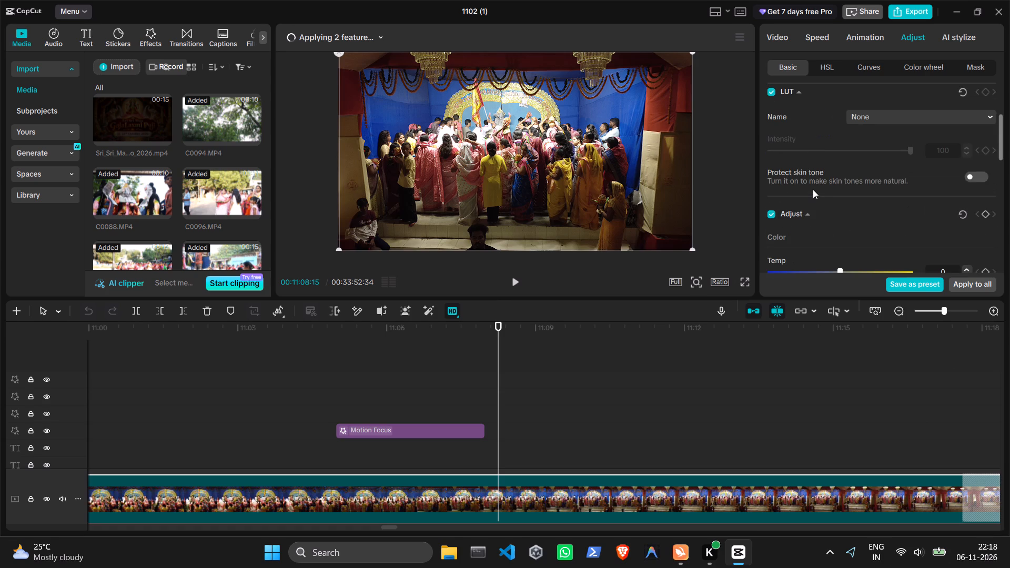
{"action": "scroll", "coordinate": [813, 190], "scroll_direction": "down", "scroll_amount": 1}
{"action": "left_click", "coordinate": [813, 159]}
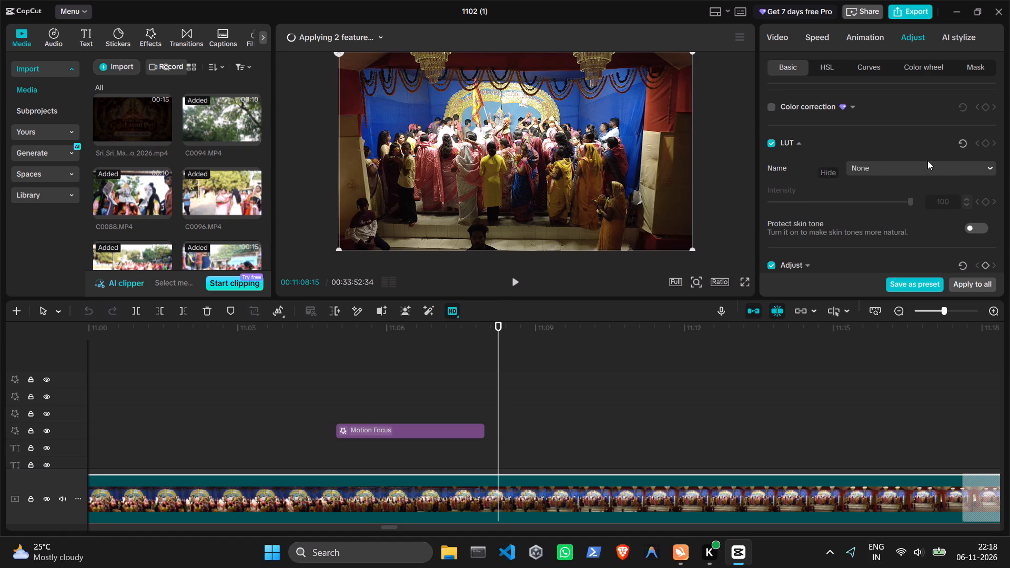
{"action": "left_click", "coordinate": [926, 163]}
{"action": "left_click", "coordinate": [923, 164]}
{"action": "left_click", "coordinate": [808, 144]}
{"action": "scroll", "coordinate": [817, 170], "scroll_direction": "down", "scroll_amount": 2}
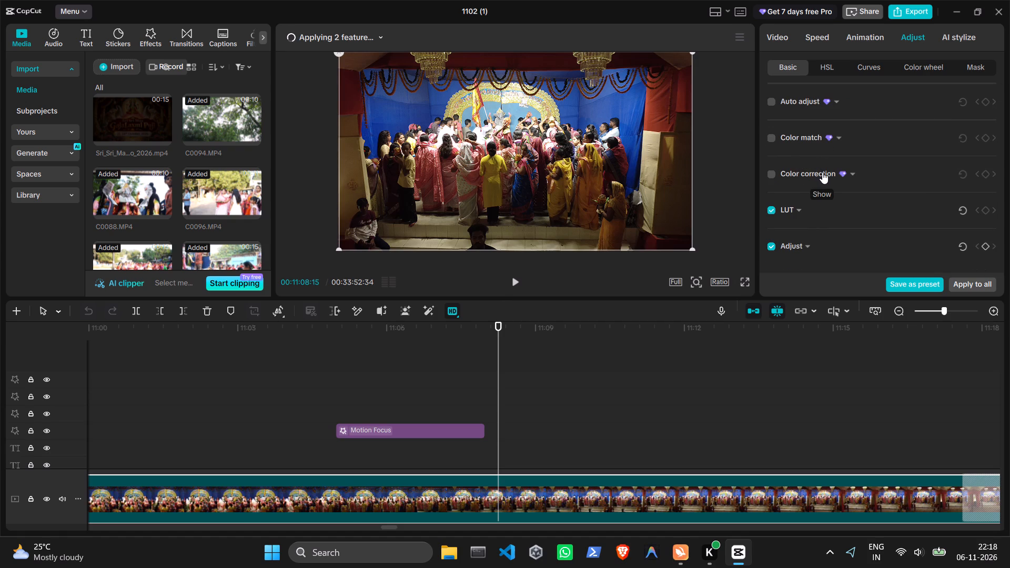
{"action": "scroll", "coordinate": [822, 172], "scroll_direction": "up", "scroll_amount": 10}
Turn off Optical flow in the selected clip's basic video settings.
{"action": "left_click", "coordinate": [815, 34]}
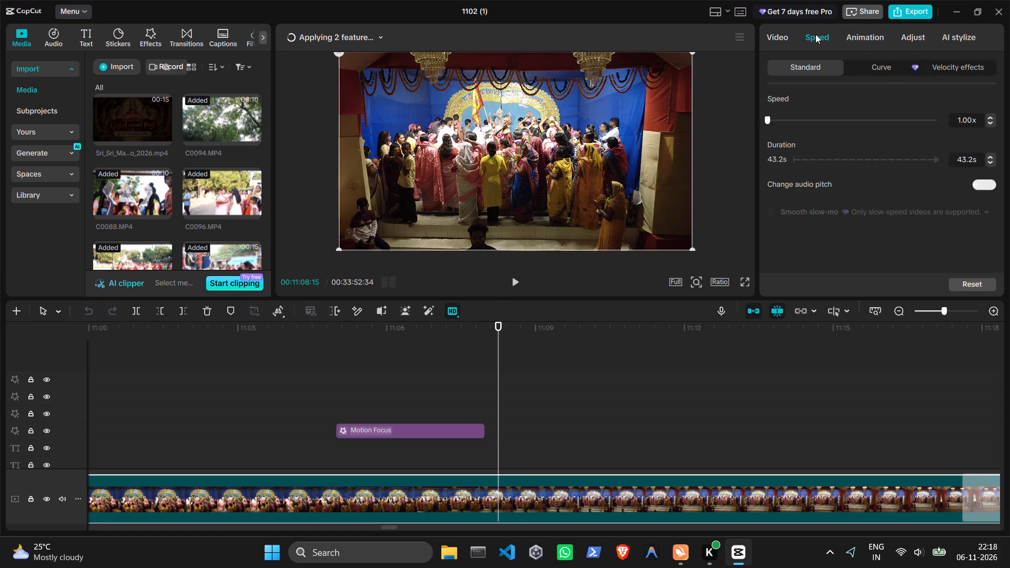
{"action": "left_click", "coordinate": [784, 38]}
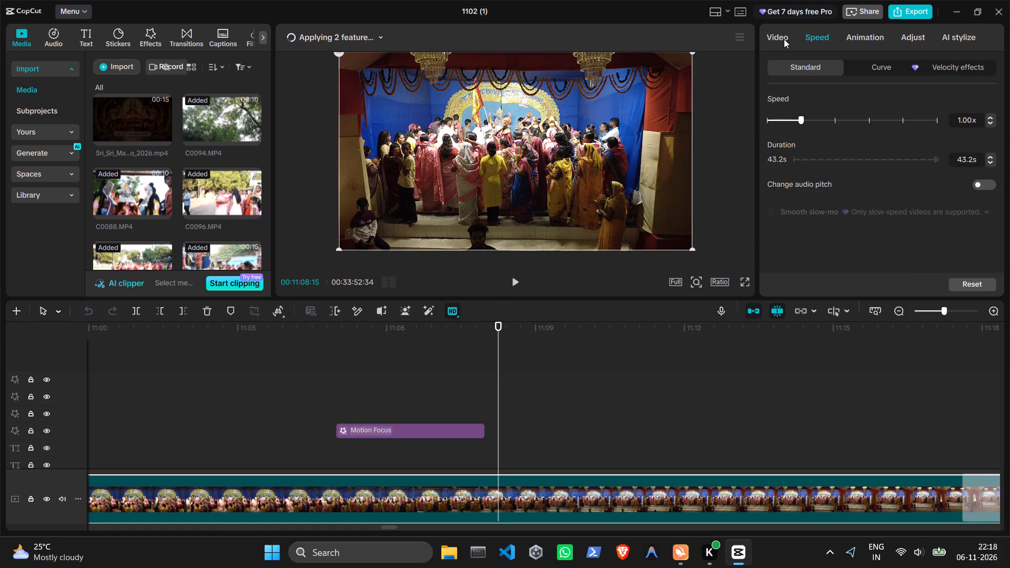
{"action": "left_click", "coordinate": [806, 101]}
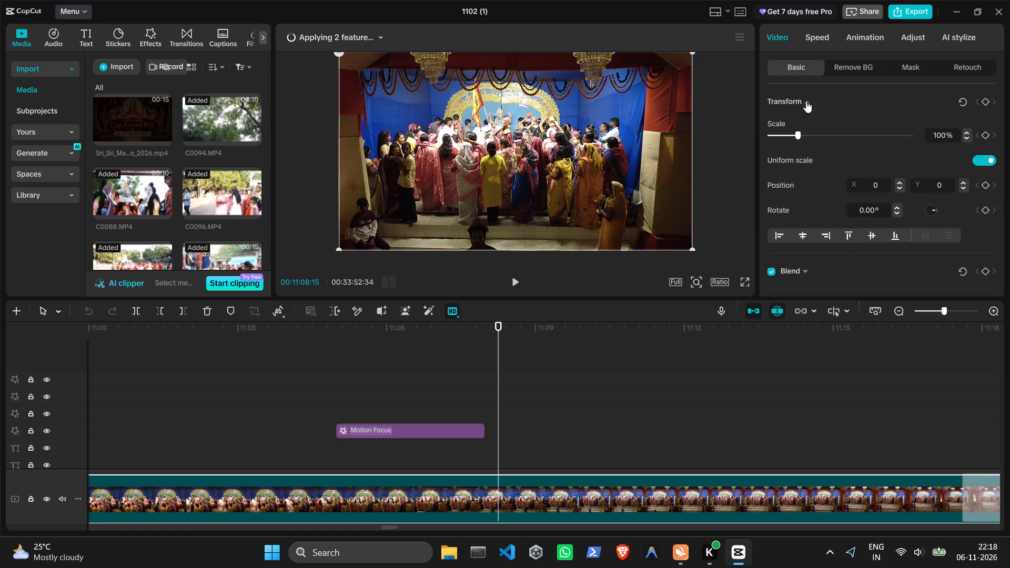
{"action": "scroll", "coordinate": [852, 219], "scroll_direction": "down", "scroll_amount": 1}
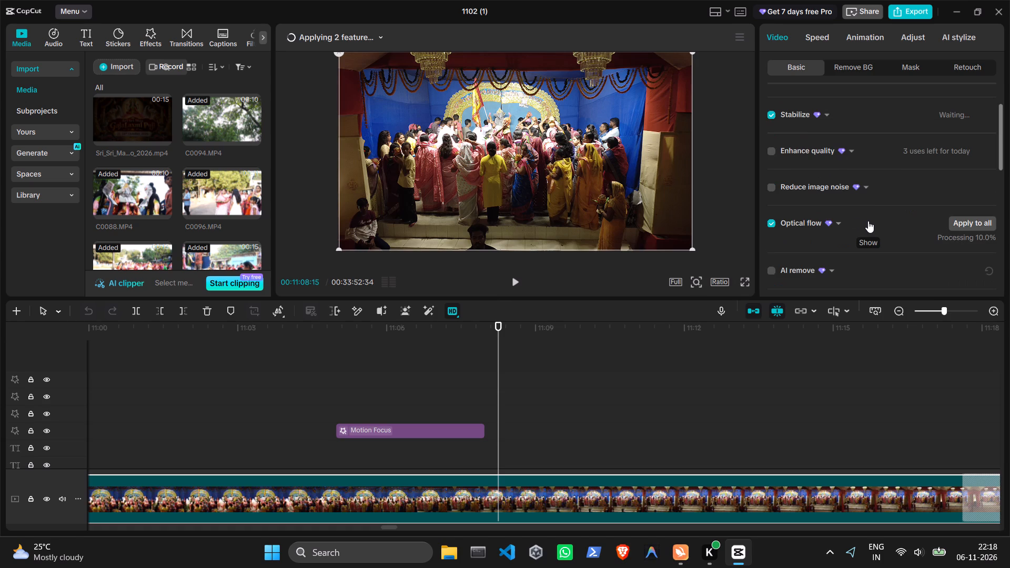
{"action": "left_click", "coordinate": [775, 226]}
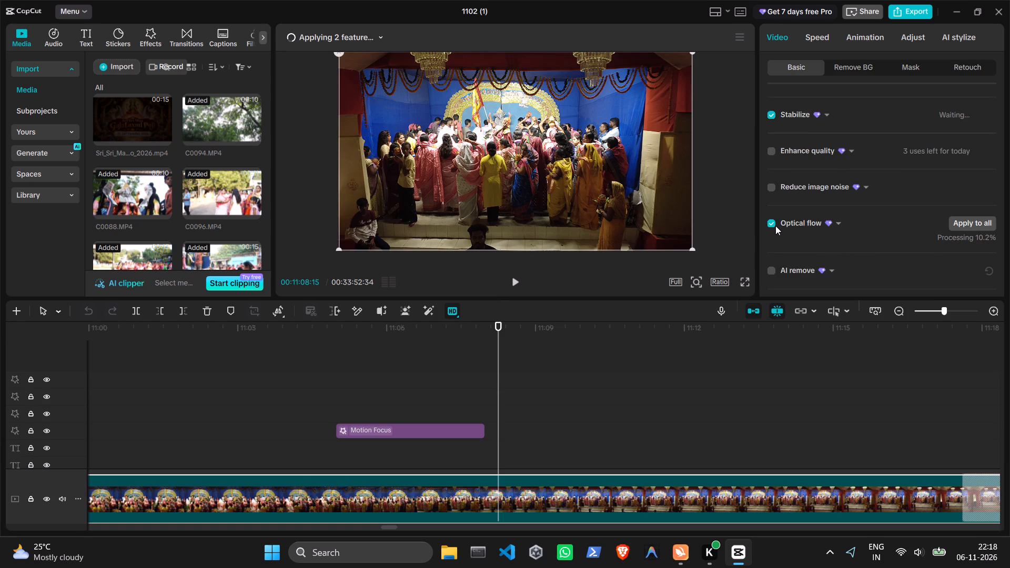
{"action": "left_click", "coordinate": [773, 220]}
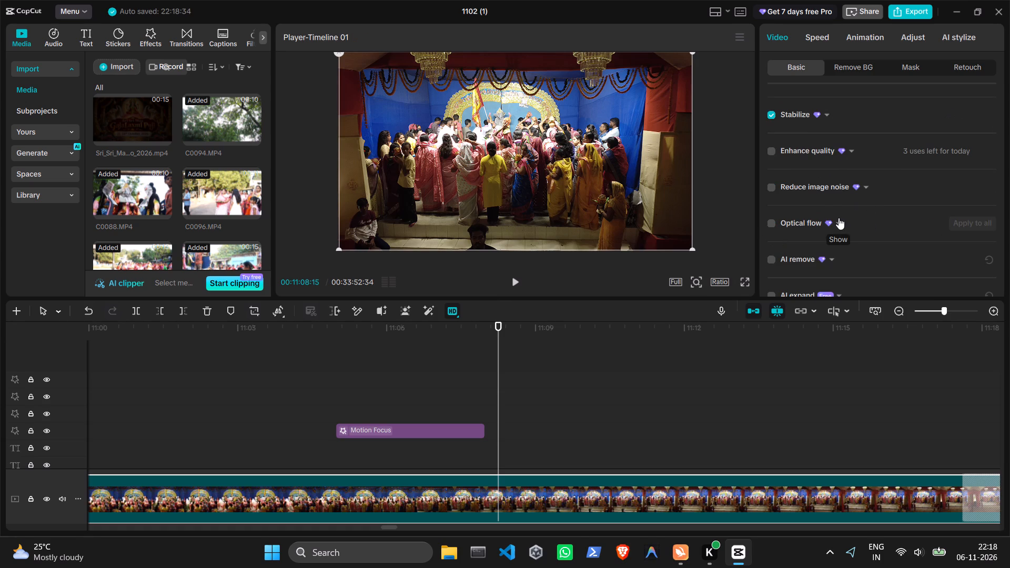
Look through the selected clip's remaining basic video options and its Retouch, Mask, Speed, Animation and Adjust settings.
{"action": "scroll", "coordinate": [839, 218], "scroll_direction": "down", "scroll_amount": 2}
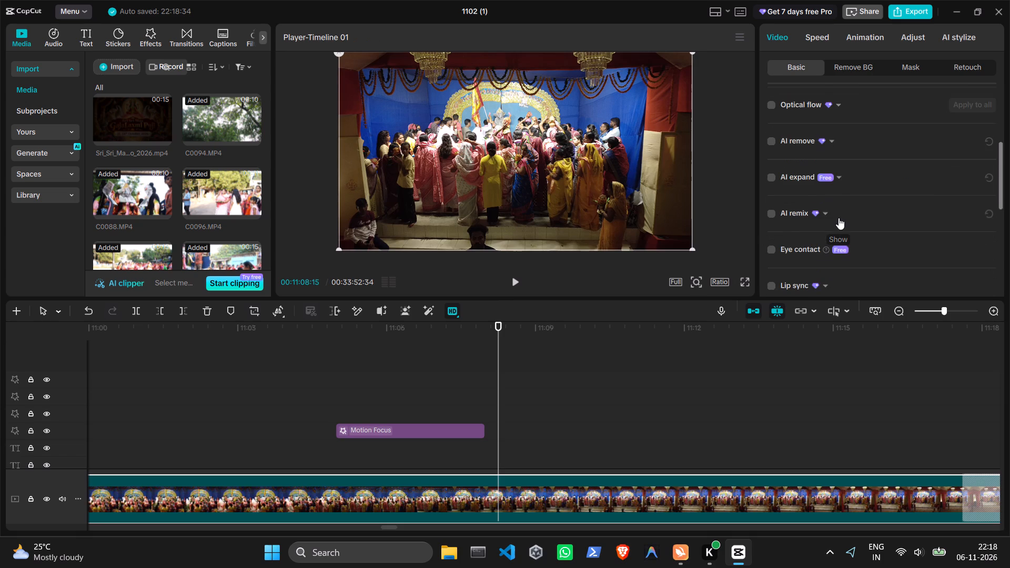
{"action": "scroll", "coordinate": [839, 218], "scroll_direction": "down", "scroll_amount": 7}
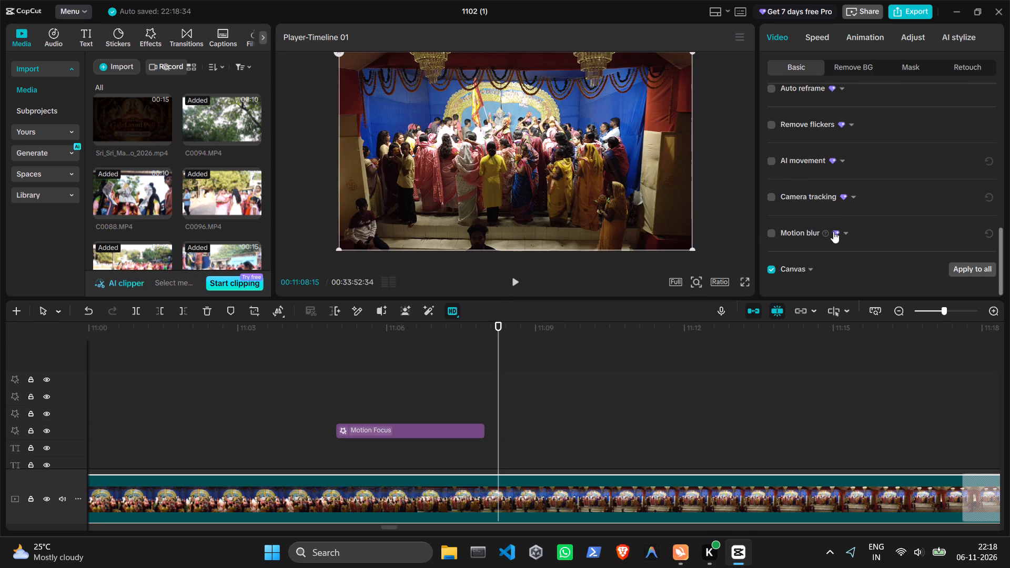
{"action": "scroll", "coordinate": [840, 222], "scroll_direction": "up", "scroll_amount": 7}
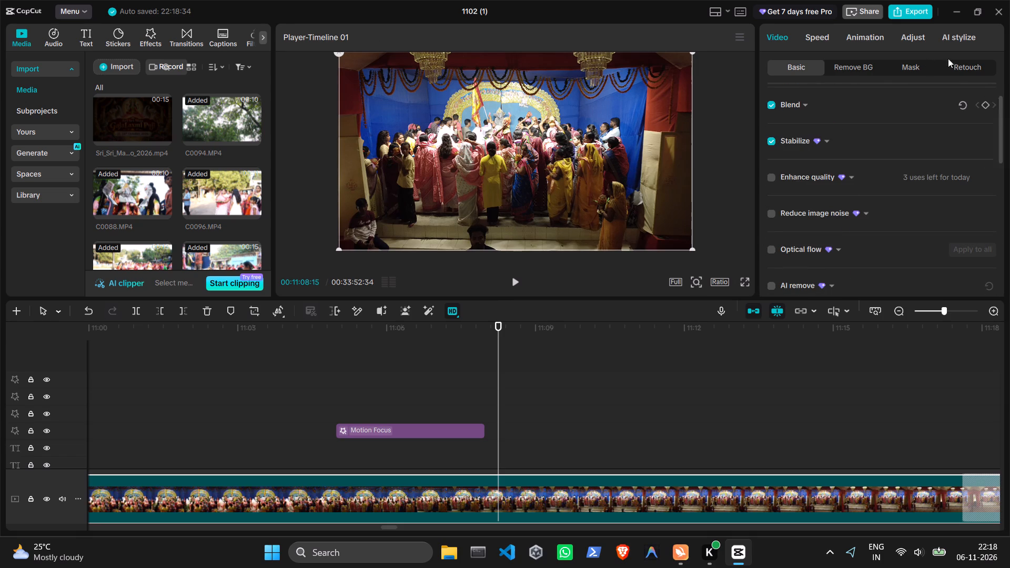
{"action": "left_click", "coordinate": [969, 64]}
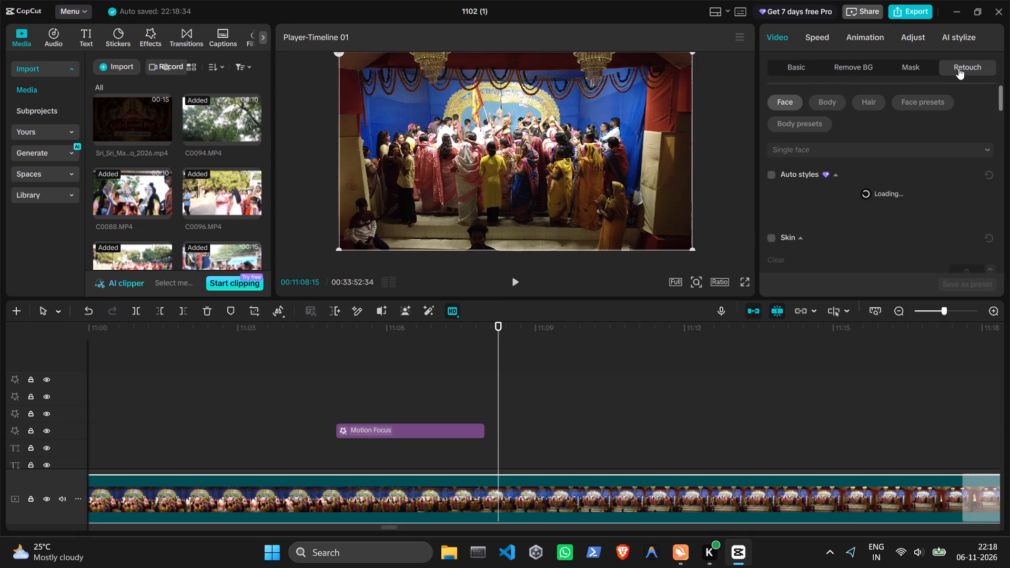
{"action": "left_click", "coordinate": [903, 70]}
{"action": "left_click", "coordinate": [821, 38]}
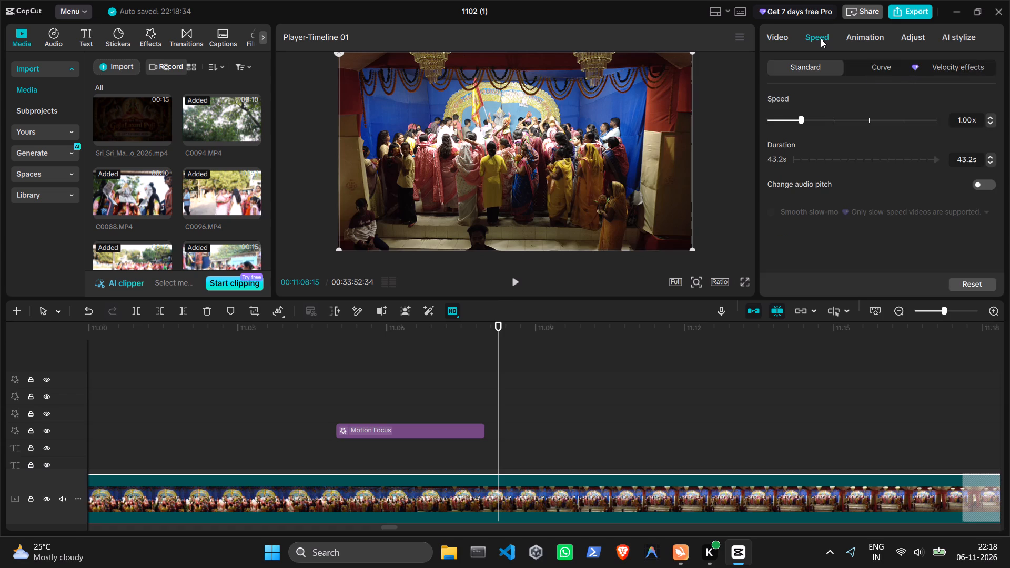
{"action": "left_click", "coordinate": [864, 33]}
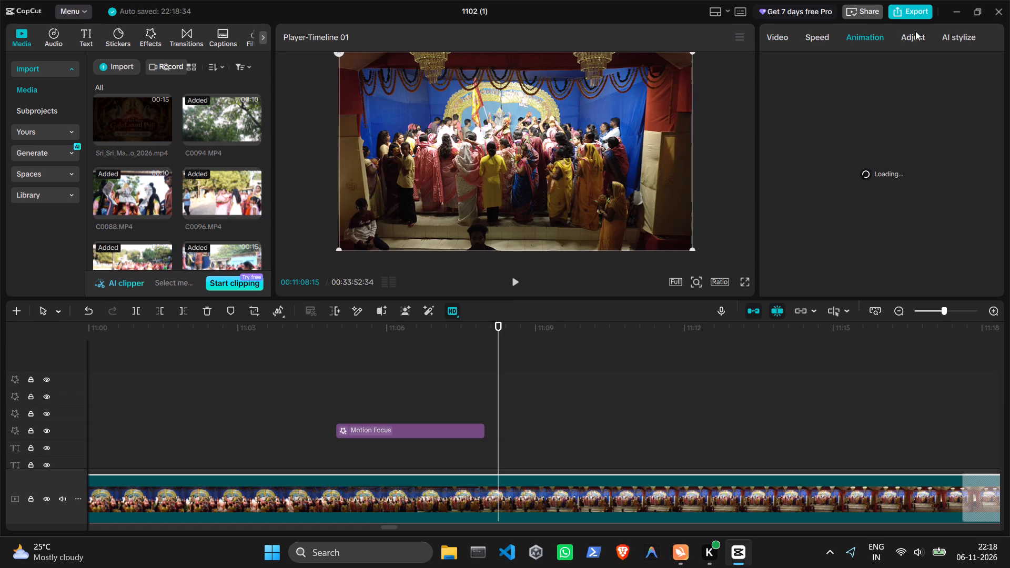
{"action": "left_click", "coordinate": [910, 39]}
{"action": "left_click", "coordinate": [959, 36]}
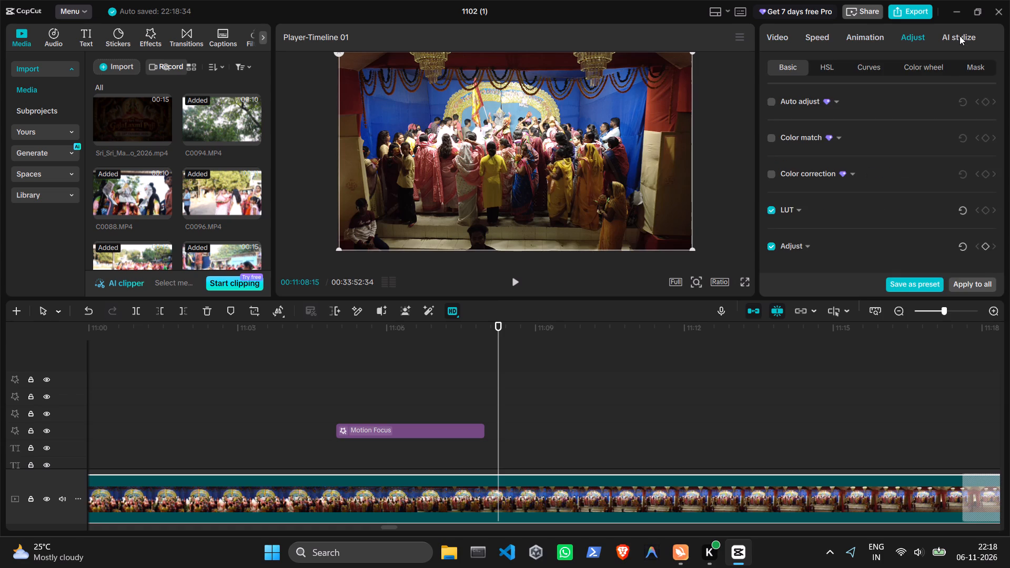
{"action": "left_click", "coordinate": [918, 37]}
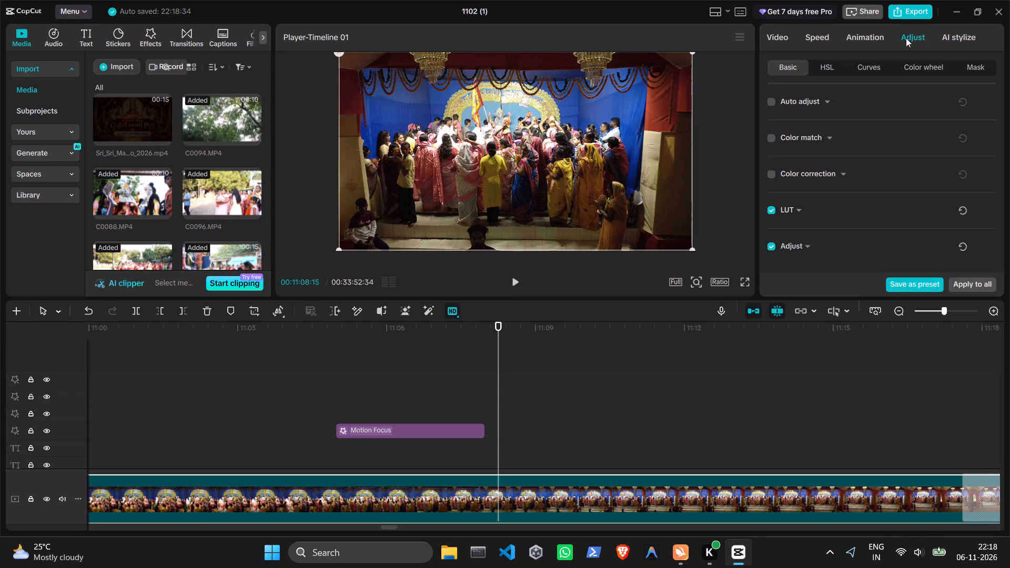
{"action": "left_click", "coordinate": [782, 44]}
{"action": "scroll", "coordinate": [723, 387], "scroll_direction": "down", "scroll_amount": 2}
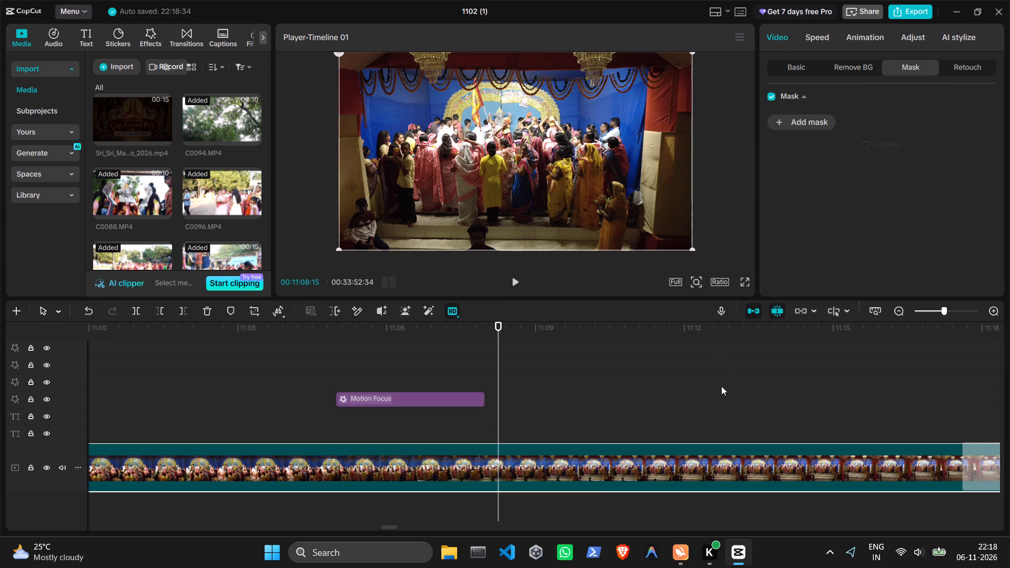
Play the stabilized clip from 00:11:08:15 and pause at 00:11:15:35.
{"action": "left_click", "coordinate": [512, 276]}
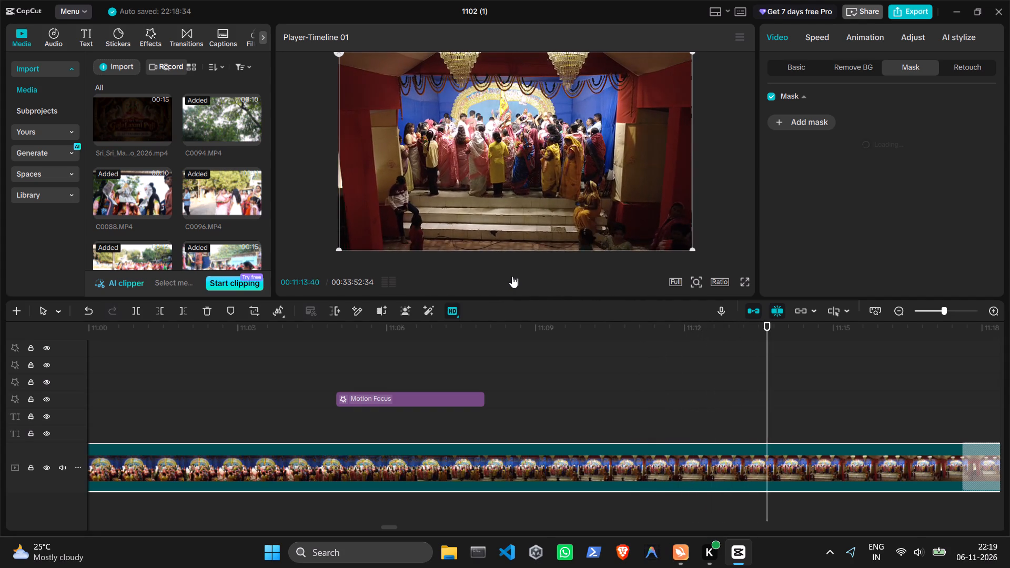
{"action": "left_click", "coordinate": [512, 276]}
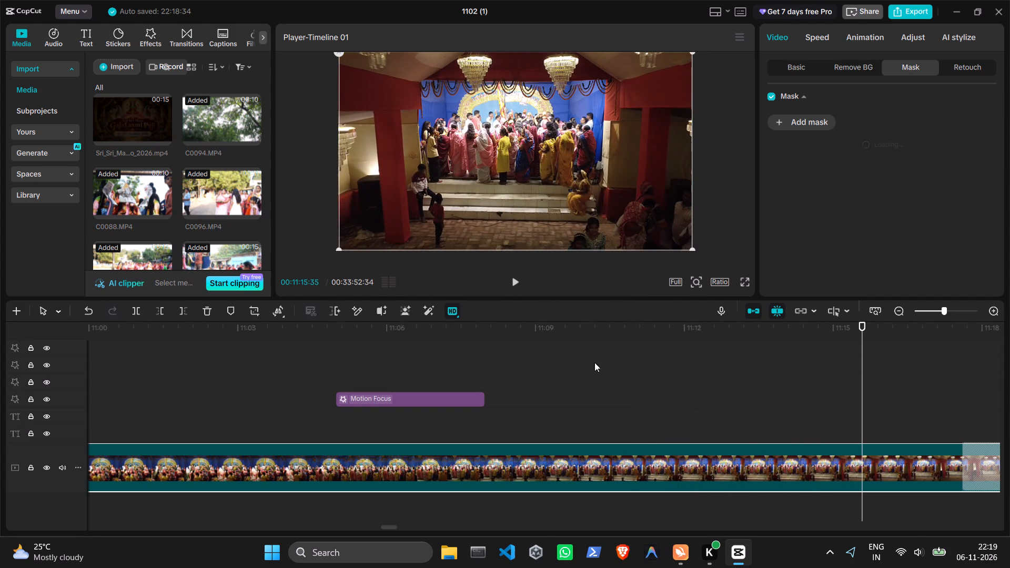
Replay the clip from just before the Motion Focus effect, at 00:11:04:53.
{"action": "left_click", "coordinate": [331, 376]}
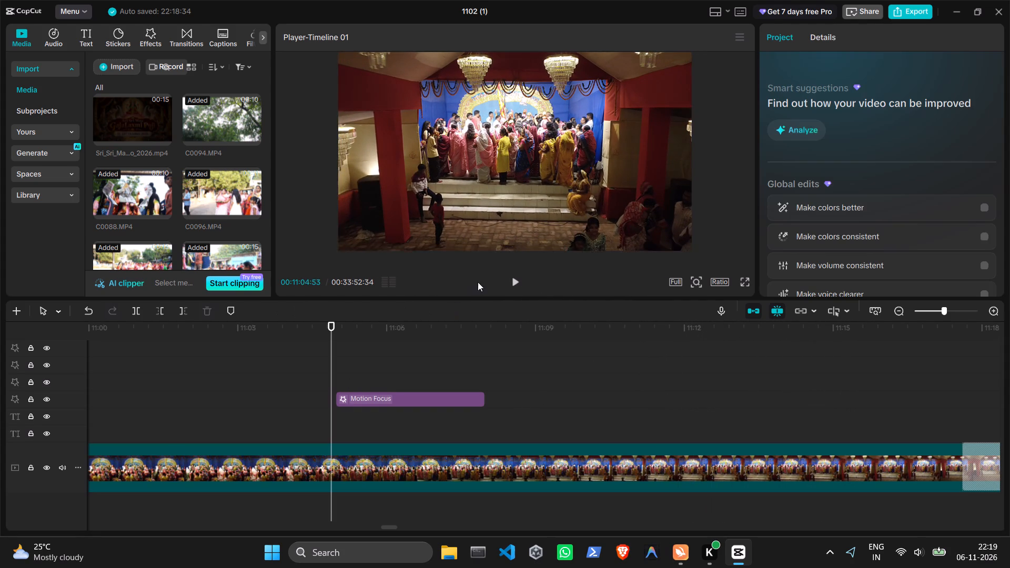
{"action": "left_click", "coordinate": [516, 280]}
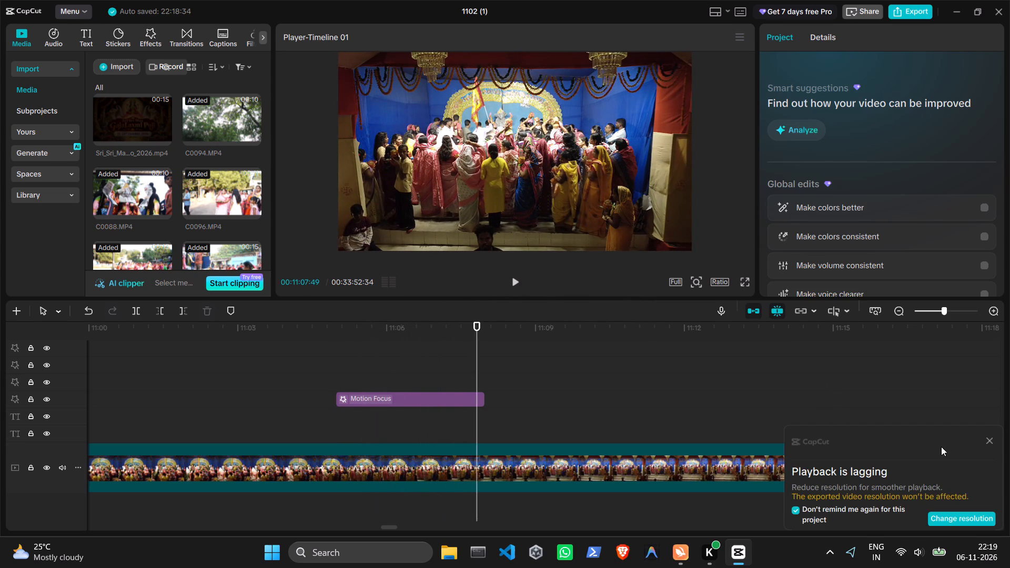
Play on from 00:11:07:49 past the Motion Focus effect and check the clip's speed and basic video settings.
{"action": "left_click", "coordinate": [989, 439]}
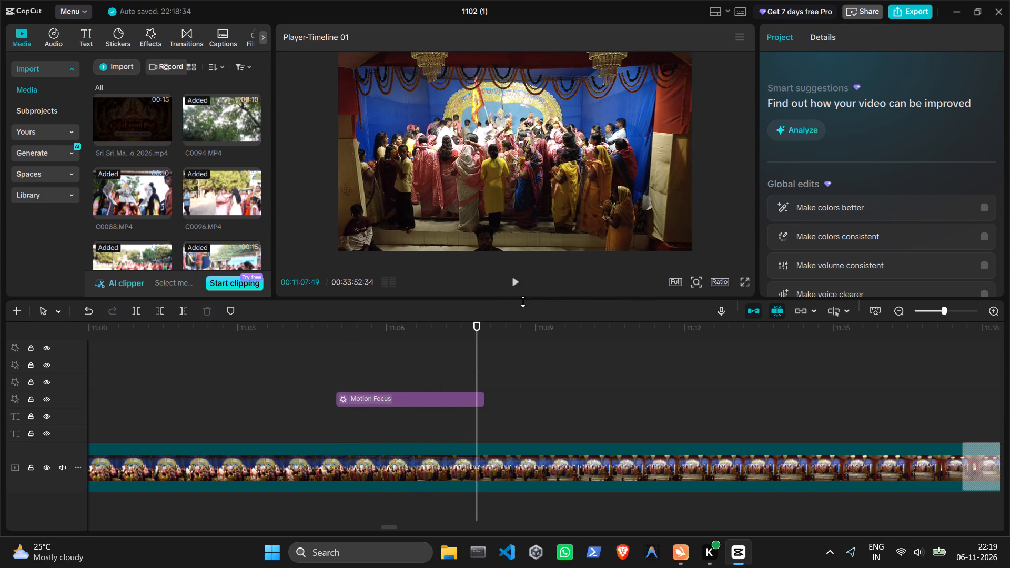
{"action": "left_click", "coordinate": [520, 281]}
{"action": "left_click", "coordinate": [516, 281]}
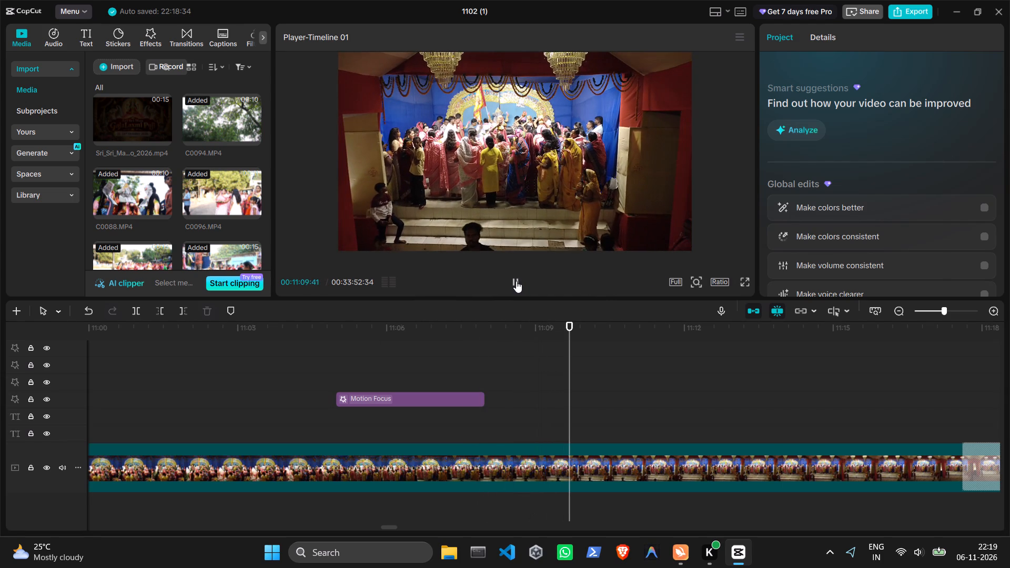
{"action": "left_click", "coordinate": [479, 469]}
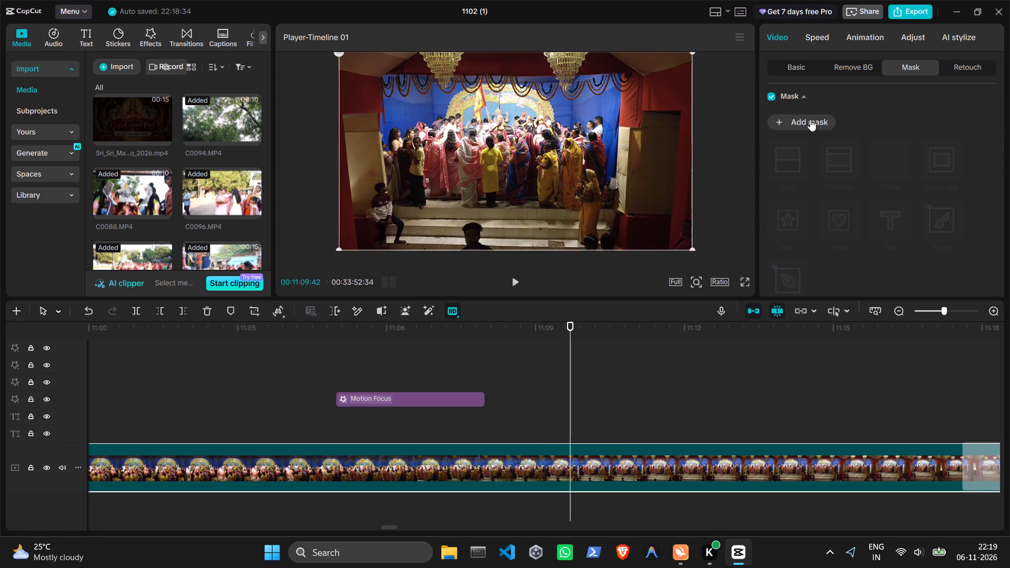
{"action": "left_click", "coordinate": [810, 43]}
{"action": "left_click", "coordinate": [771, 33]}
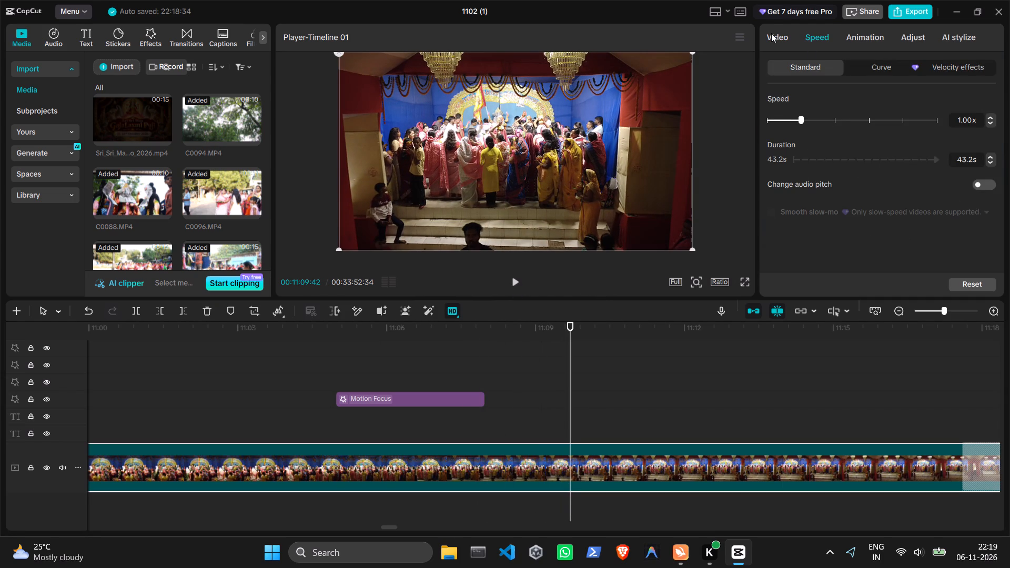
{"action": "left_click", "coordinate": [785, 64]}
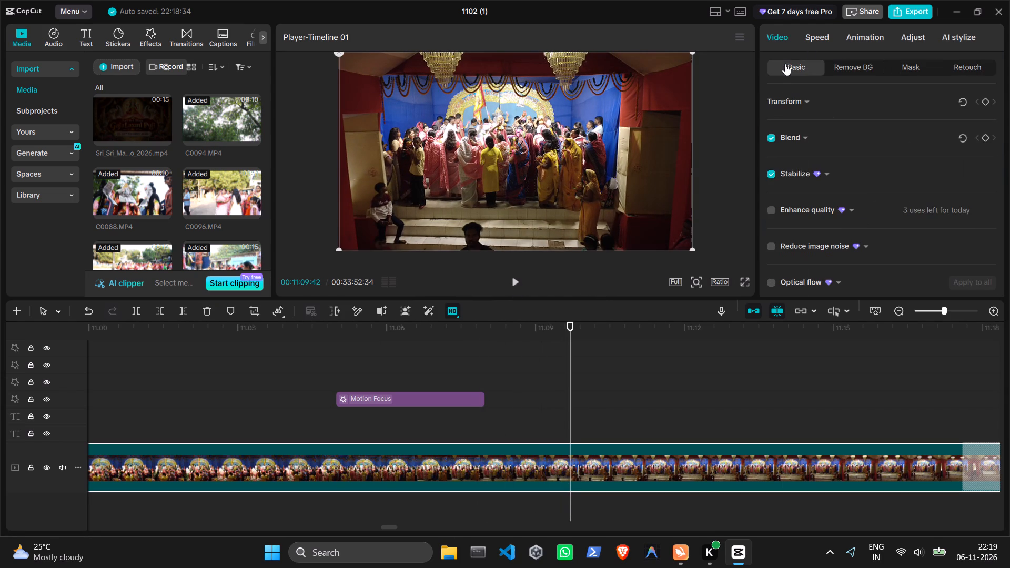
Replay the end of the Motion Focus section and split the DJI_0023.MP4 clip at 00:11:09:00.
{"action": "left_click_drag", "start_coordinate": [571, 383], "coordinate": [502, 401]}
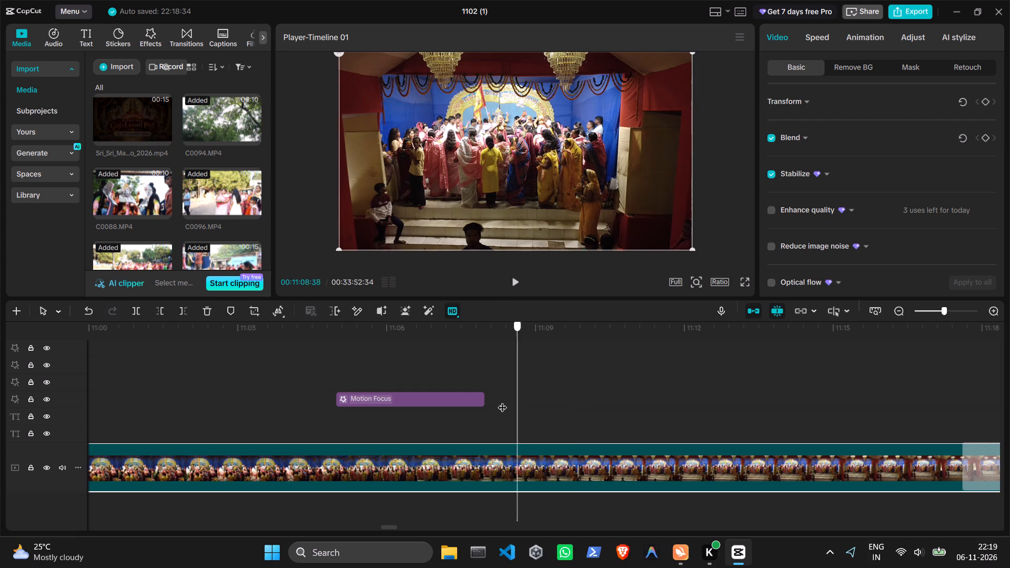
{"action": "left_click_drag", "start_coordinate": [502, 401], "coordinate": [430, 411]}
{"action": "left_click", "coordinate": [516, 280]}
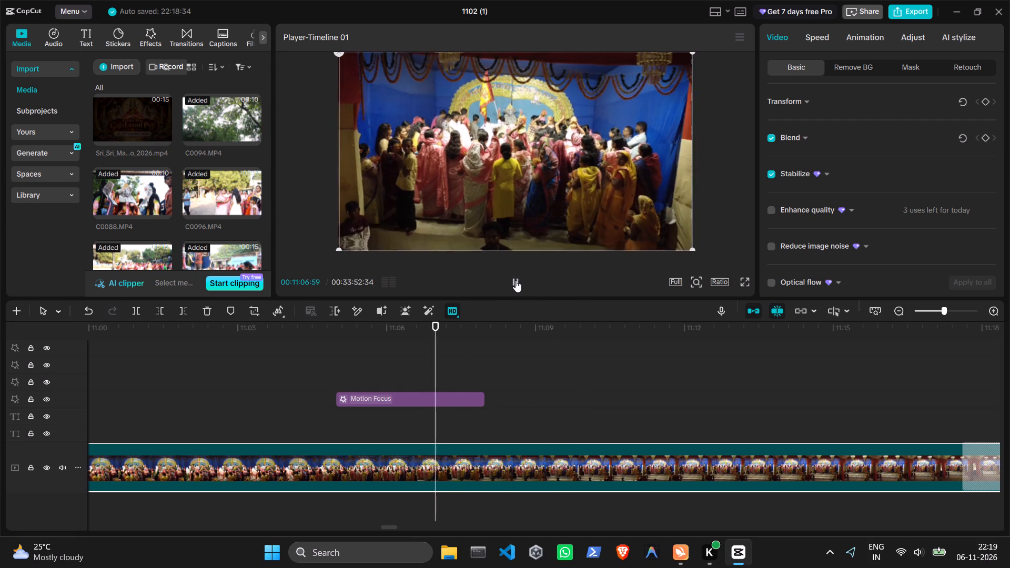
{"action": "left_click", "coordinate": [516, 280]}
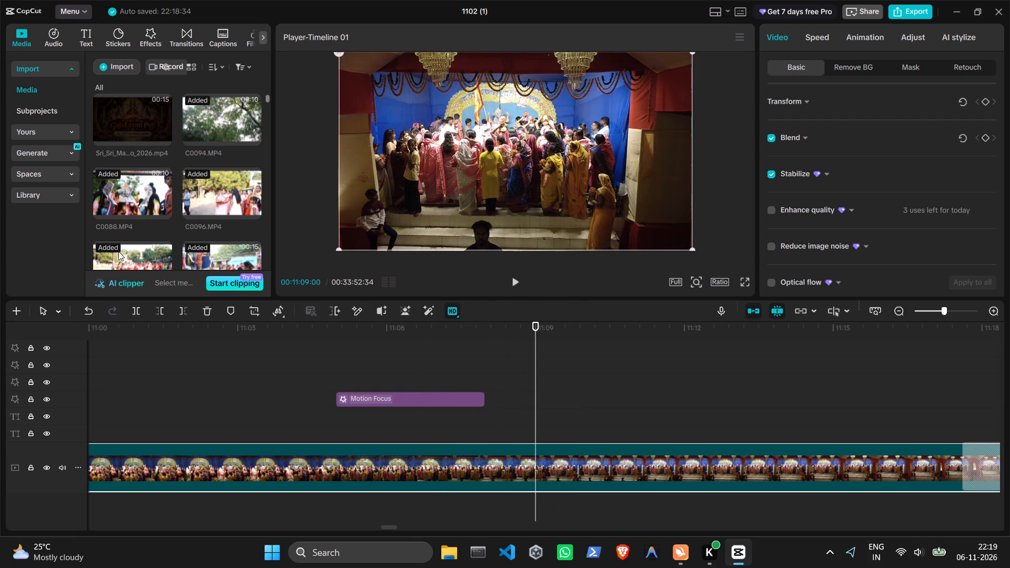
{"action": "left_click", "coordinate": [138, 316]}
Slow the DJI_0023.MP4 segment after the split to a standard speed of 0.73x.
{"action": "left_click", "coordinate": [586, 472]}
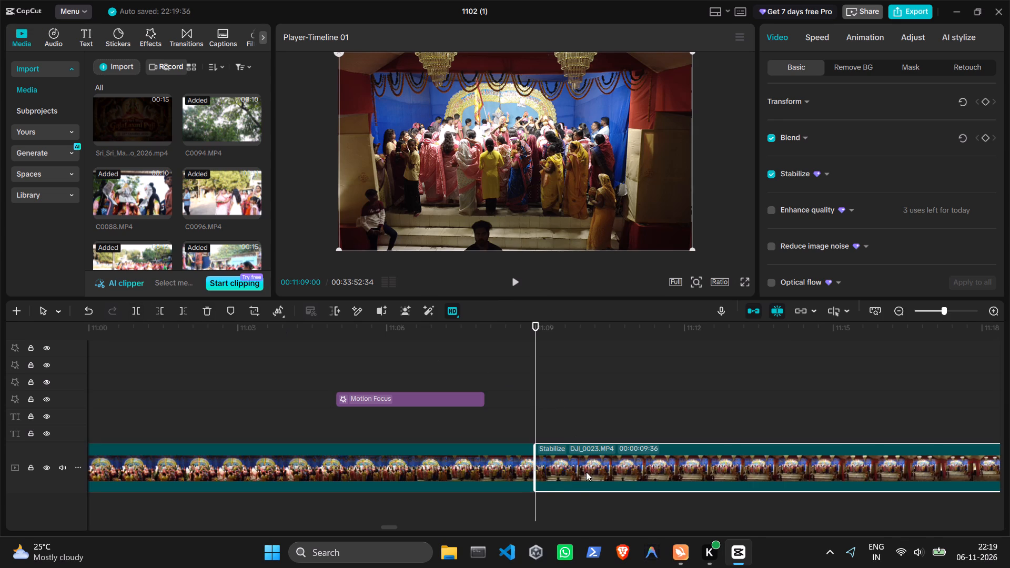
{"action": "left_click", "coordinate": [821, 41]}
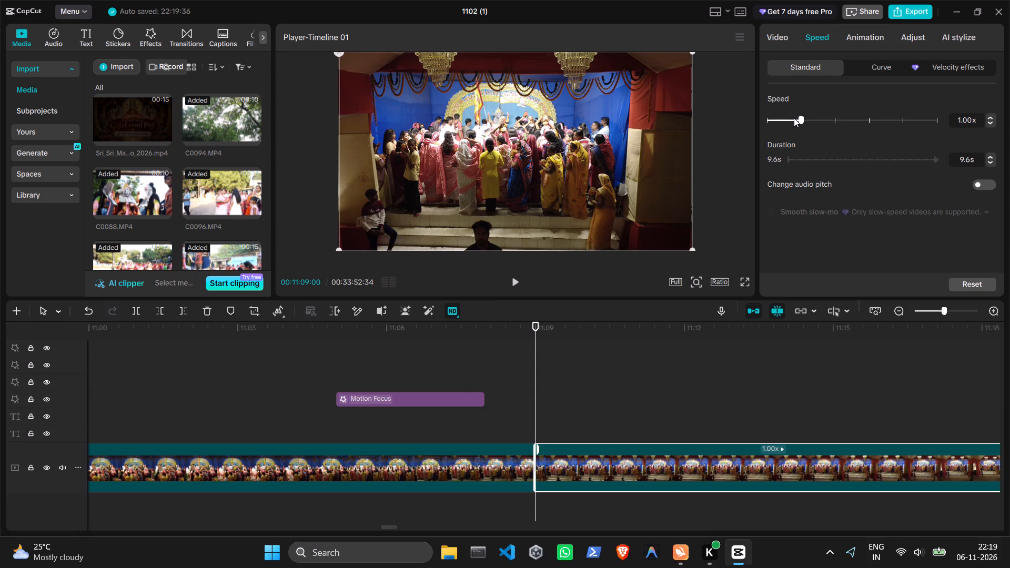
{"action": "left_click", "coordinate": [794, 118]}
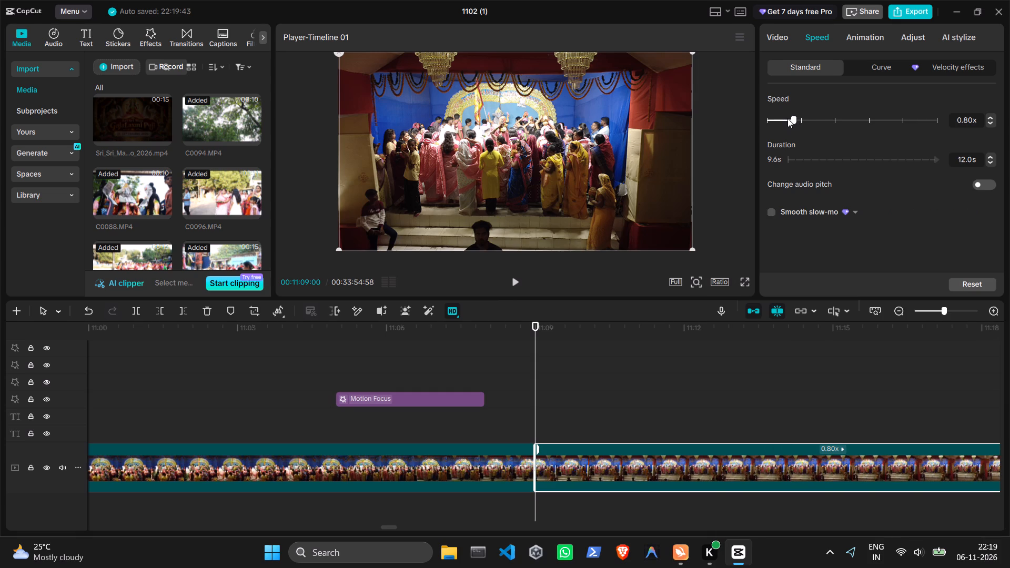
{"action": "left_click", "coordinate": [787, 118]}
{"action": "left_click", "coordinate": [966, 119]}
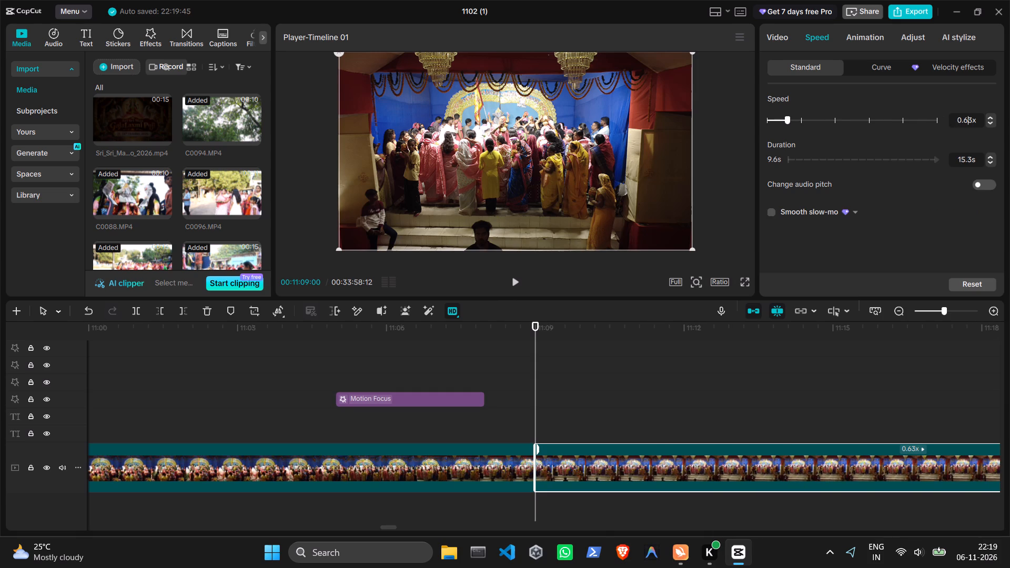
{"action": "key", "text": "BackSpace"}
{"action": "key", "text": "7"}
{"action": "key", "text": "Return"}
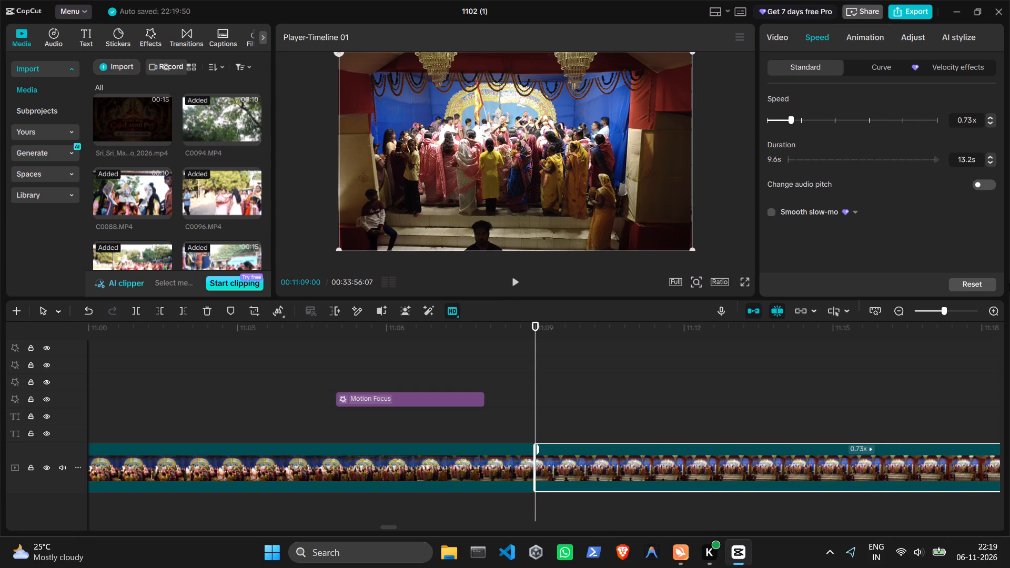
Play the slowed segment from 00:11:09:00 through the transition into C0150.MP4, pausing along the way.
{"action": "left_click", "coordinate": [517, 279]}
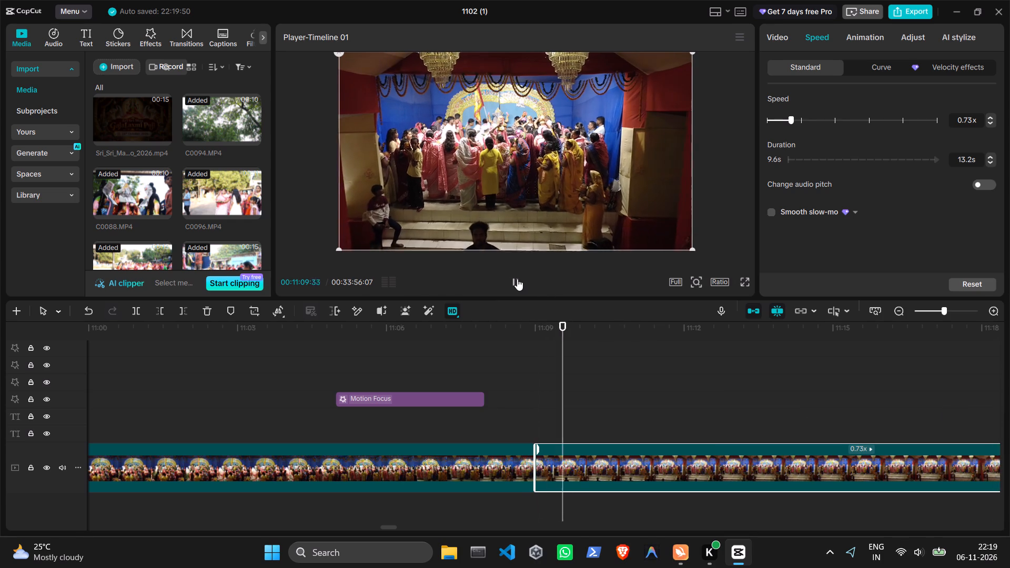
{"action": "left_click", "coordinate": [517, 279]}
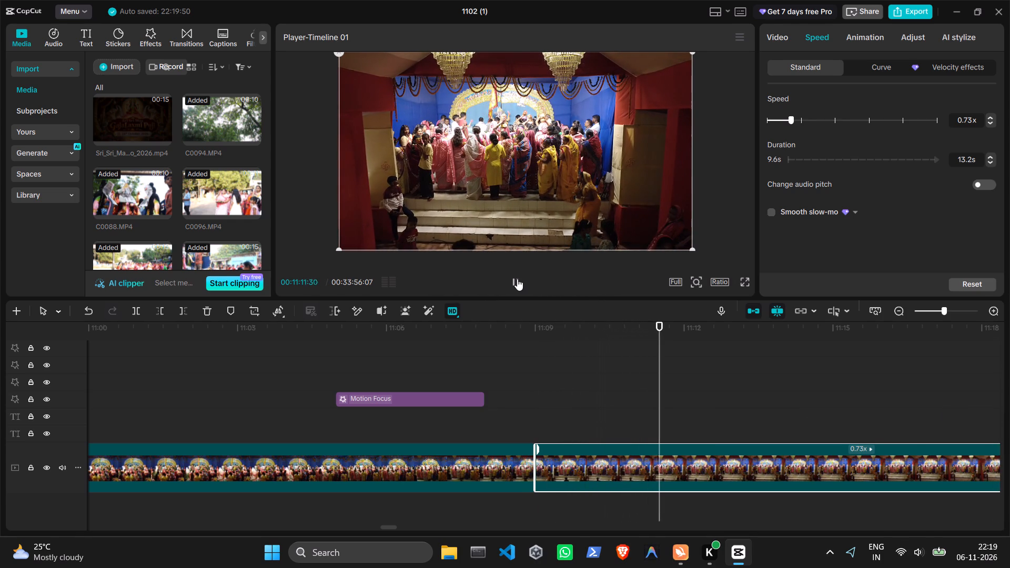
{"action": "left_click", "coordinate": [517, 279]}
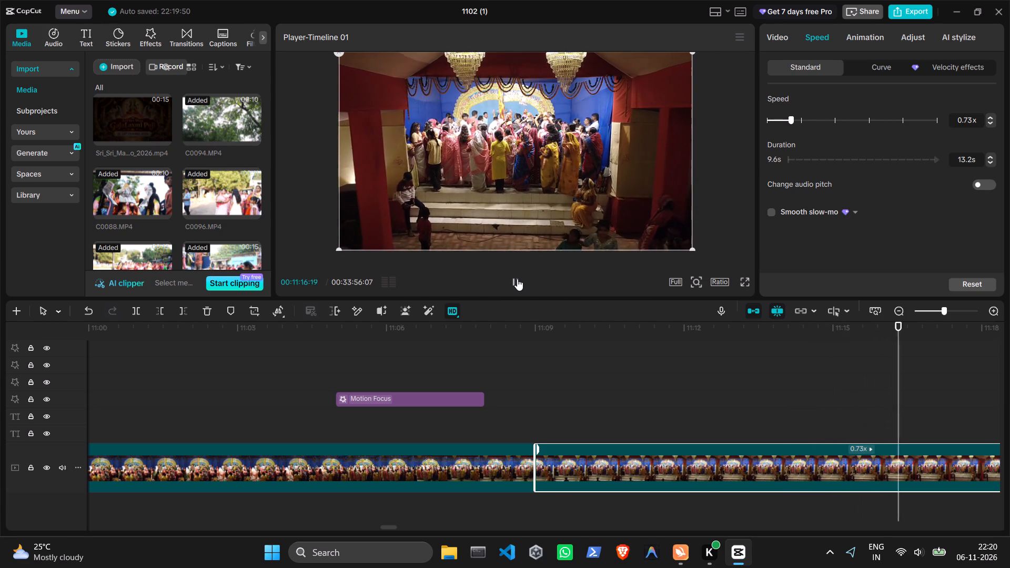
{"action": "left_click", "coordinate": [517, 279]}
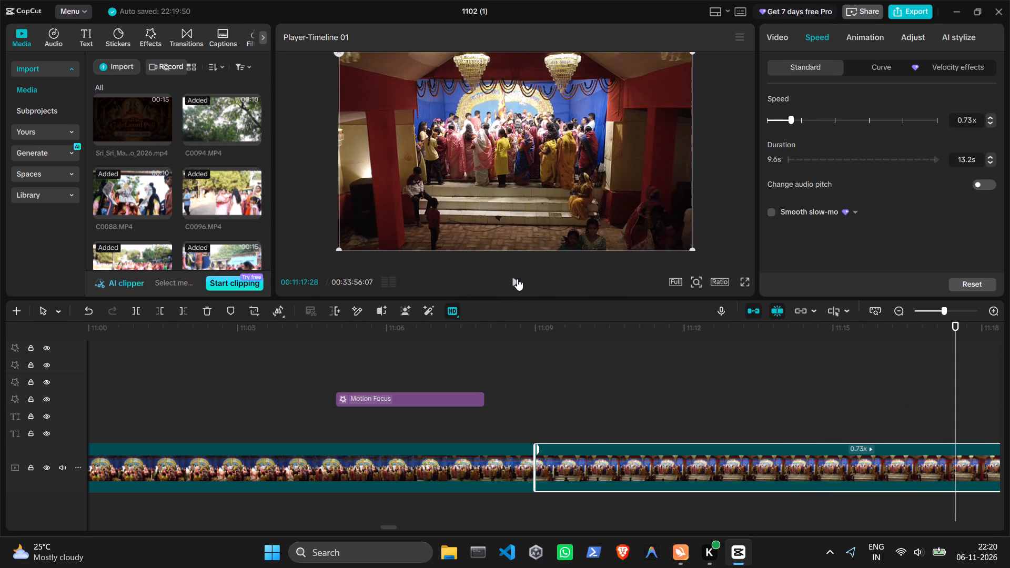
{"action": "left_click", "coordinate": [517, 279]}
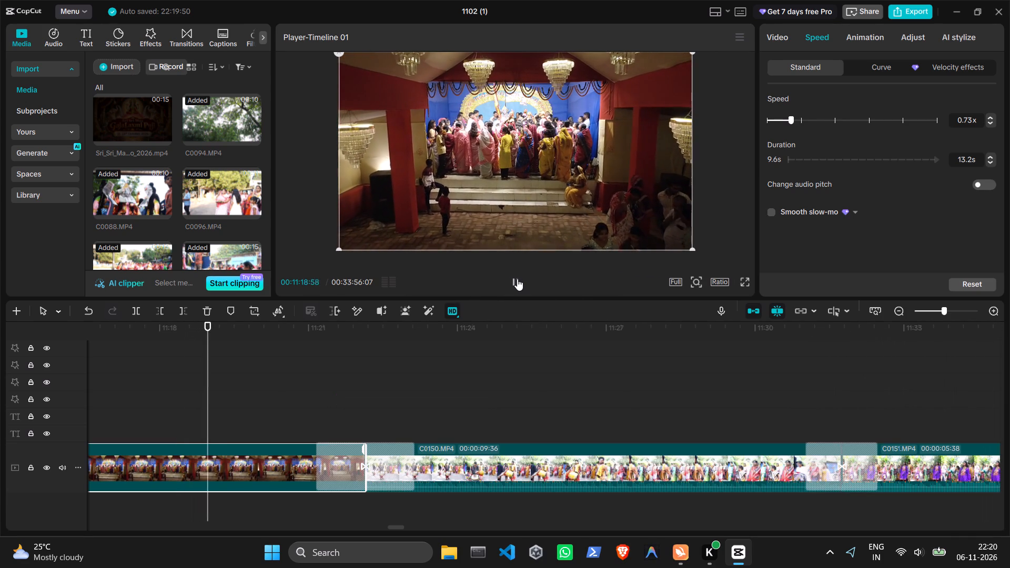
{"action": "left_click", "coordinate": [517, 279]}
{"action": "left_click", "coordinate": [517, 279]}
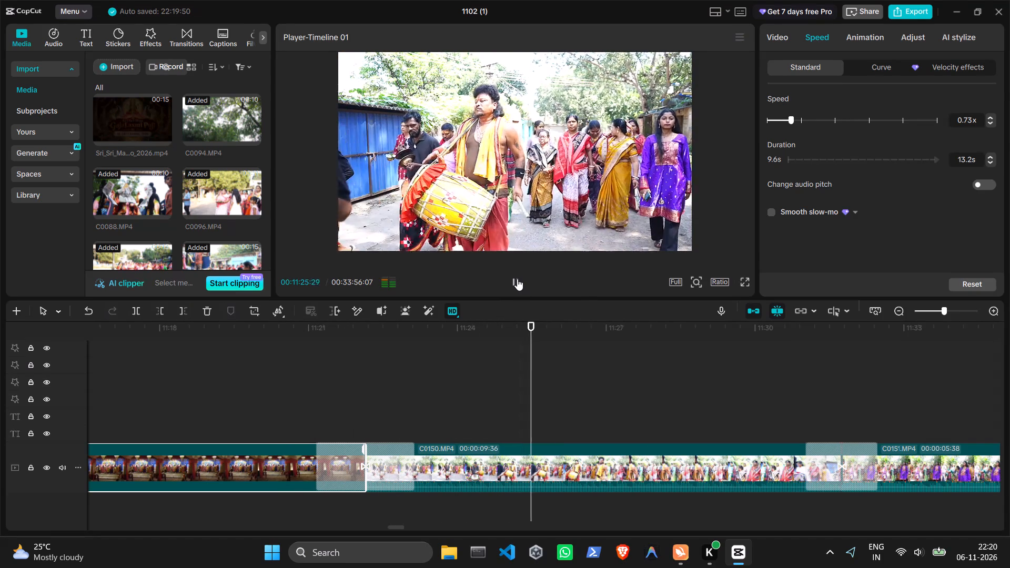
{"action": "left_click", "coordinate": [517, 279]}
Replay the transition into C0150.MP4 from 00:11:19:38 and pause at 00:11:27:29.
{"action": "left_click", "coordinate": [239, 395]}
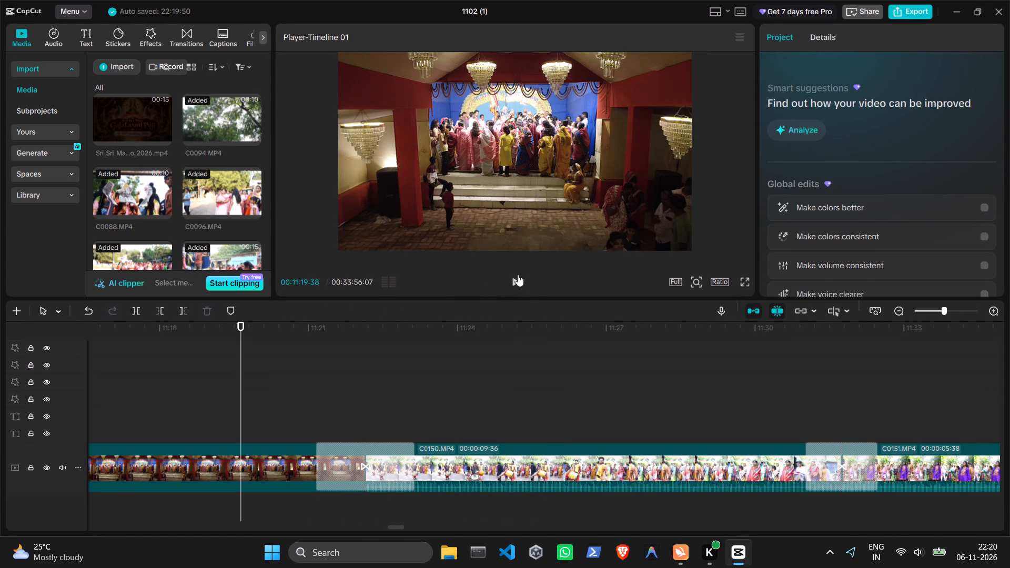
{"action": "left_click_drag", "start_coordinate": [508, 286], "coordinate": [516, 285]}
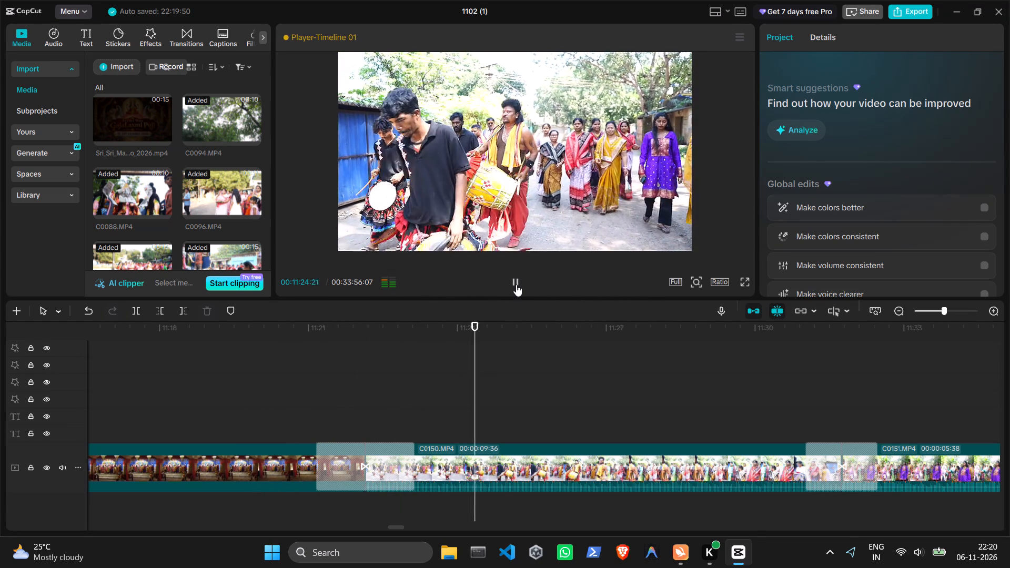
{"action": "left_click", "coordinate": [516, 285]}
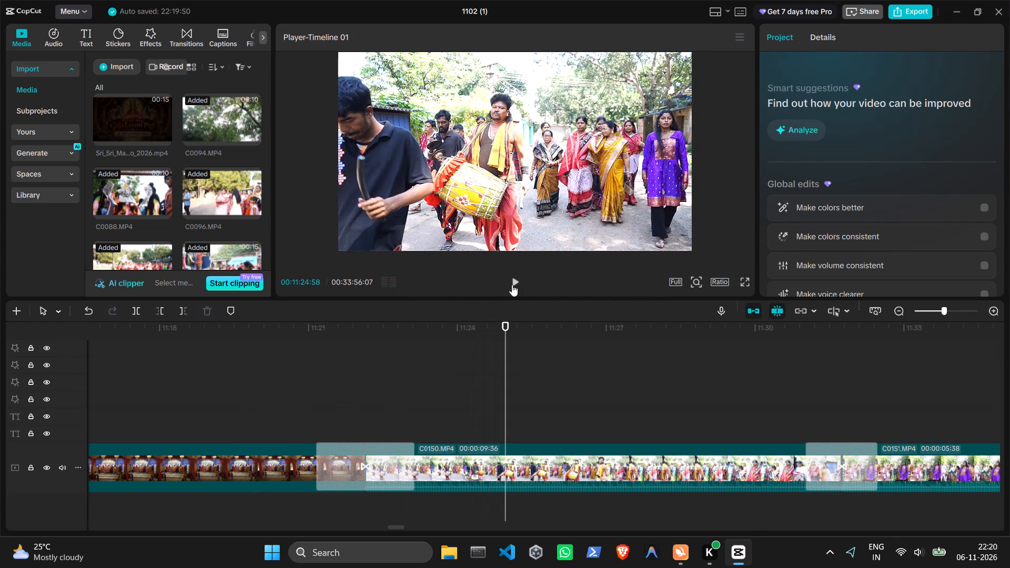
{"action": "left_click", "coordinate": [512, 285]}
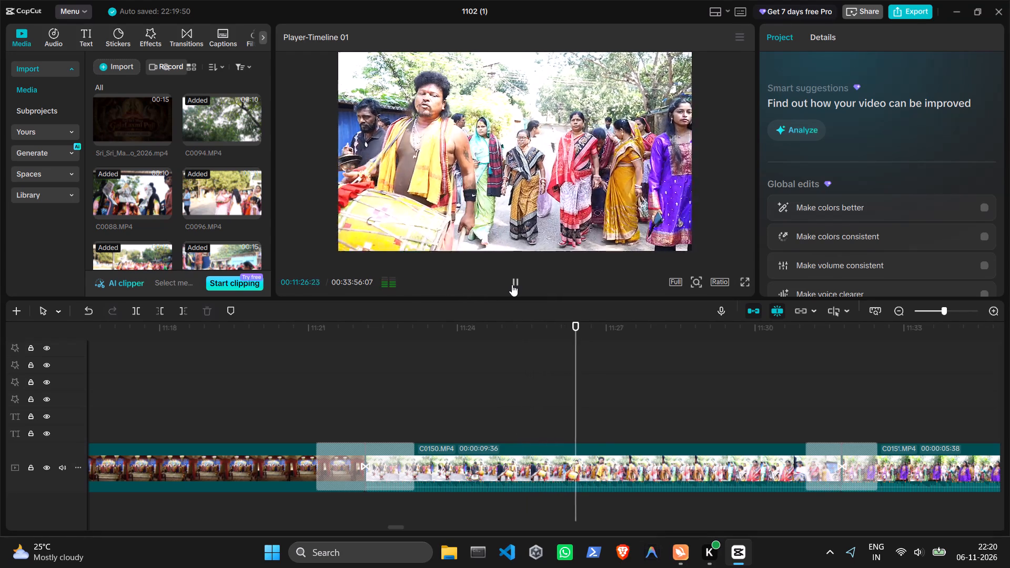
{"action": "left_click", "coordinate": [512, 285]}
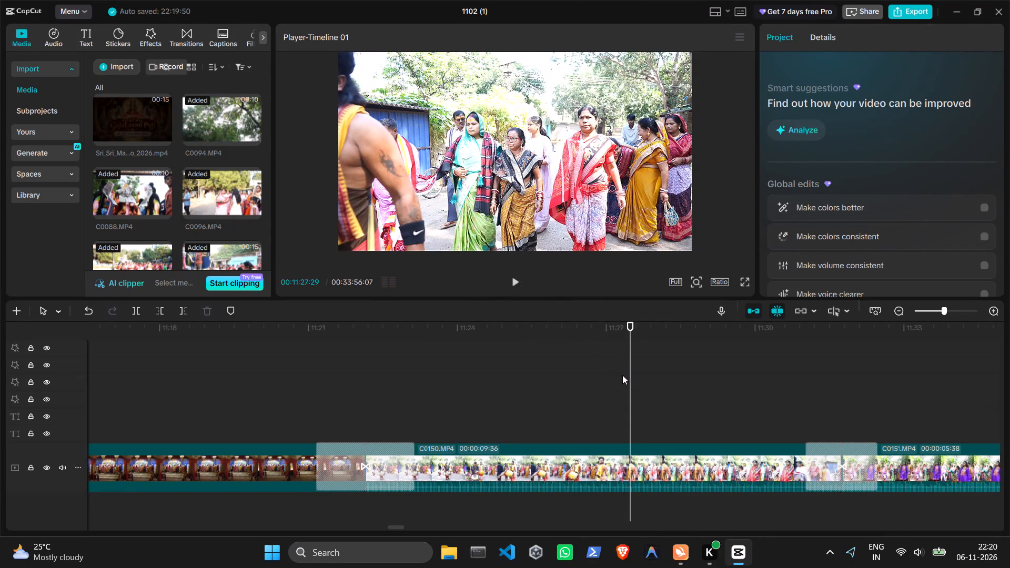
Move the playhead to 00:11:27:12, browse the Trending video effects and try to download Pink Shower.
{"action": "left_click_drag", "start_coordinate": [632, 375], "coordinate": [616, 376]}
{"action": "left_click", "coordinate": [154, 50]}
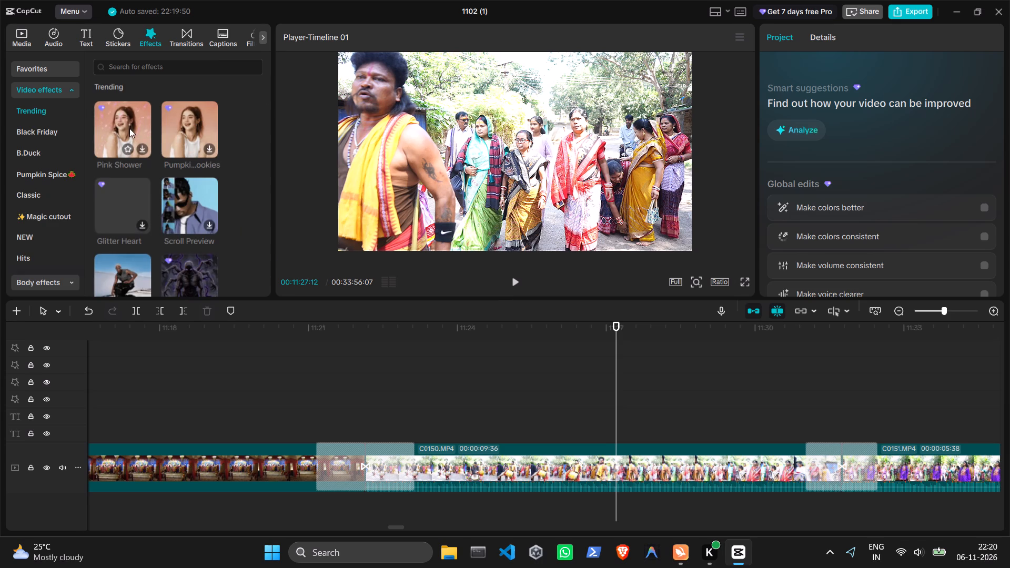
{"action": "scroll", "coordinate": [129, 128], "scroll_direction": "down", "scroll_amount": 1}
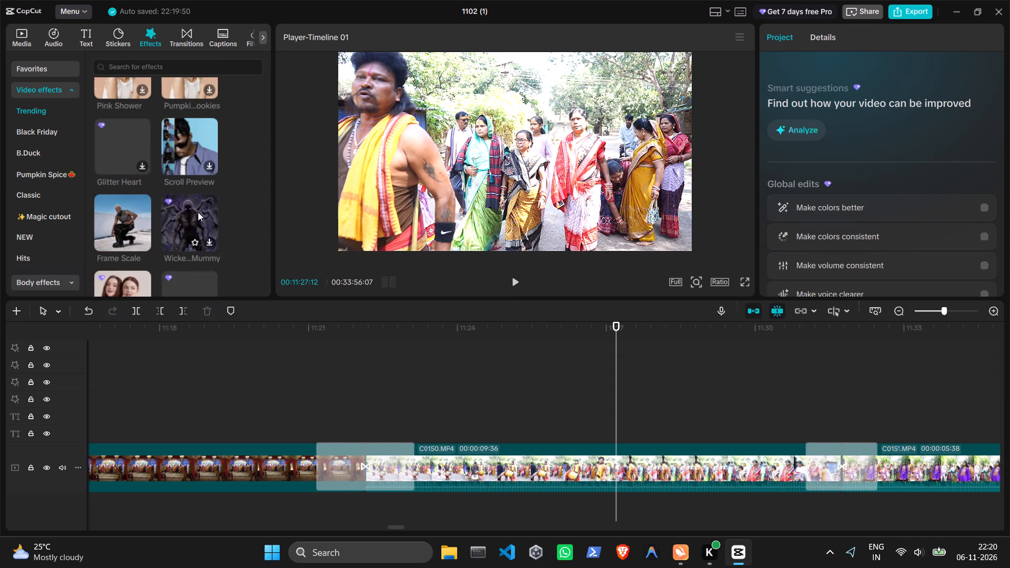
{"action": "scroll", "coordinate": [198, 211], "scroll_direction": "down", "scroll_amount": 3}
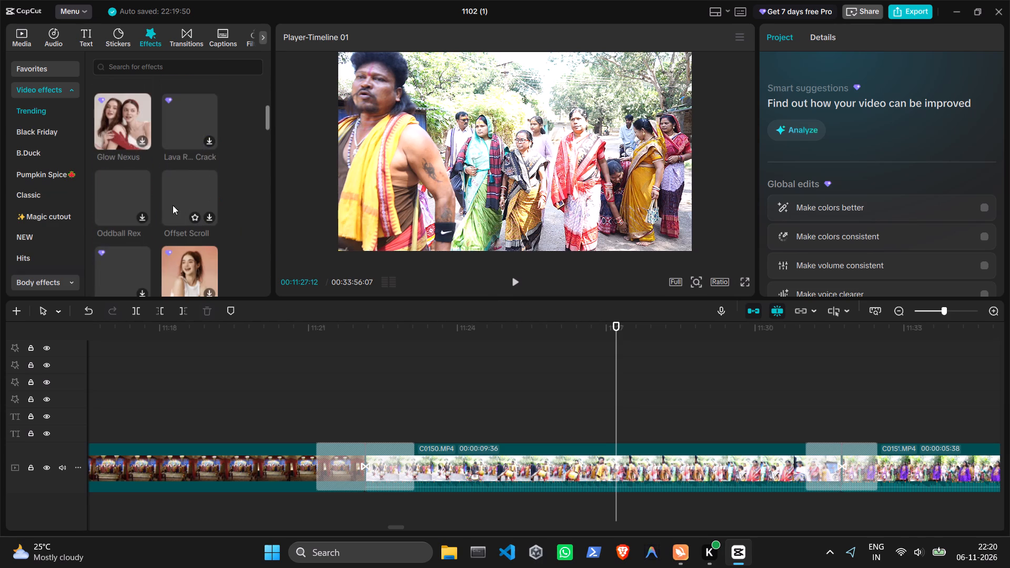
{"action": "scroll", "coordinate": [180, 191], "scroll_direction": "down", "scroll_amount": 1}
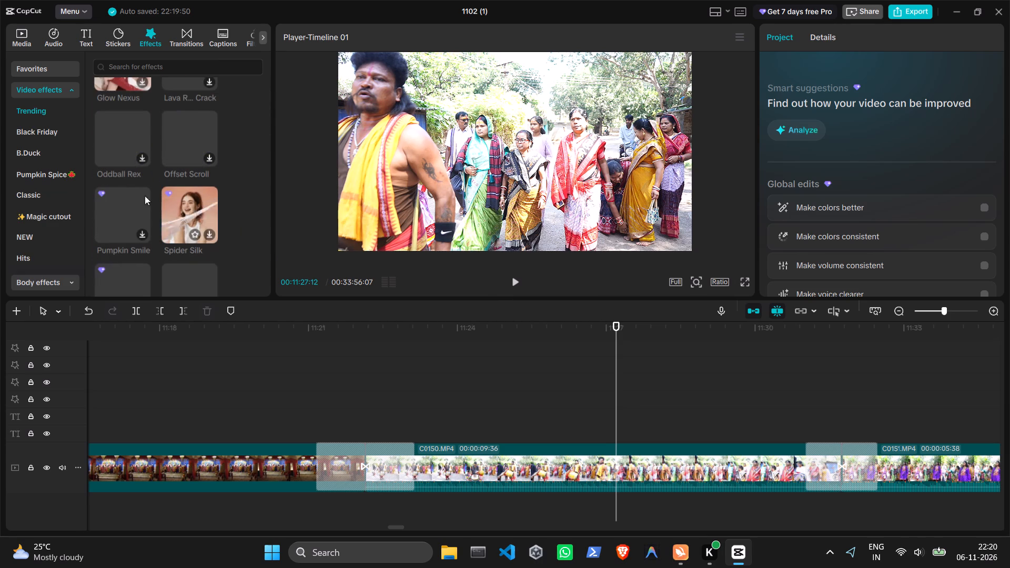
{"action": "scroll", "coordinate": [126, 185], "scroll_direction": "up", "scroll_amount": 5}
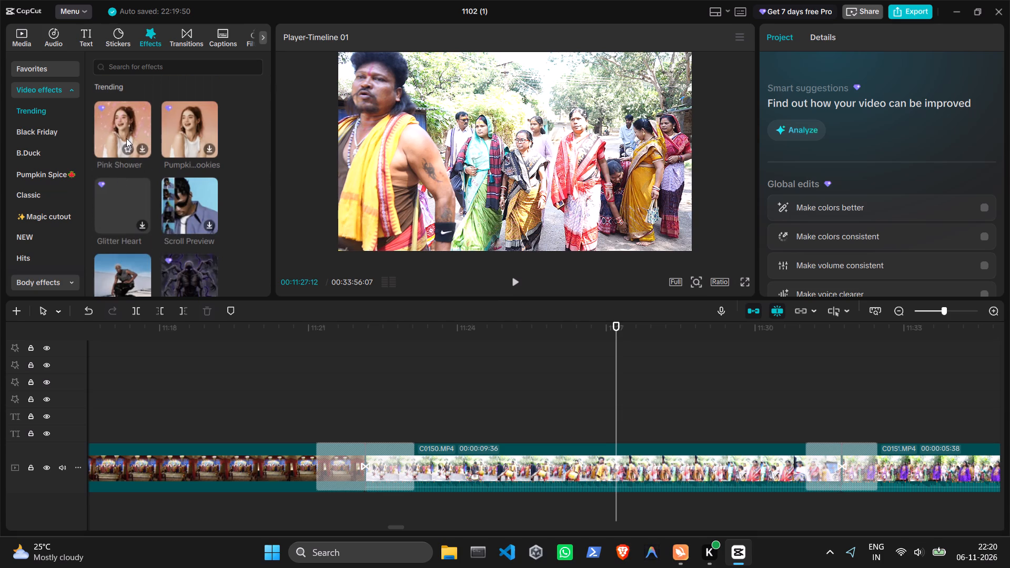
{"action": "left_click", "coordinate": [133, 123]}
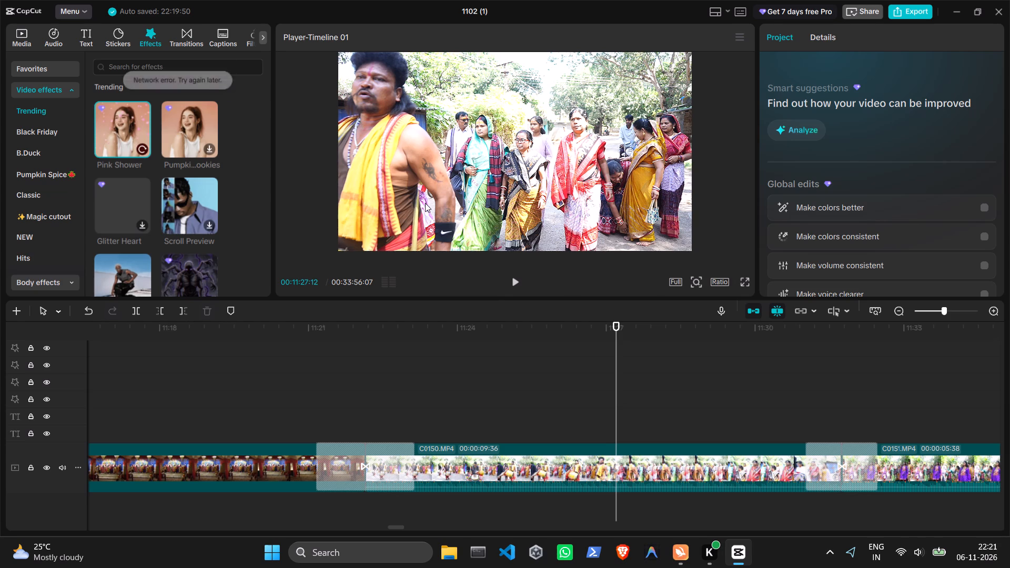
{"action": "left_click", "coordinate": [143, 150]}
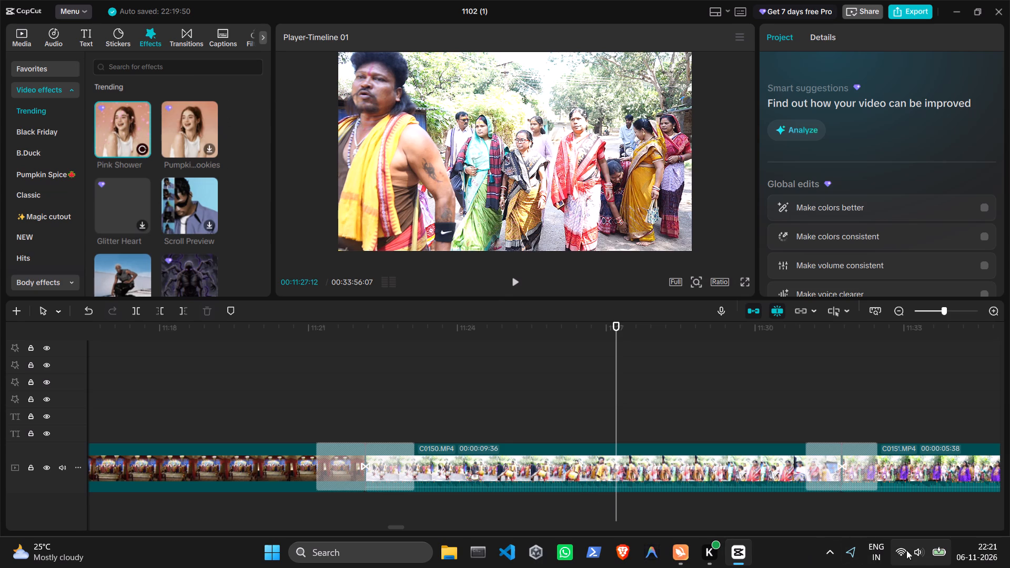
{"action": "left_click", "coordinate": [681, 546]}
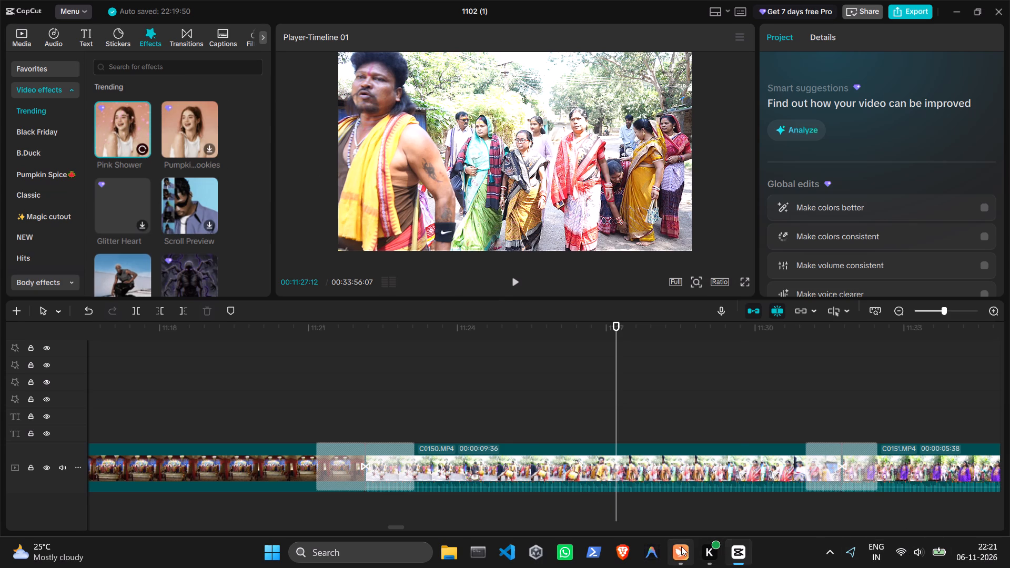
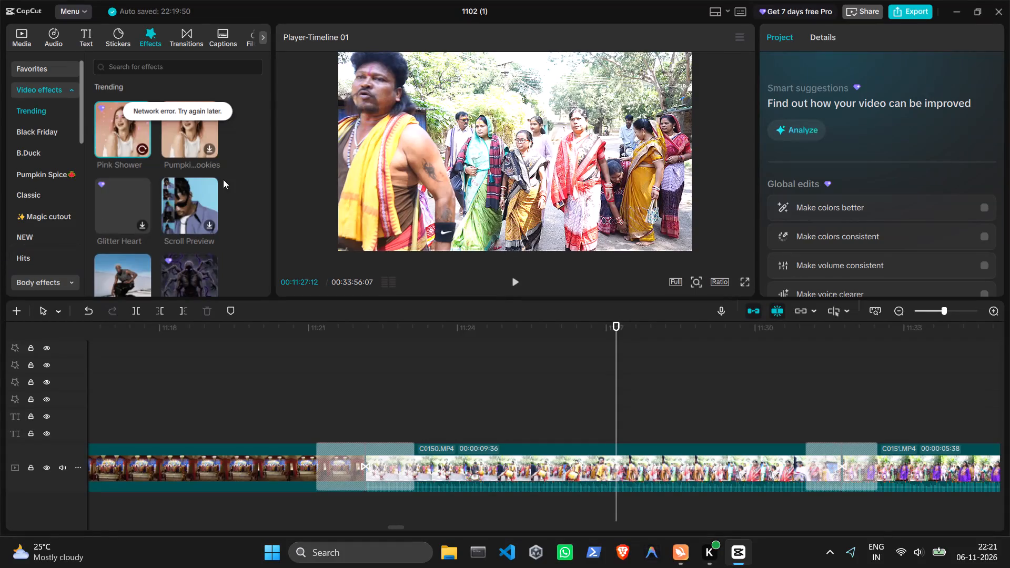
Look through the Trending video effects and open the Classic category to find an effect for C0150.MP4.
{"action": "scroll", "coordinate": [150, 171], "scroll_direction": "down", "scroll_amount": 2}
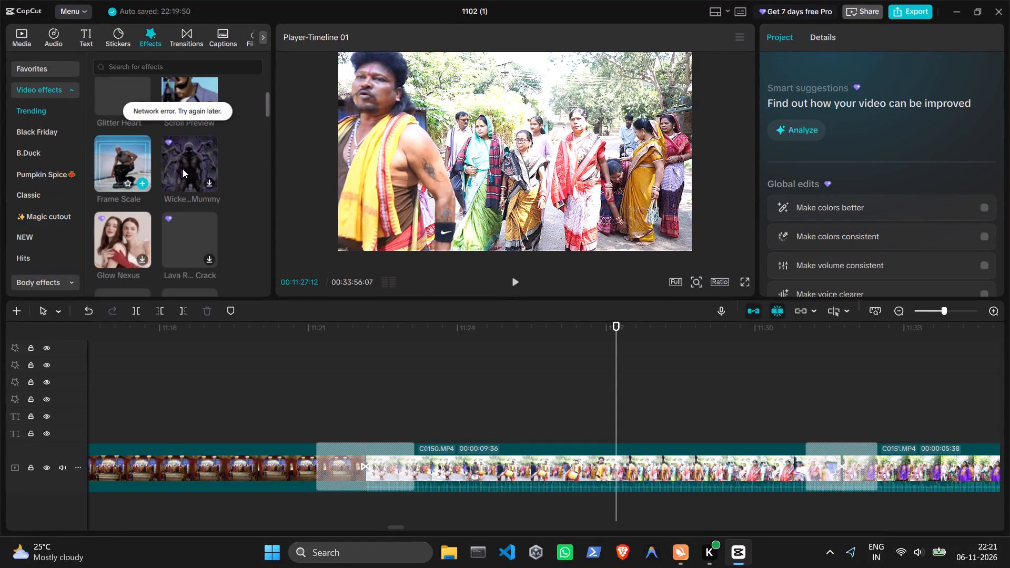
{"action": "scroll", "coordinate": [142, 186], "scroll_direction": "down", "scroll_amount": 3}
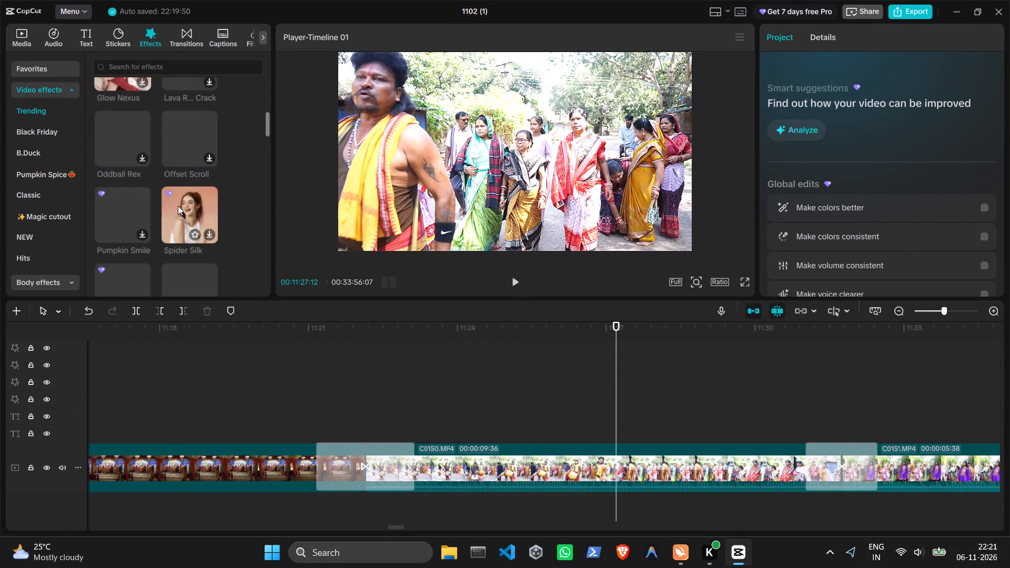
{"action": "scroll", "coordinate": [137, 204], "scroll_direction": "down", "scroll_amount": 4}
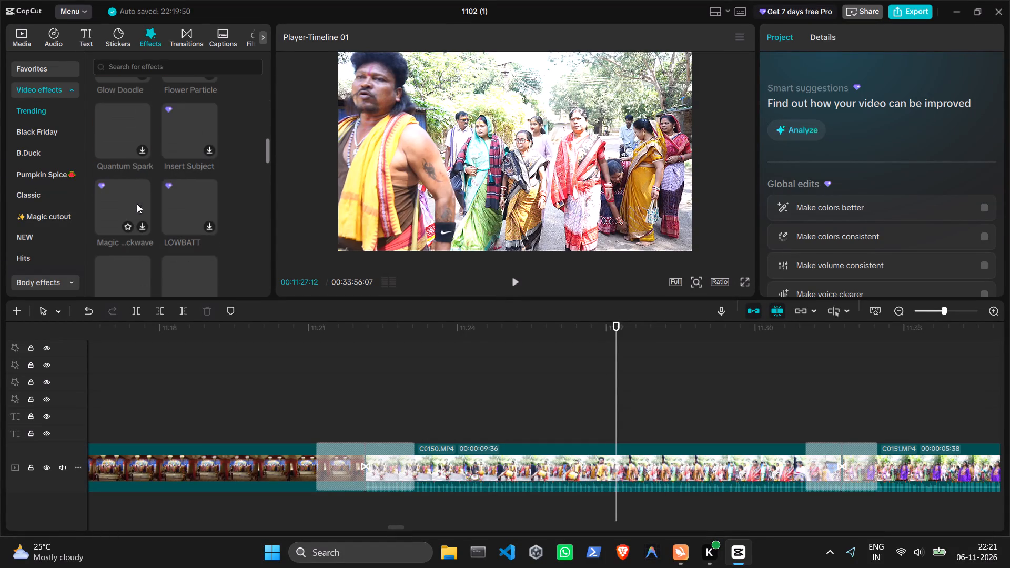
{"action": "scroll", "coordinate": [0, 158], "scroll_direction": "up", "scroll_amount": 2}
{"action": "left_click", "coordinate": [32, 191]}
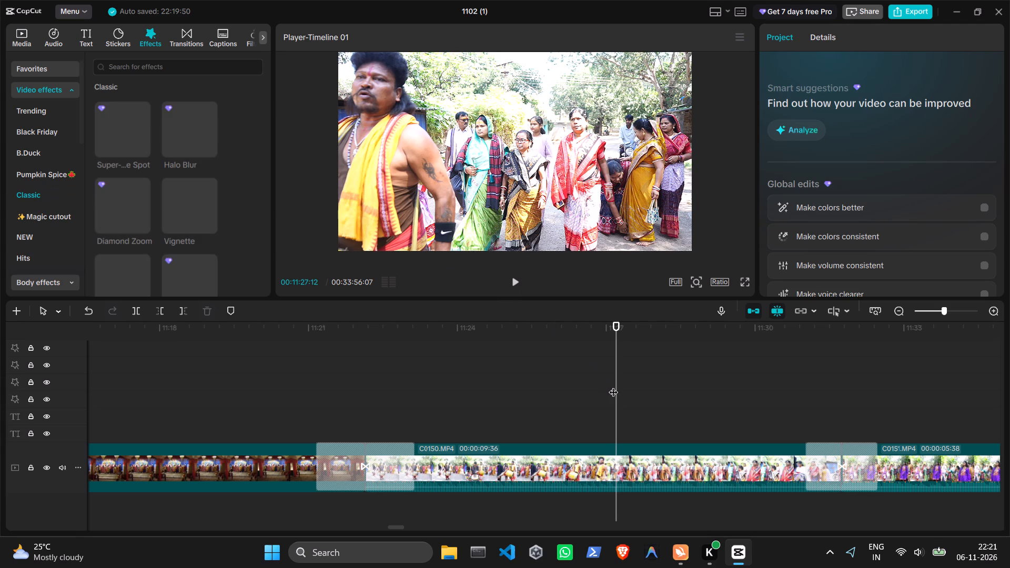
Add the Slide Viral effect from the NEW video effects at 00:11:27:26 over C0150.MP4.
{"action": "left_click_drag", "start_coordinate": [613, 386], "coordinate": [628, 387]}
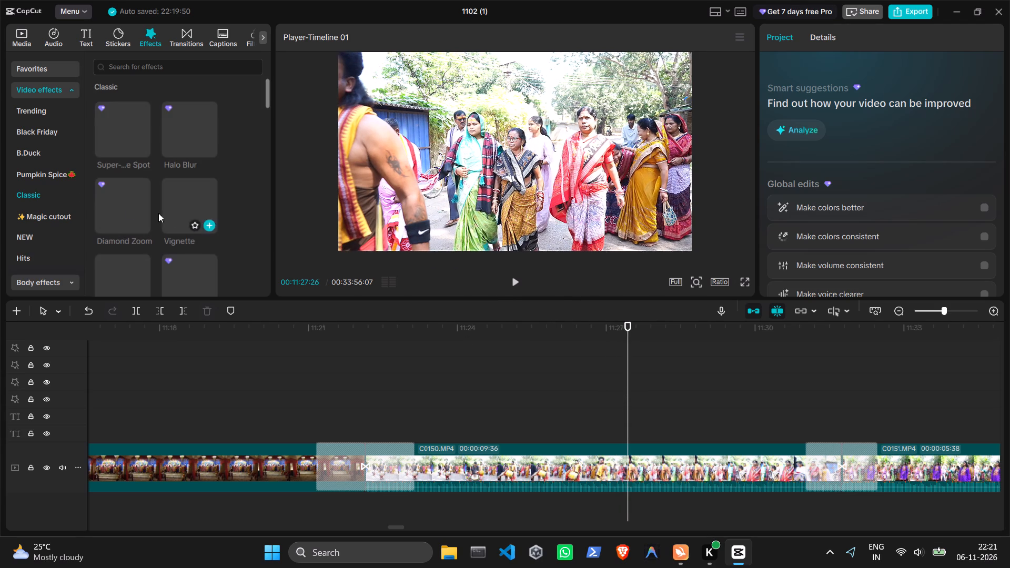
{"action": "scroll", "coordinate": [190, 176], "scroll_direction": "up", "scroll_amount": 2}
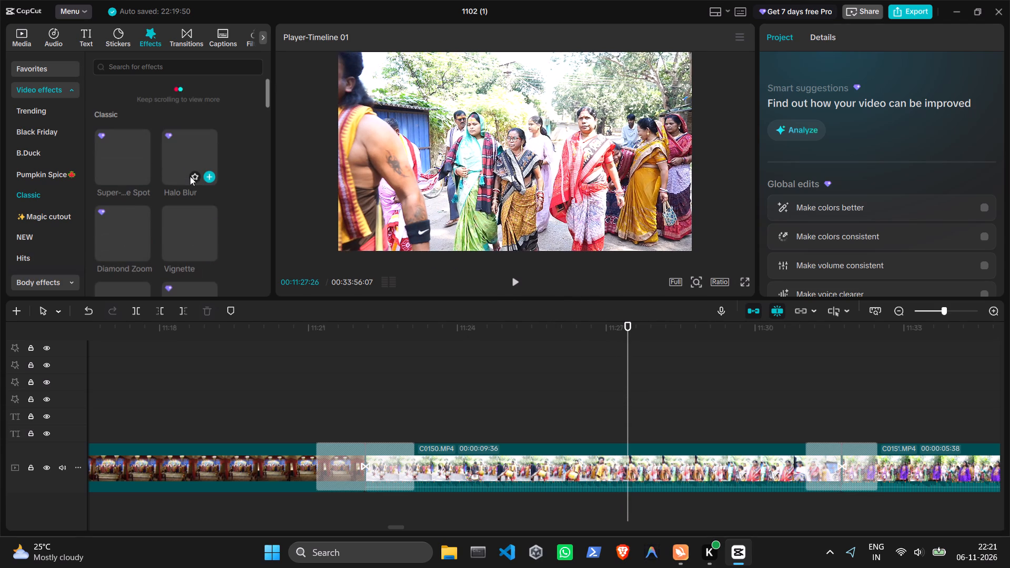
{"action": "scroll", "coordinate": [190, 176], "scroll_direction": "down", "scroll_amount": 2}
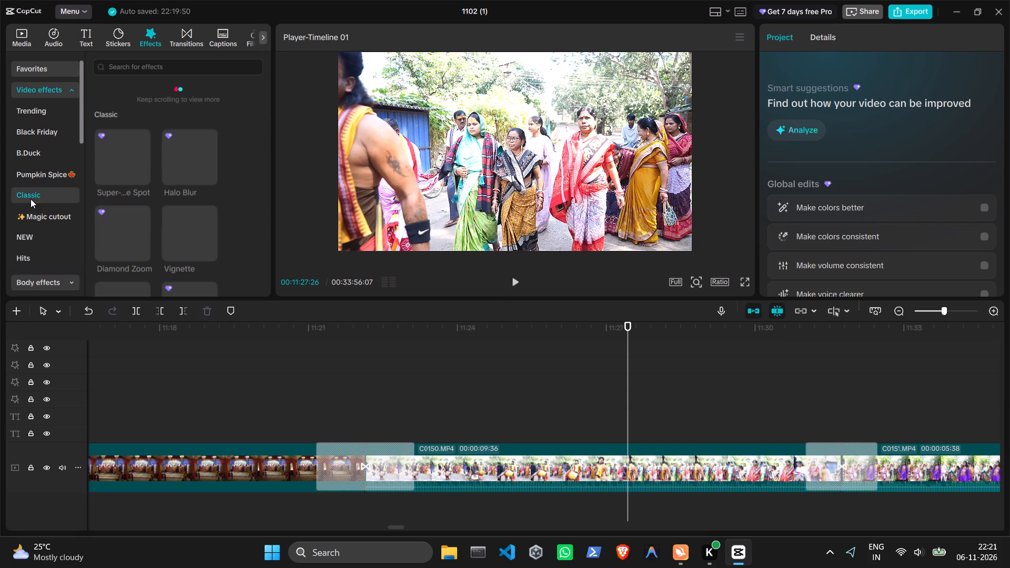
{"action": "left_click", "coordinate": [39, 238]}
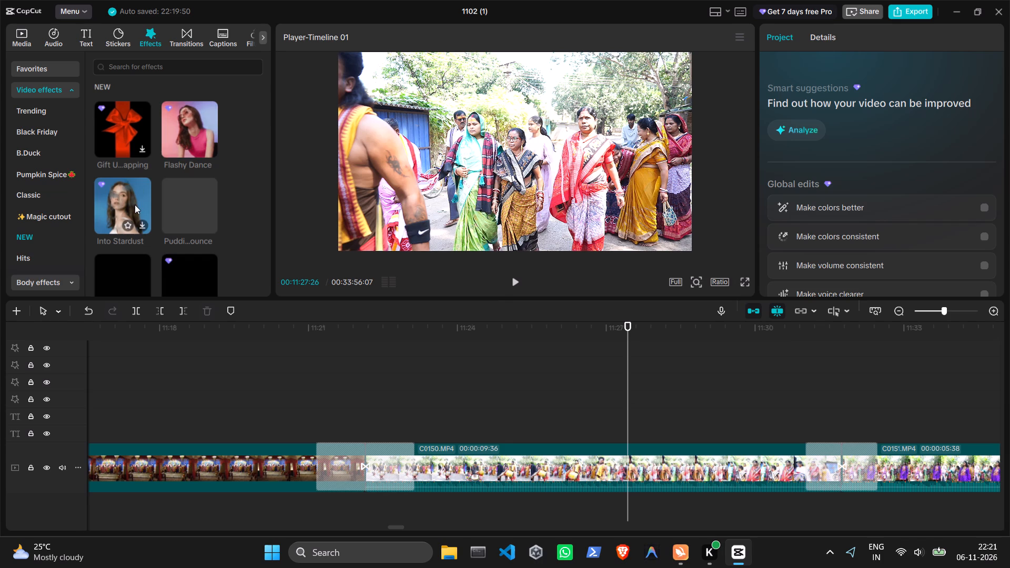
{"action": "scroll", "coordinate": [176, 204], "scroll_direction": "down", "scroll_amount": 3}
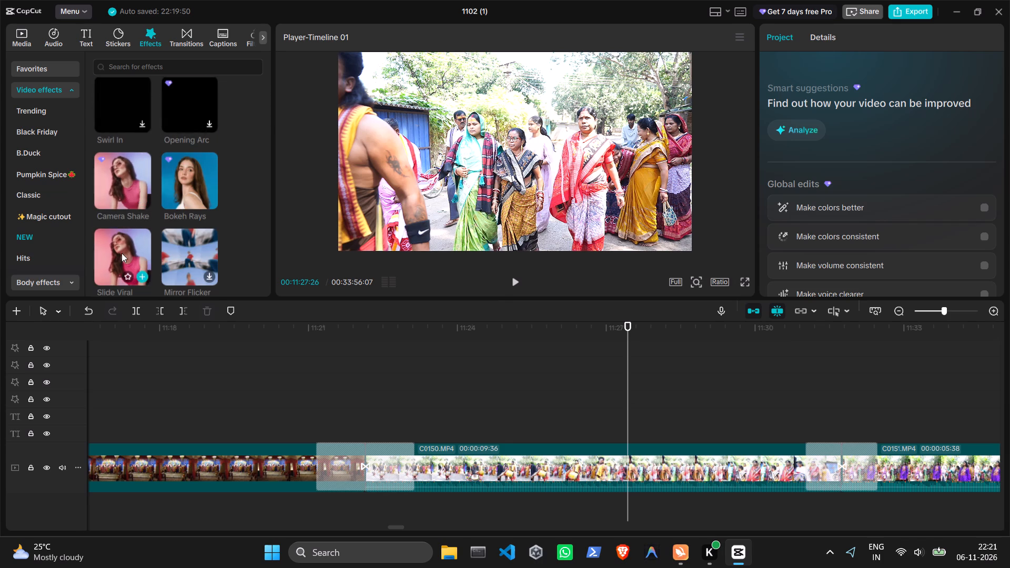
{"action": "scroll", "coordinate": [122, 253], "scroll_direction": "down", "scroll_amount": 1}
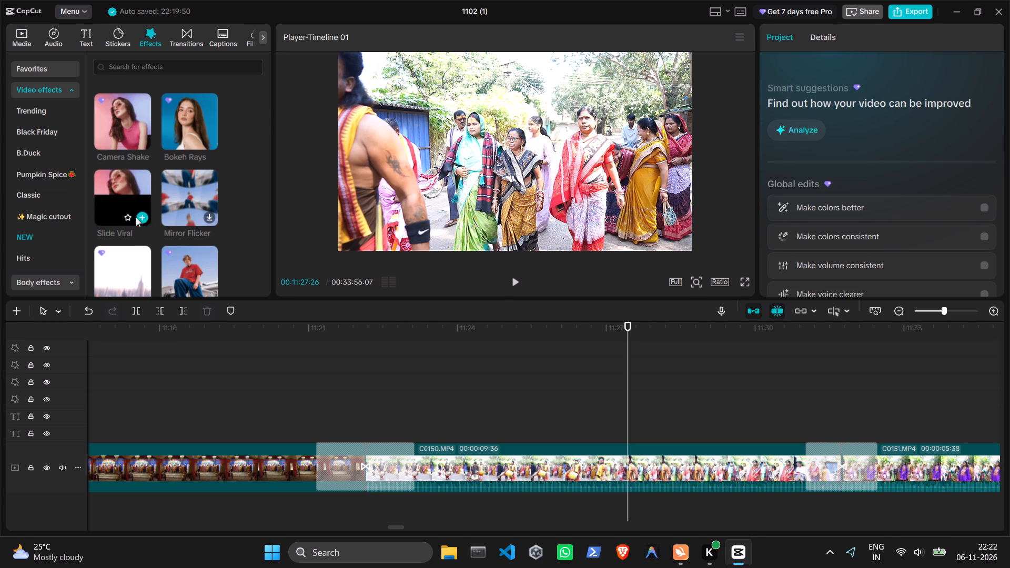
{"action": "left_click", "coordinate": [141, 217]}
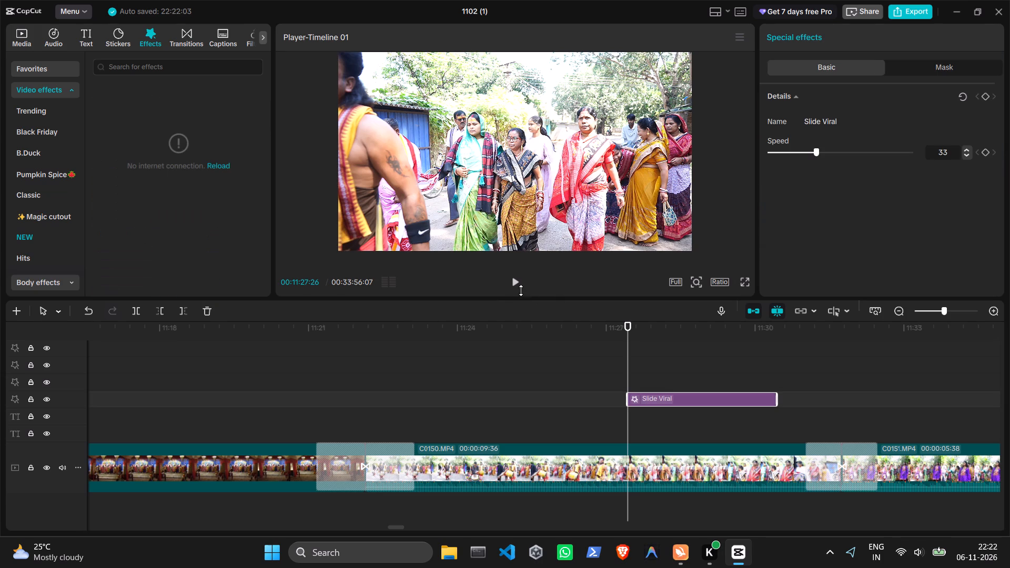
Play through the Slide Viral effect, then replay it from 00:11:26:18 and pause at 00:11:28:23.
{"action": "left_click", "coordinate": [517, 282]}
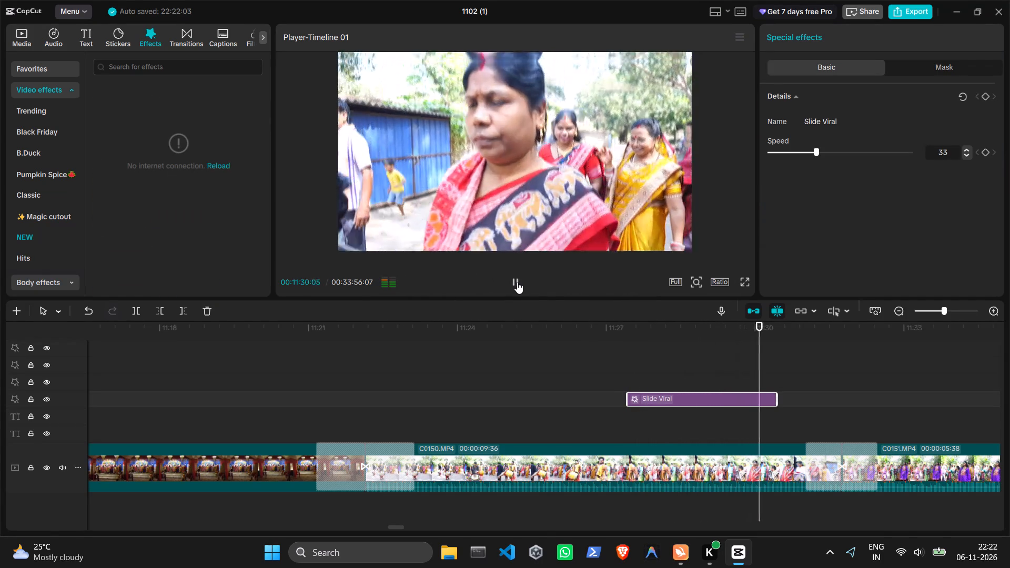
{"action": "left_click", "coordinate": [517, 282]}
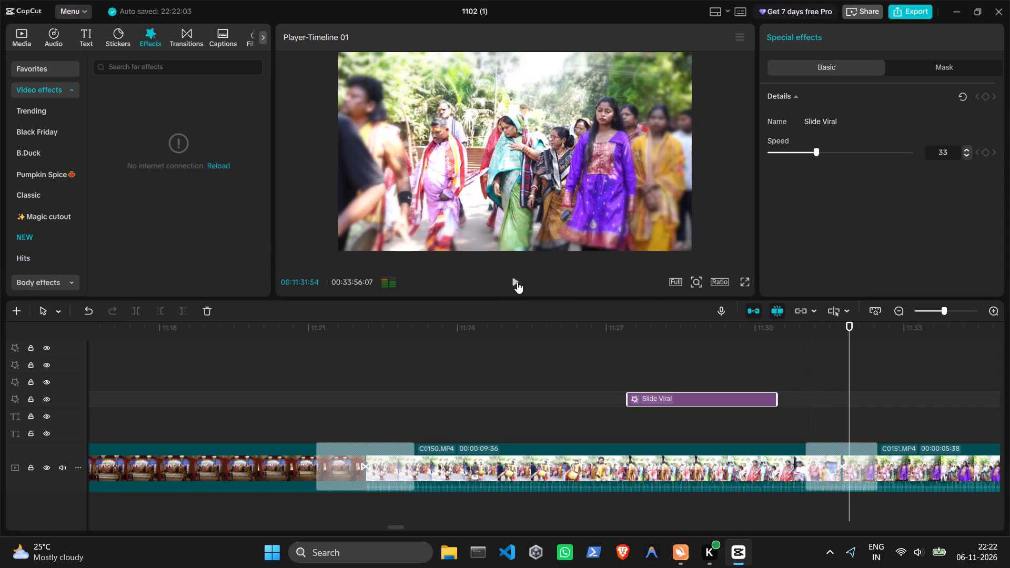
{"action": "left_click", "coordinate": [571, 399]}
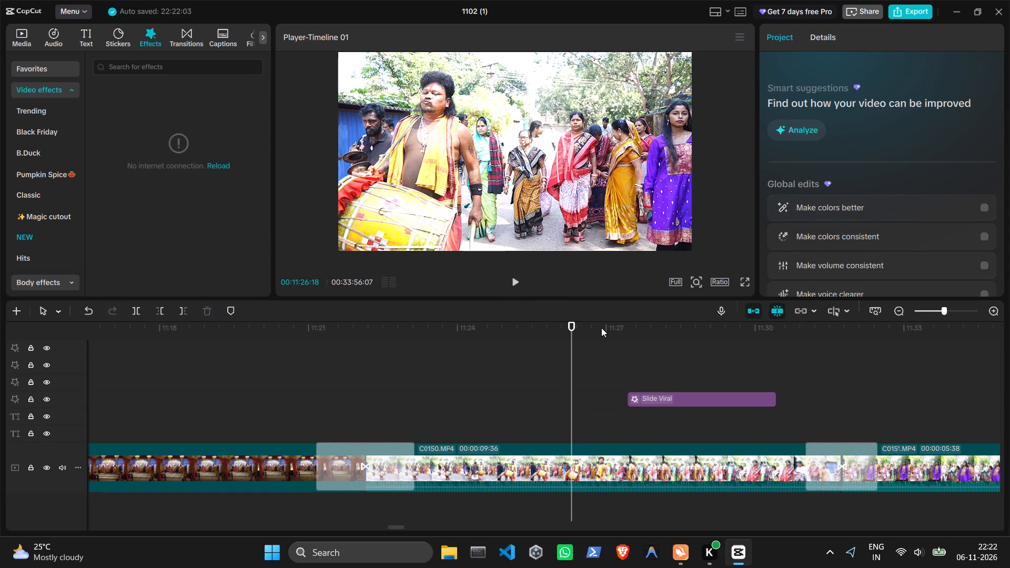
{"action": "left_click", "coordinate": [517, 284]}
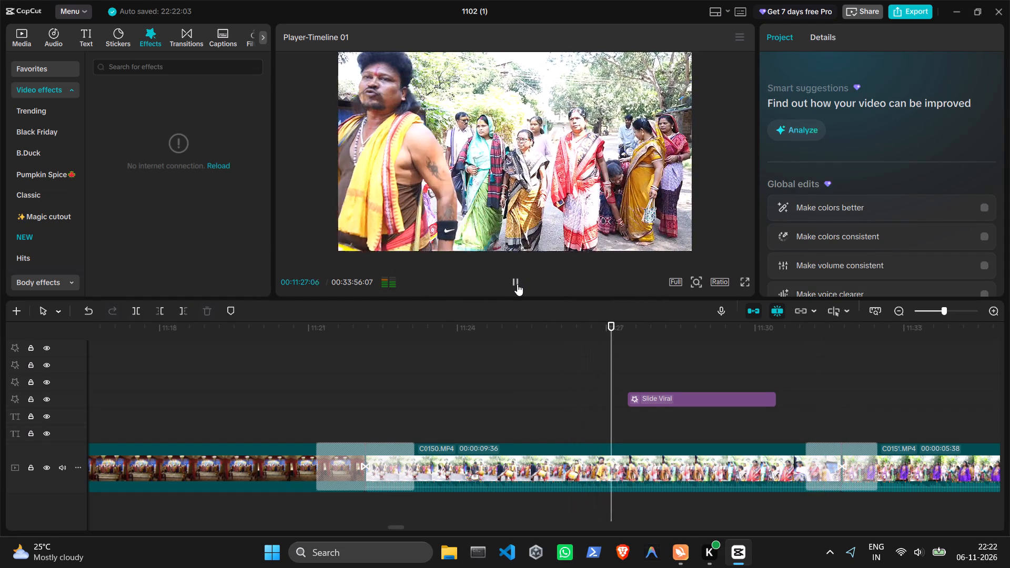
{"action": "left_click", "coordinate": [517, 284]}
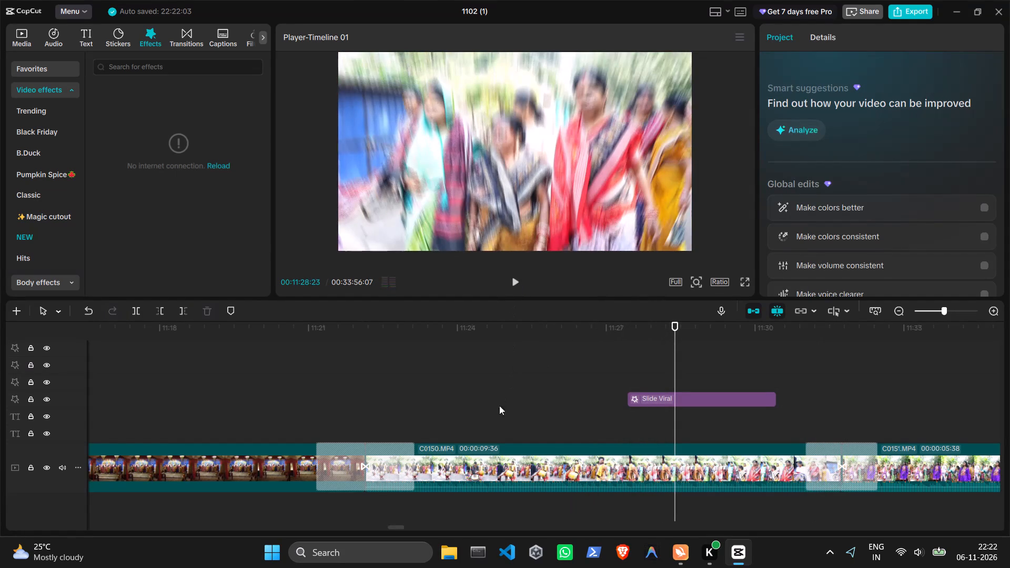
Move the Slide Viral effect about 2 seconds earlier on its track over C0150.MP4.
{"action": "left_click", "coordinate": [468, 394]}
{"action": "left_click_drag", "start_coordinate": [672, 399], "coordinate": [670, 399]}
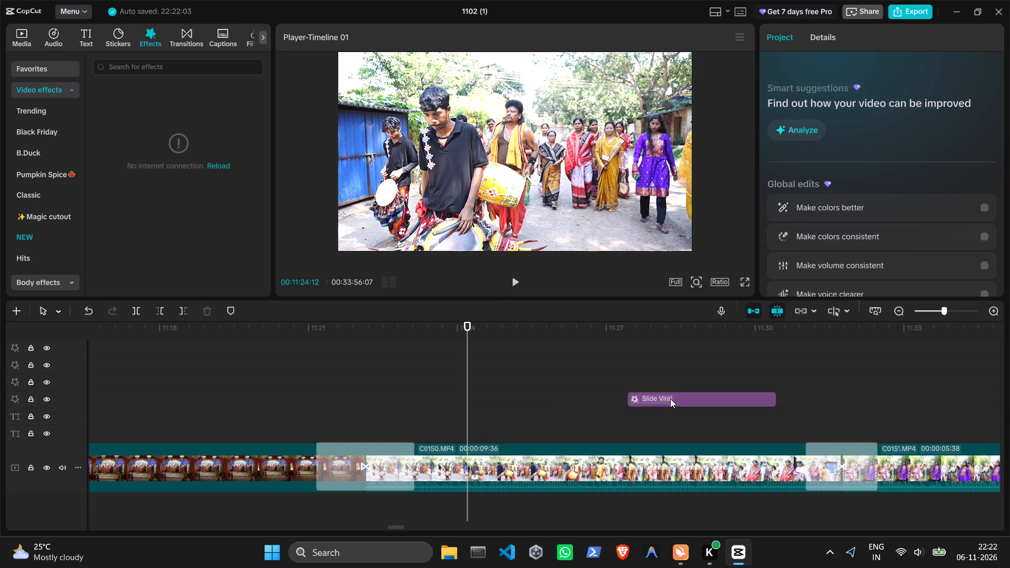
{"action": "left_click_drag", "start_coordinate": [670, 399], "coordinate": [581, 401]}
Play from 00:11:24:12 through the Slide Viral effect into C0151.MP4 and pause at 00:11:32:49.
{"action": "left_click", "coordinate": [514, 280]}
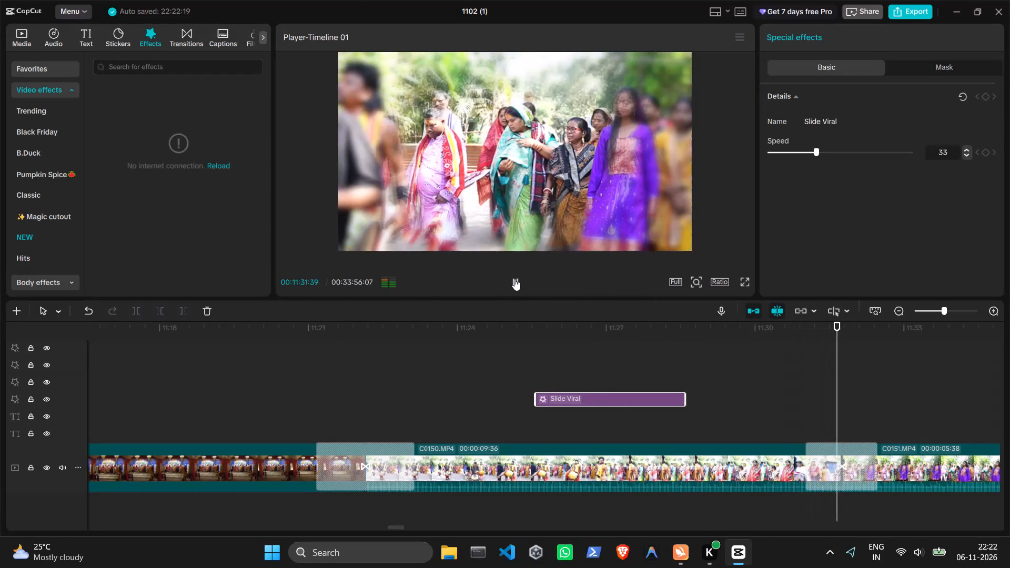
{"action": "left_click", "coordinate": [514, 279]}
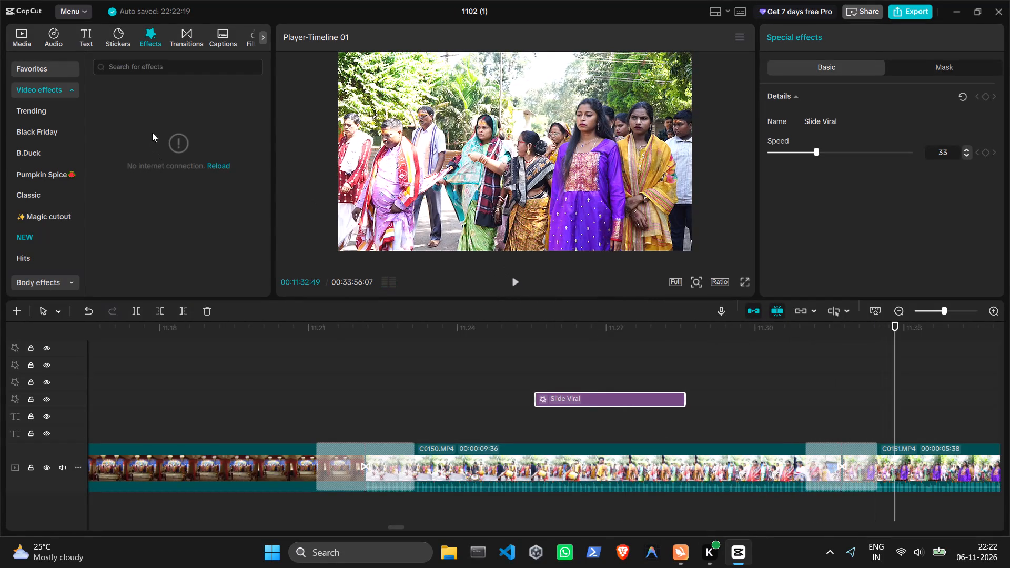
Reload the video effects list and look through the Pumpkin Spice and Intro & Outro effects.
{"action": "left_click", "coordinate": [218, 166]}
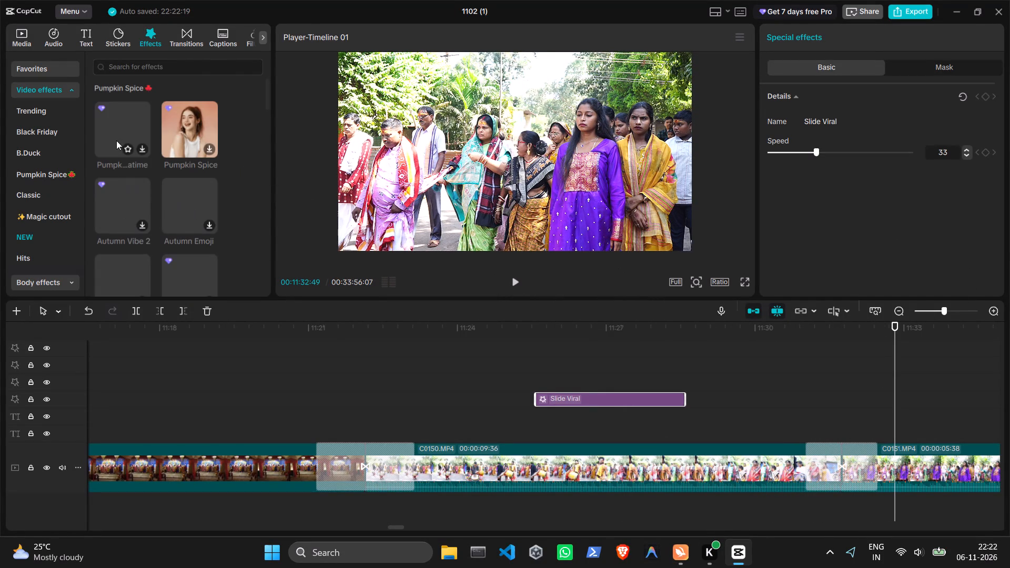
{"action": "scroll", "coordinate": [178, 222], "scroll_direction": "down", "scroll_amount": 2}
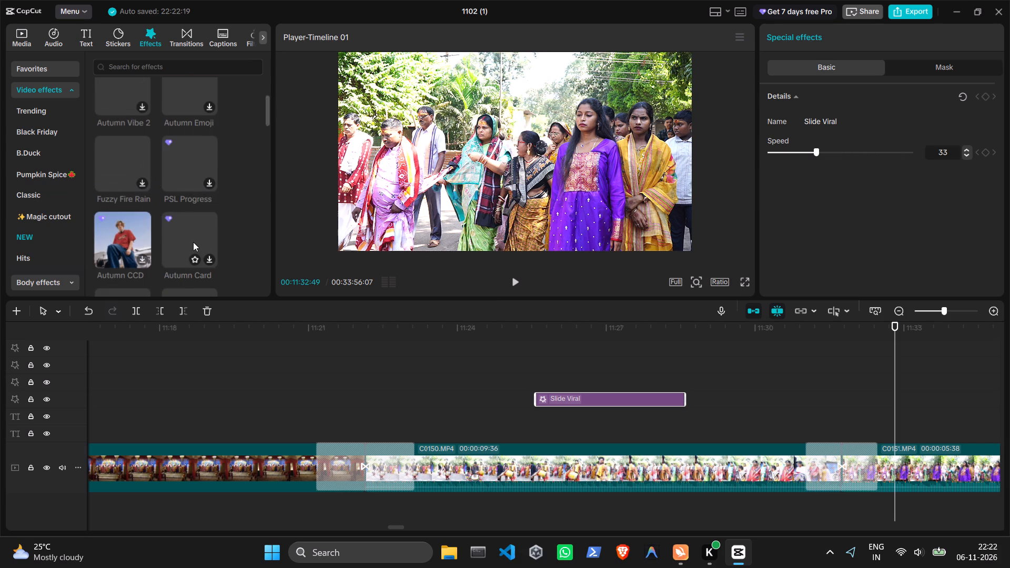
{"action": "scroll", "coordinate": [31, 216], "scroll_direction": "down", "scroll_amount": 1}
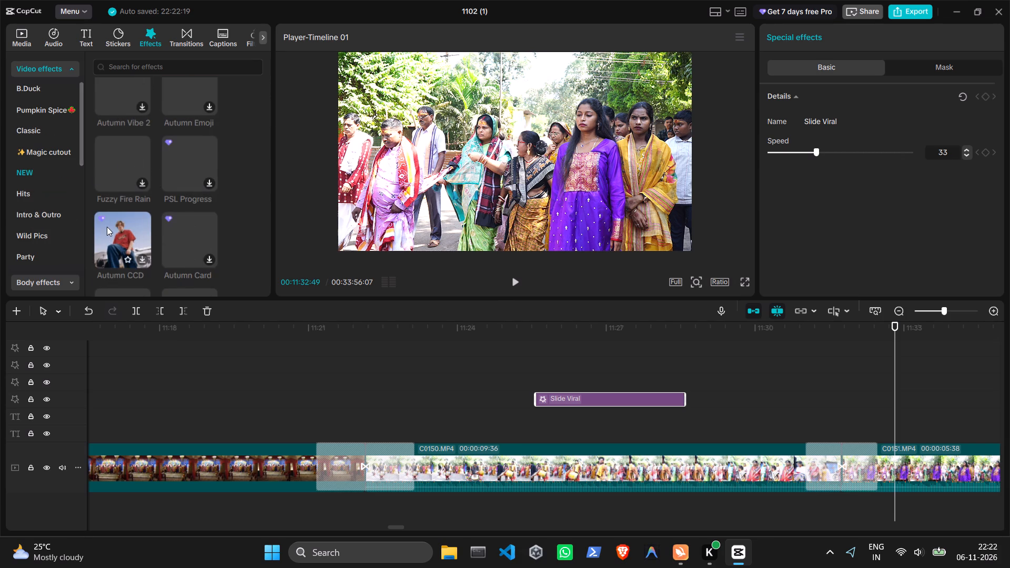
{"action": "scroll", "coordinate": [183, 232], "scroll_direction": "down", "scroll_amount": 1}
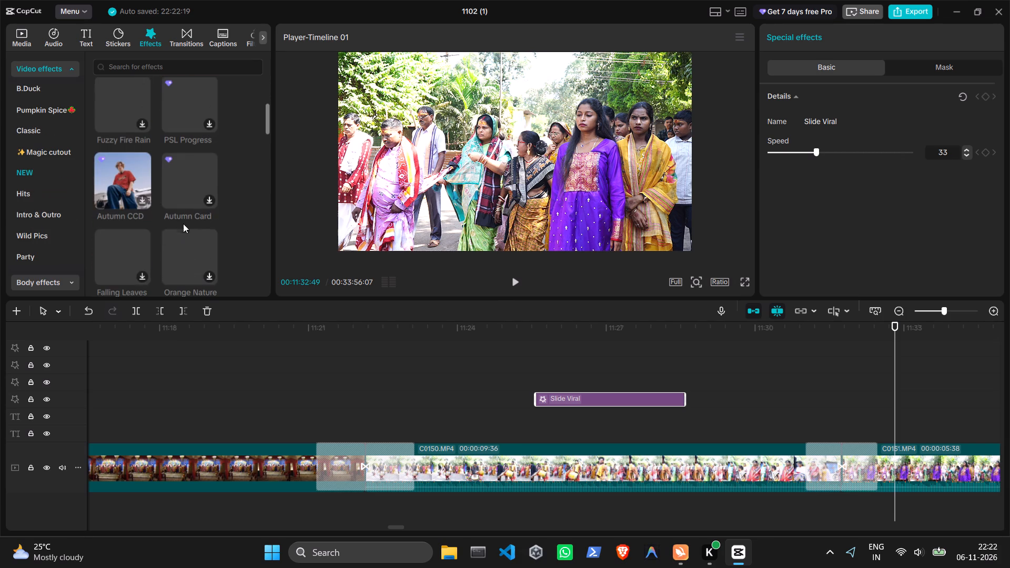
{"action": "scroll", "coordinate": [184, 220], "scroll_direction": "down", "scroll_amount": 2}
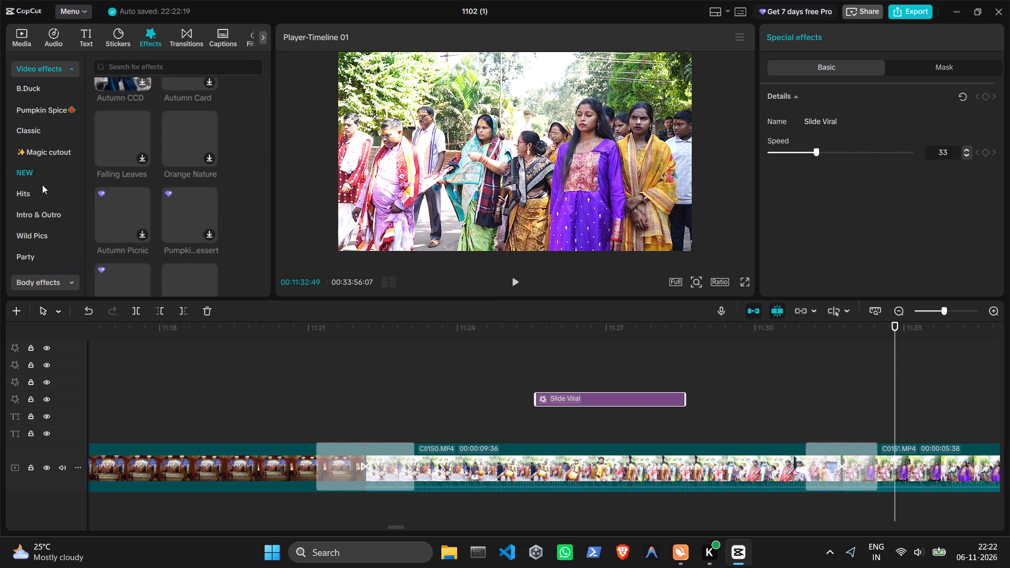
{"action": "left_click", "coordinate": [42, 186]}
{"action": "left_click", "coordinate": [43, 207]}
{"action": "left_click", "coordinate": [44, 217]}
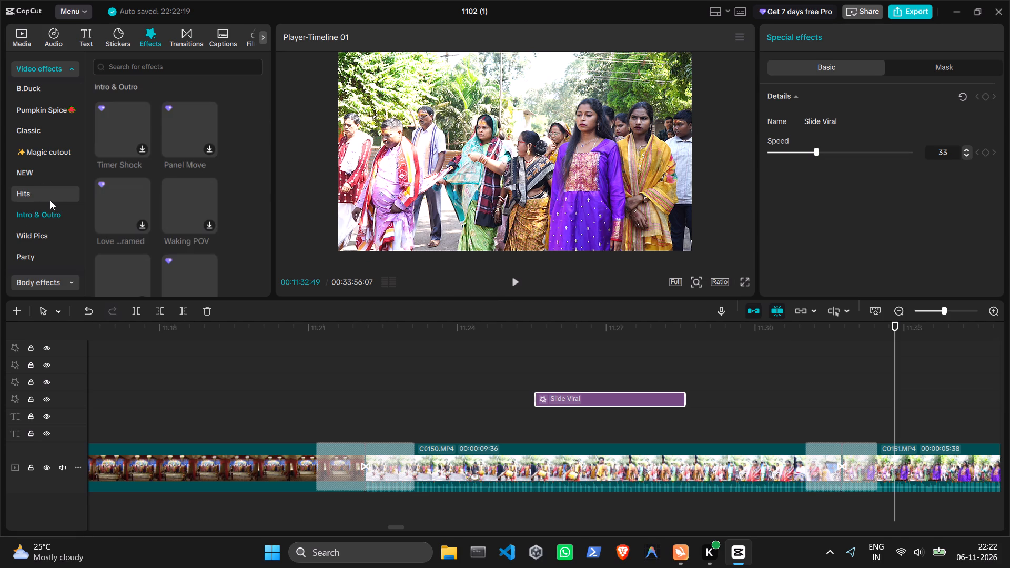
{"action": "scroll", "coordinate": [183, 200], "scroll_direction": "down", "scroll_amount": 1}
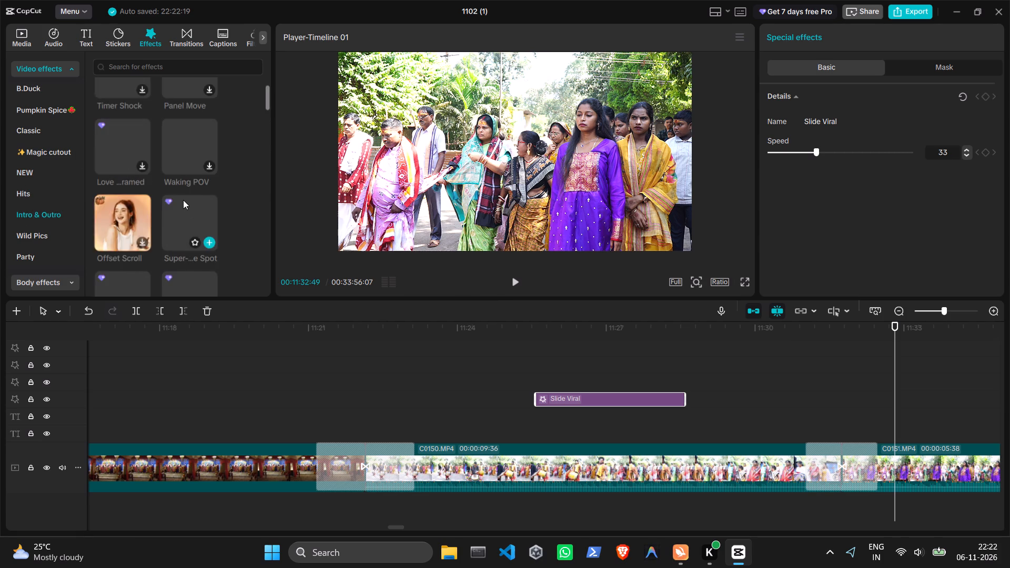
{"action": "scroll", "coordinate": [183, 200], "scroll_direction": "down", "scroll_amount": 1}
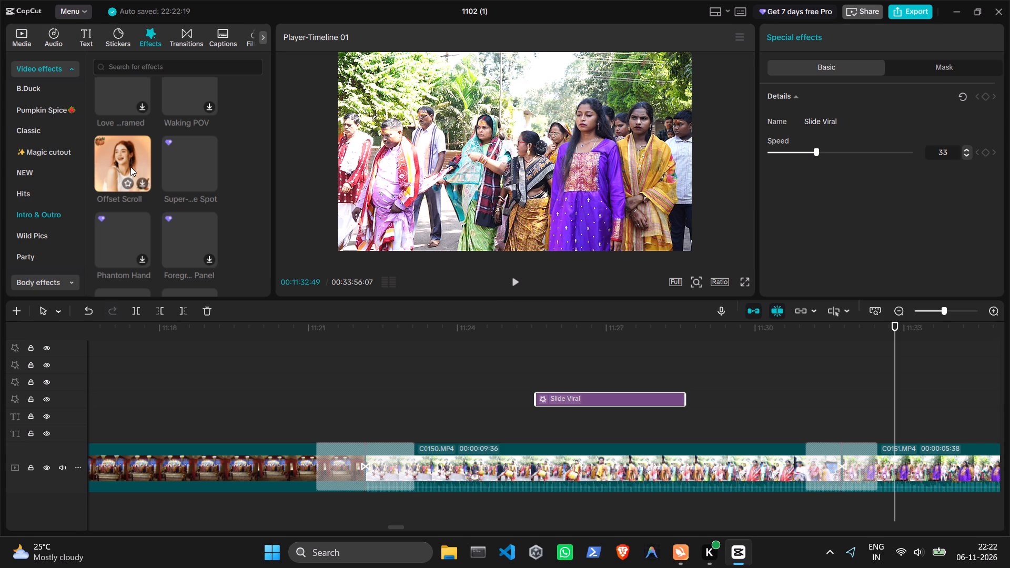
{"action": "scroll", "coordinate": [165, 145], "scroll_direction": "down", "scroll_amount": 5}
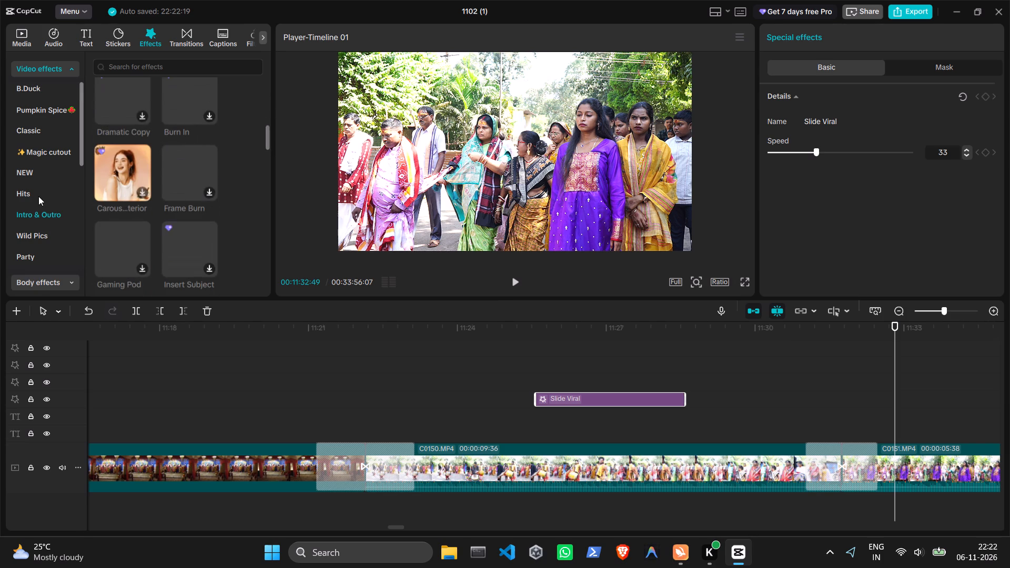
Look through the Hits video effects and preview the Rolling Film effect.
{"action": "scroll", "coordinate": [38, 196], "scroll_direction": "down", "scroll_amount": 1}
{"action": "left_click", "coordinate": [43, 138]}
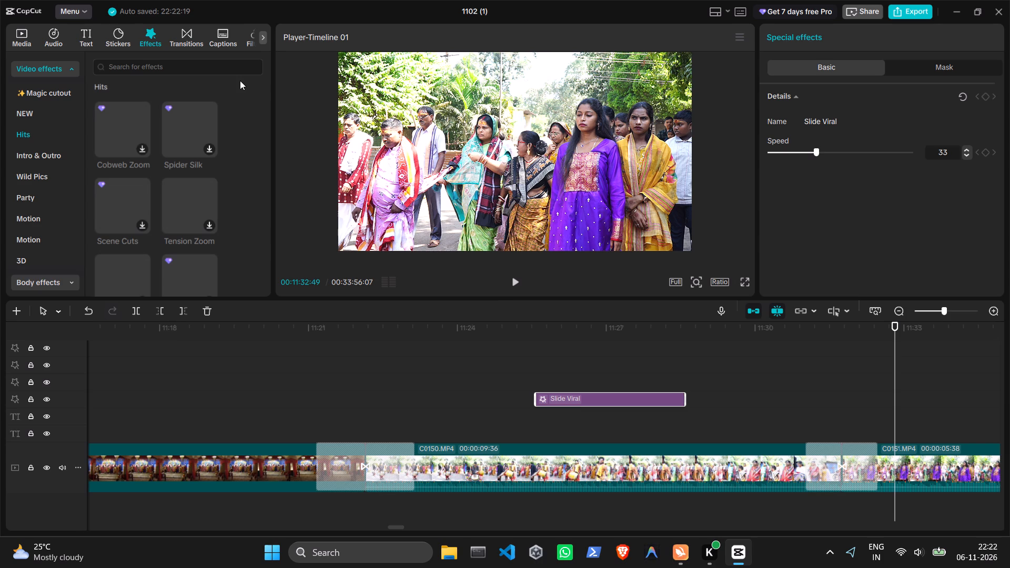
{"action": "scroll", "coordinate": [169, 204], "scroll_direction": "down", "scroll_amount": 3}
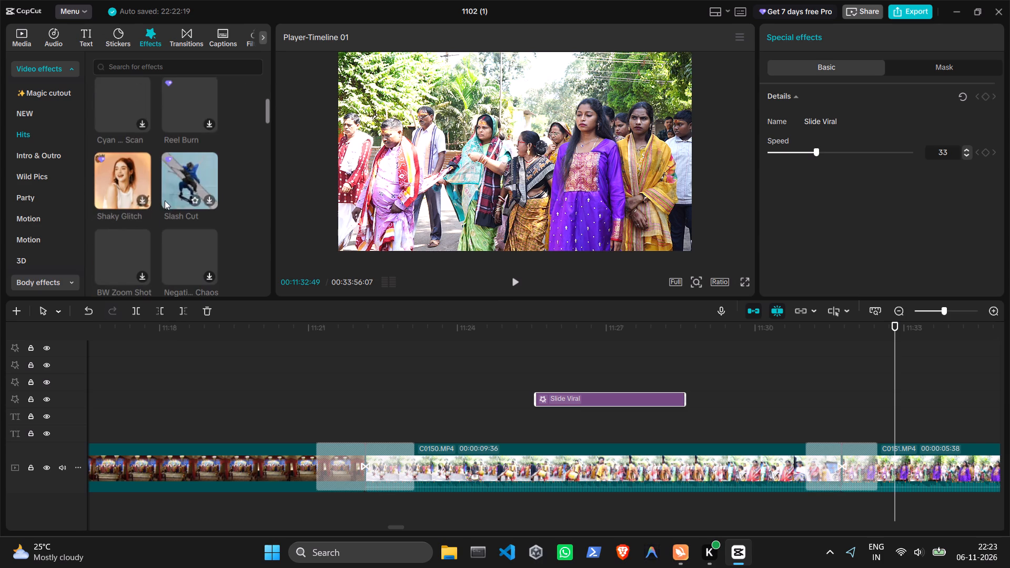
{"action": "scroll", "coordinate": [189, 171], "scroll_direction": "down", "scroll_amount": 1}
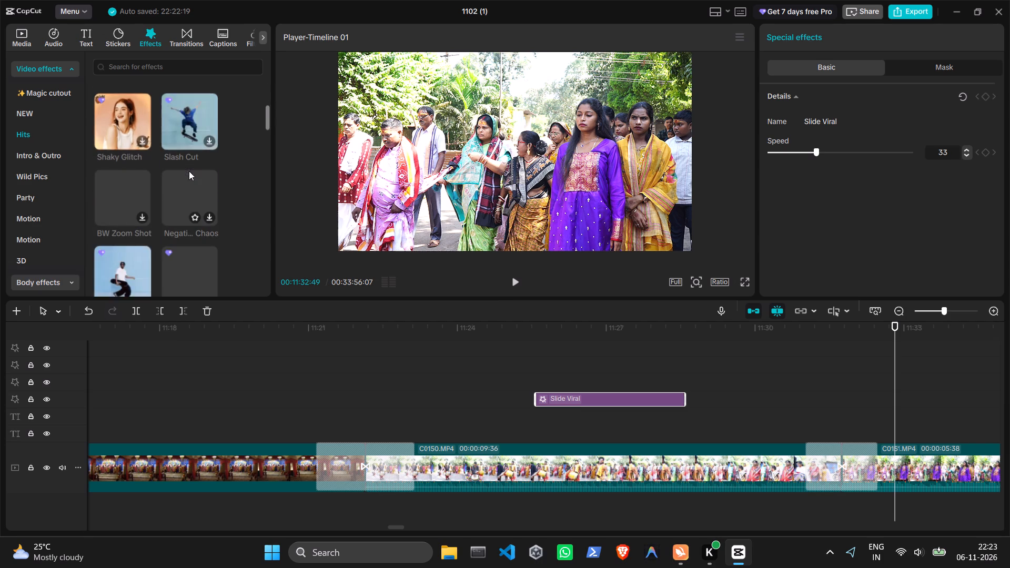
{"action": "scroll", "coordinate": [189, 171], "scroll_direction": "down", "scroll_amount": 2}
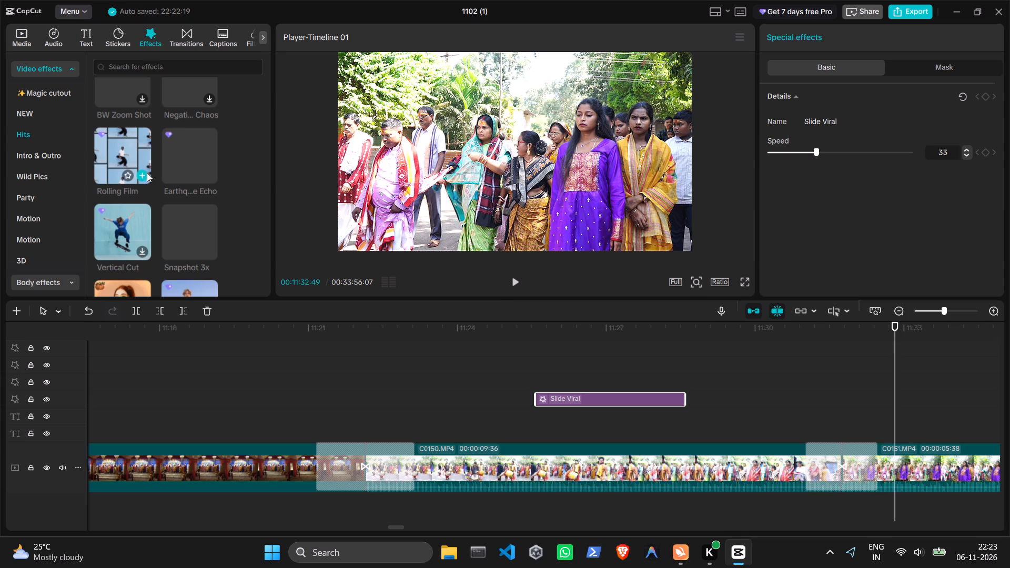
{"action": "left_click", "coordinate": [137, 155]}
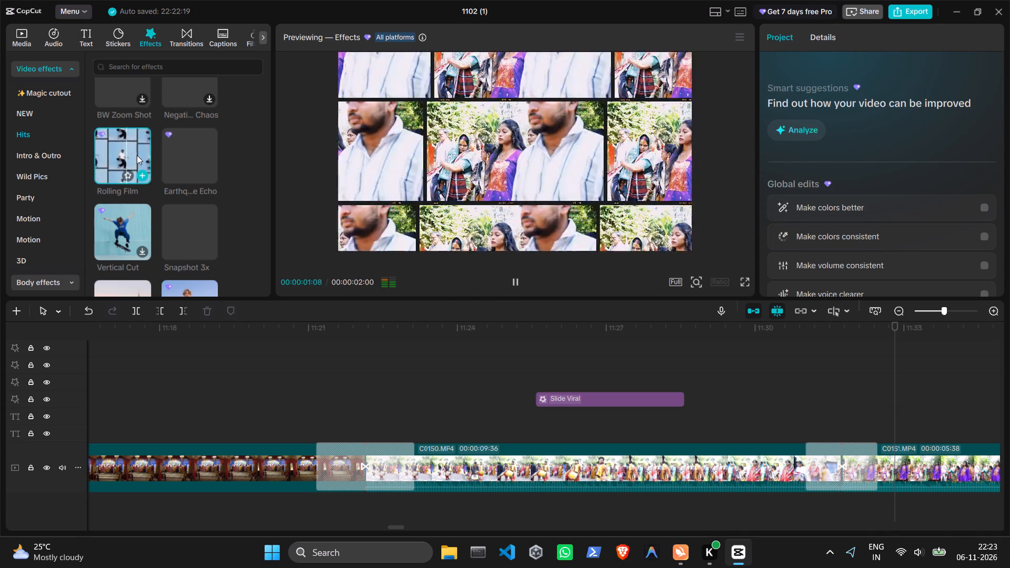
Look further through the Hits effects past Crop Frame and preview the Fault Freeze effect.
{"action": "scroll", "coordinate": [194, 148], "scroll_direction": "down", "scroll_amount": 1}
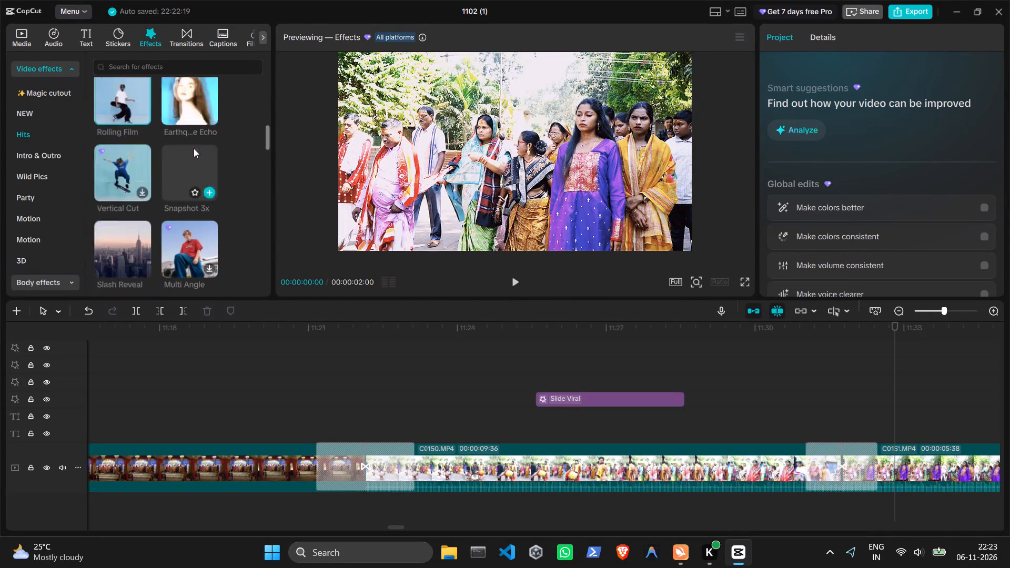
{"action": "scroll", "coordinate": [194, 148], "scroll_direction": "down", "scroll_amount": 1}
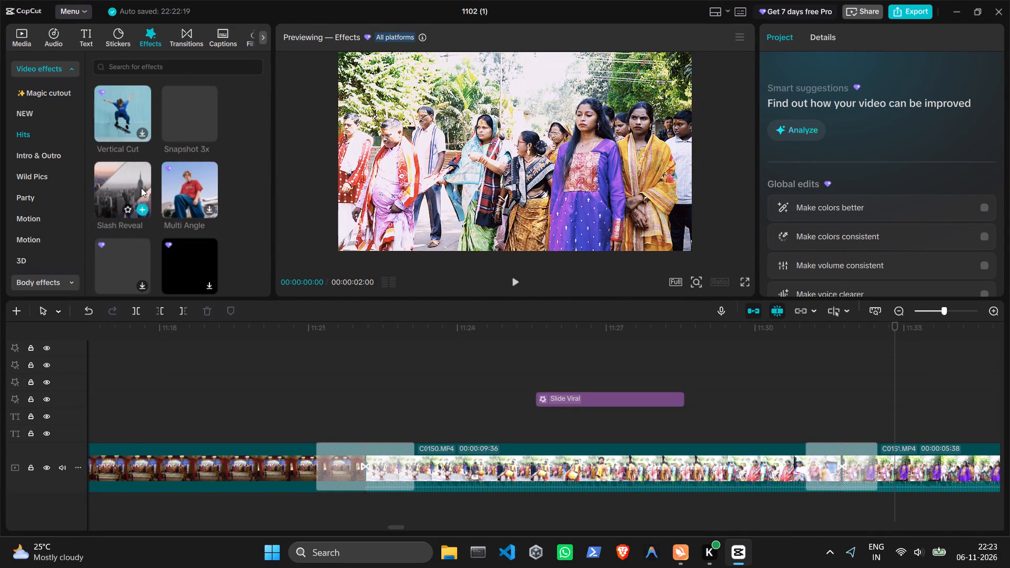
{"action": "scroll", "coordinate": [190, 192], "scroll_direction": "down", "scroll_amount": 1}
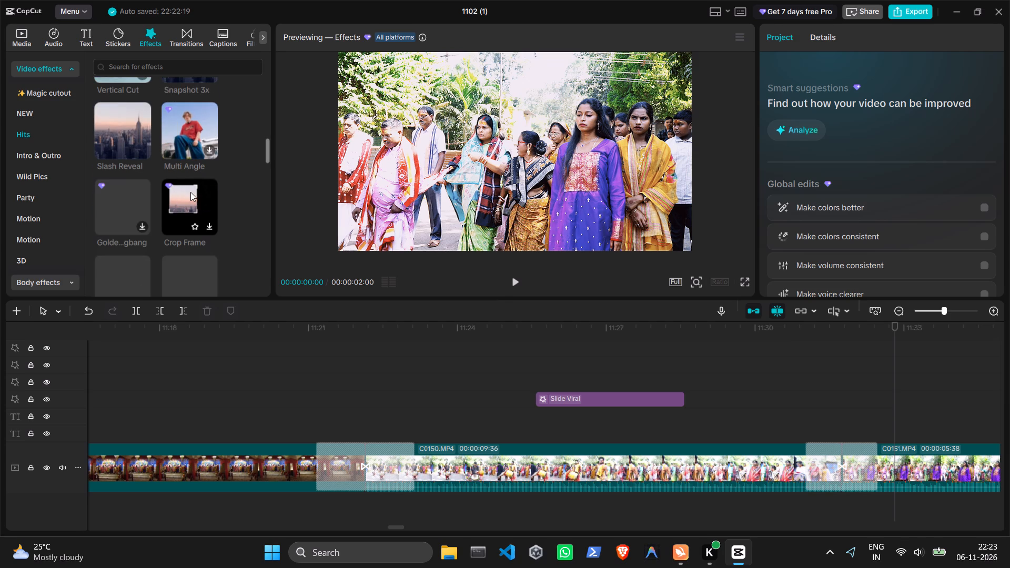
{"action": "scroll", "coordinate": [190, 192], "scroll_direction": "down", "scroll_amount": 2}
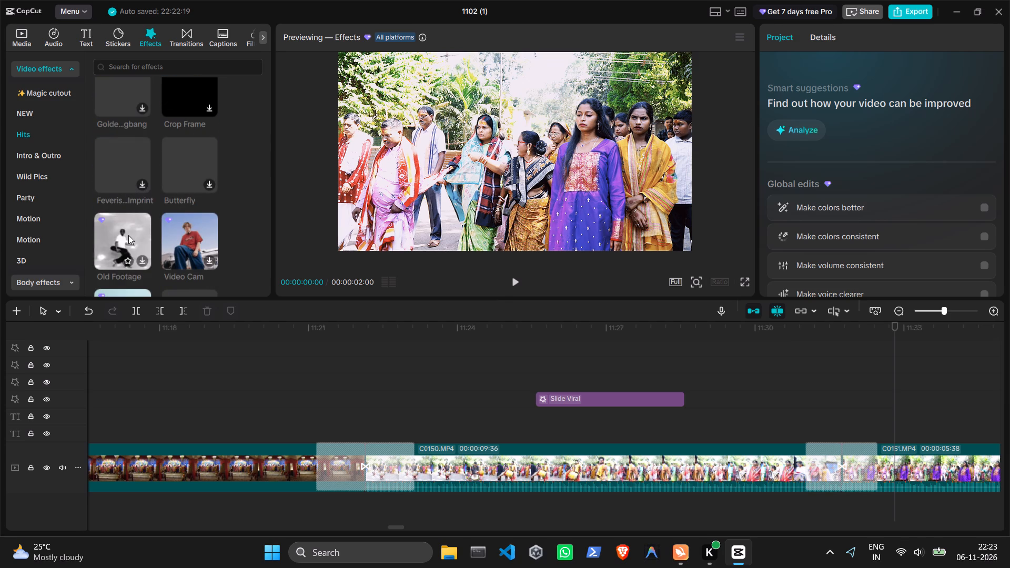
{"action": "scroll", "coordinate": [196, 237], "scroll_direction": "down", "scroll_amount": 2}
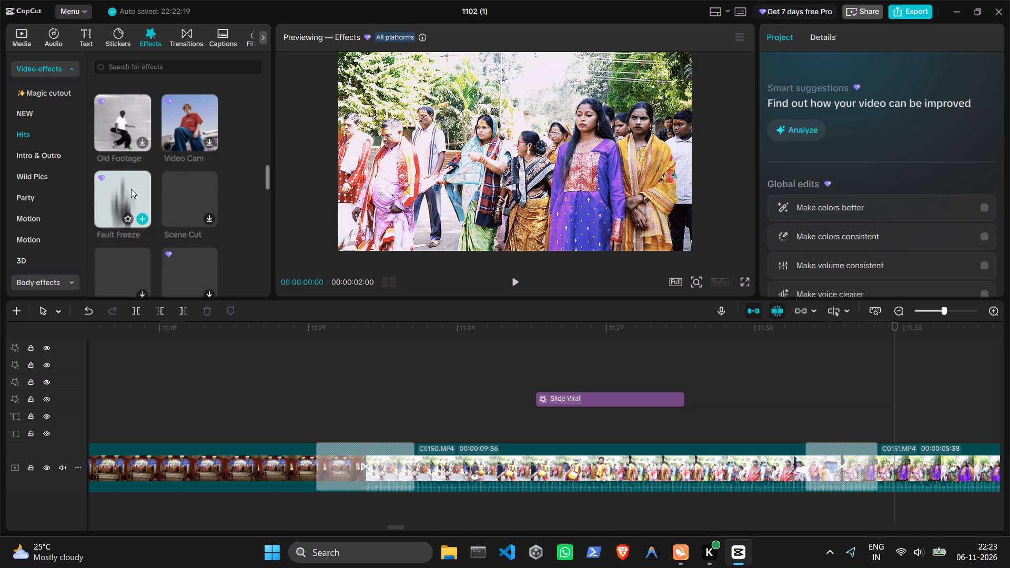
{"action": "left_click", "coordinate": [131, 189]}
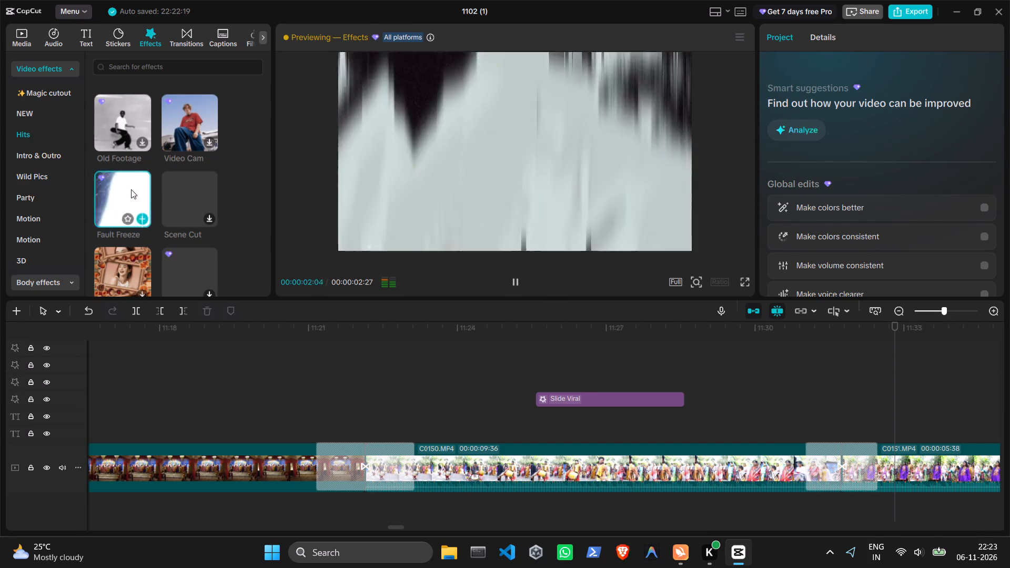
Try to preview the Effect Mashup effect and look further through the Hits effects for the C0151.MP4 section.
{"action": "scroll", "coordinate": [131, 189], "scroll_direction": "down", "scroll_amount": 2}
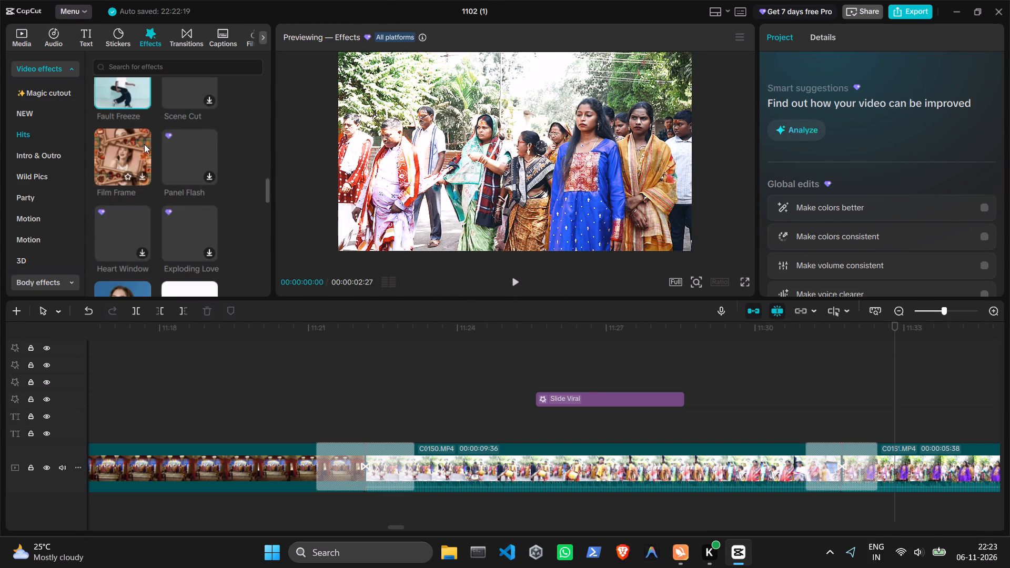
{"action": "scroll", "coordinate": [178, 163], "scroll_direction": "down", "scroll_amount": 2}
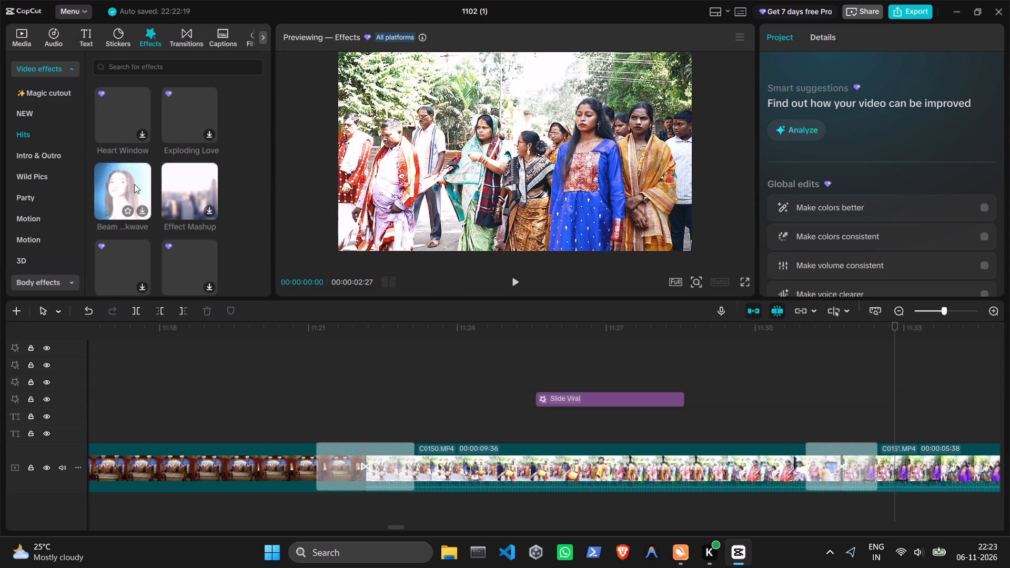
{"action": "left_click", "coordinate": [186, 184]}
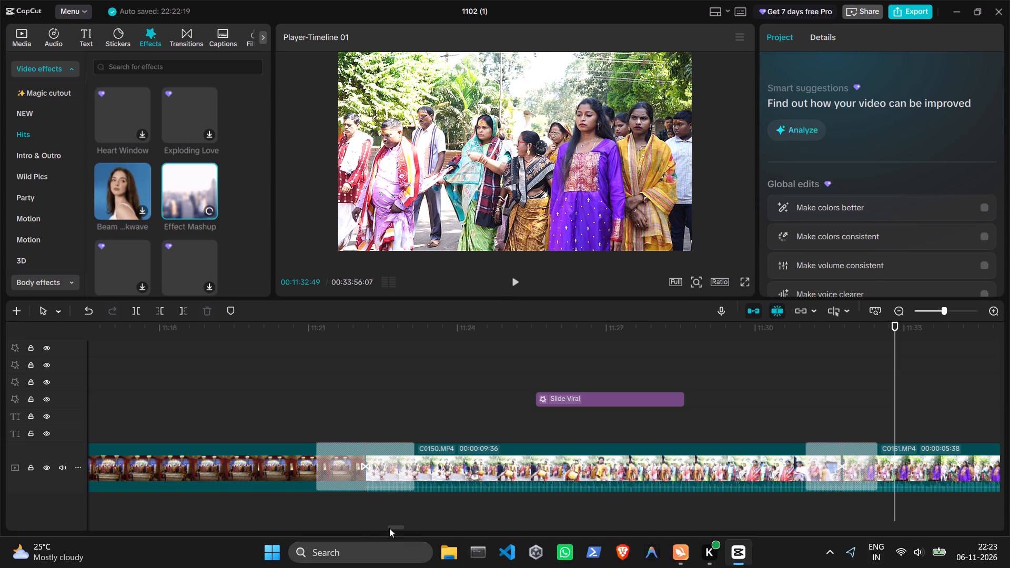
{"action": "left_click_drag", "start_coordinate": [389, 528], "coordinate": [395, 535]}
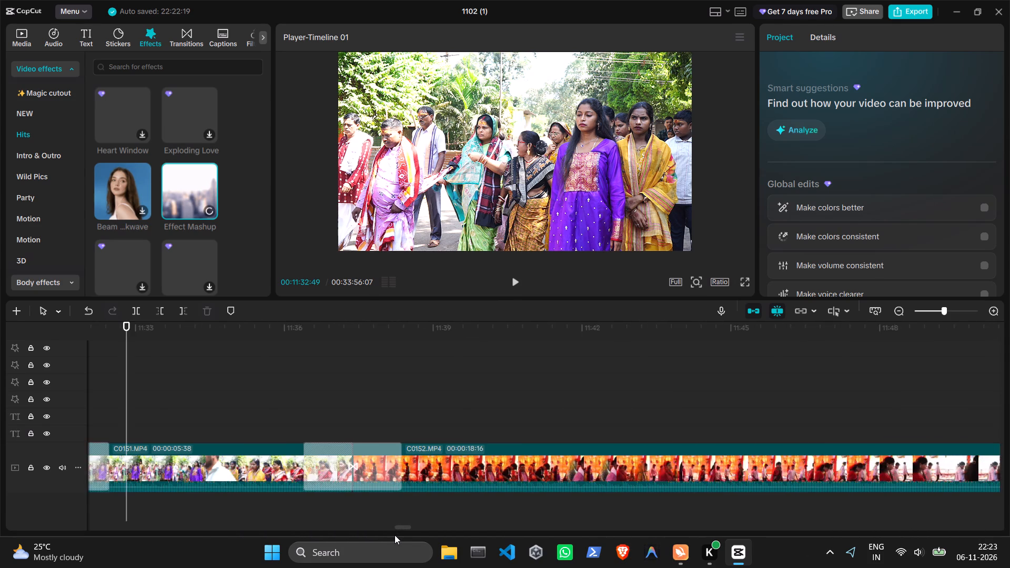
{"action": "left_click_drag", "start_coordinate": [395, 535], "coordinate": [392, 535]}
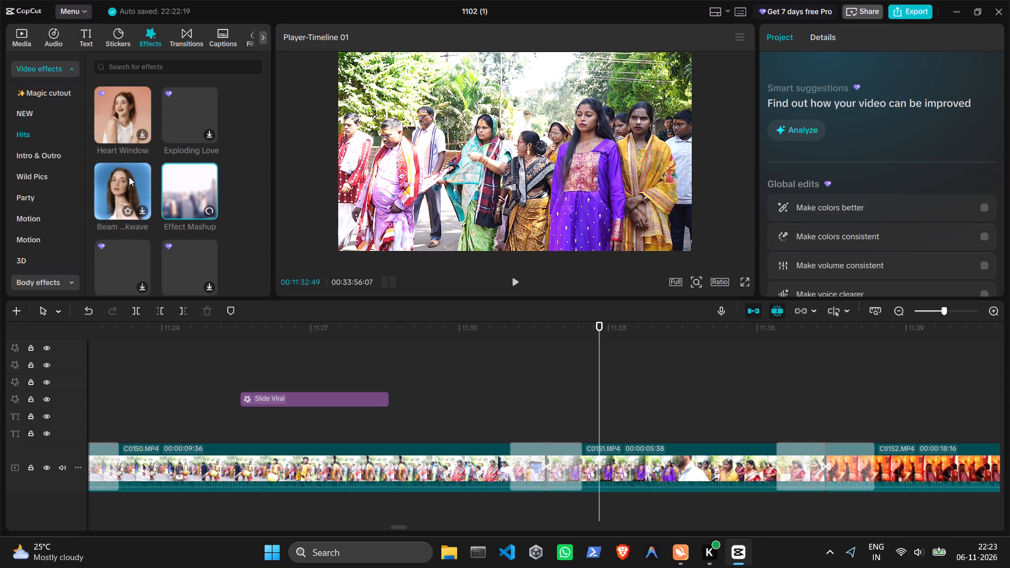
{"action": "scroll", "coordinate": [129, 177], "scroll_direction": "down", "scroll_amount": 2}
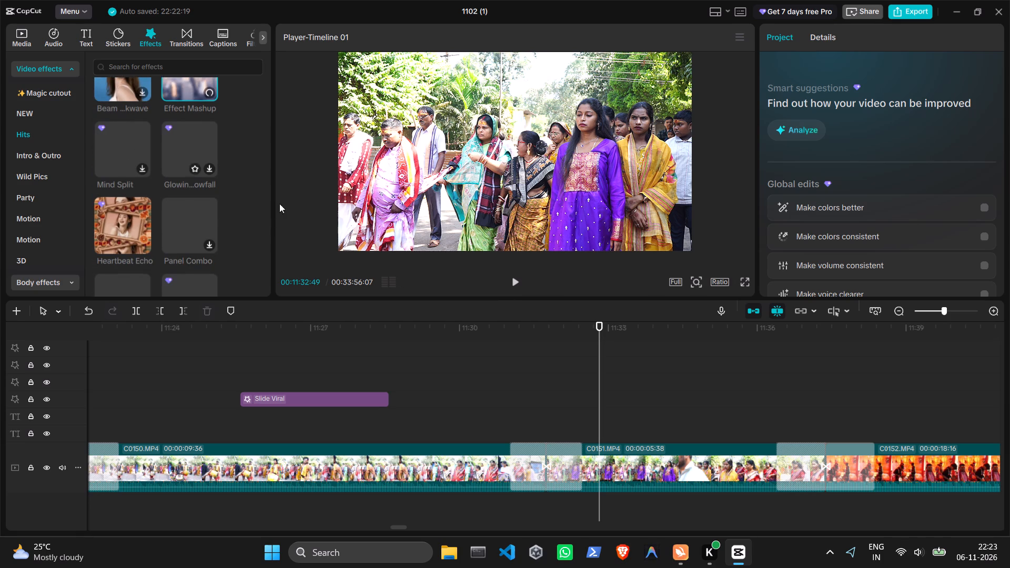
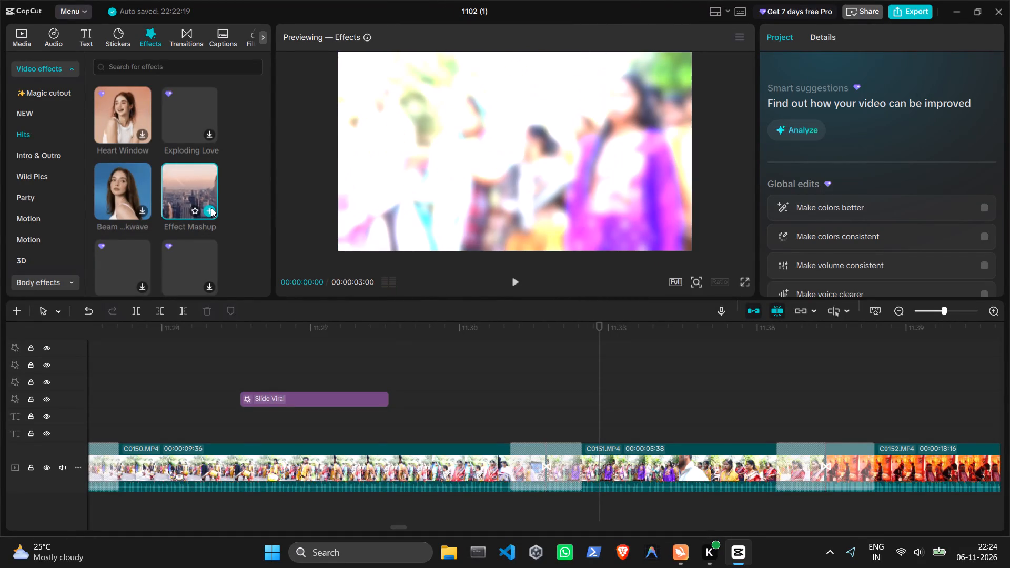
Add the Effect Mashup video effect at the playhead, over the start of clip C0151.MP4.
{"action": "left_click", "coordinate": [211, 208]}
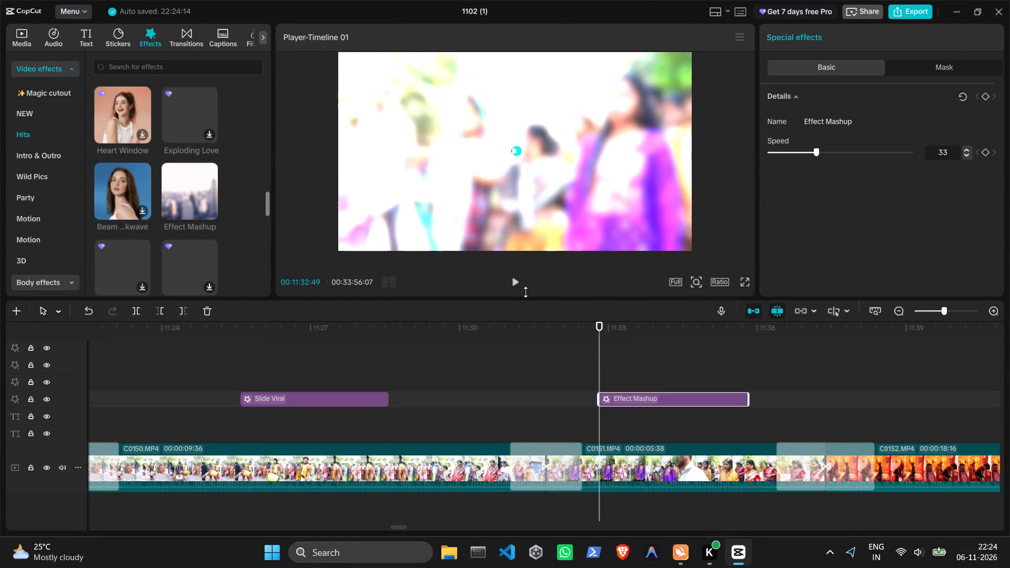
Play back the timeline from the Effect Mashup effect and stop at about 11:51 within clip C0152.MP4.
{"action": "left_click", "coordinate": [507, 283]}
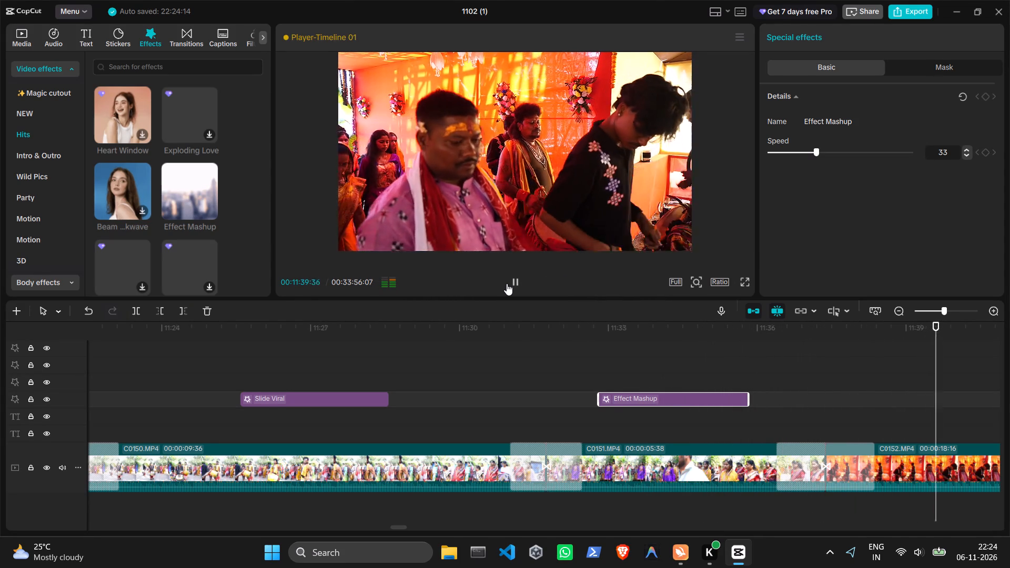
{"action": "left_click", "coordinate": [507, 283]}
{"action": "left_click", "coordinate": [507, 283]}
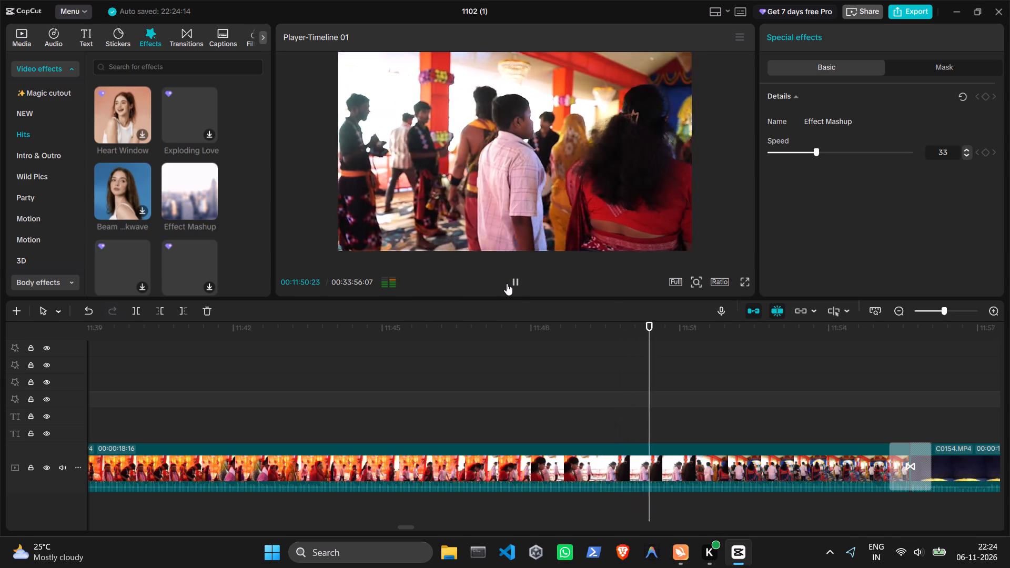
{"action": "left_click", "coordinate": [507, 283]}
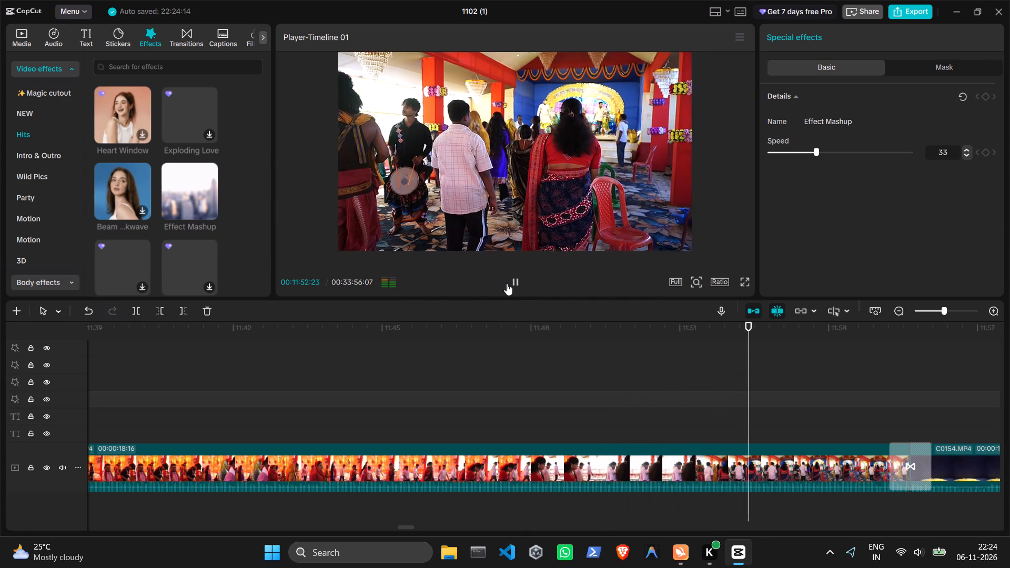
{"action": "left_click", "coordinate": [645, 425]}
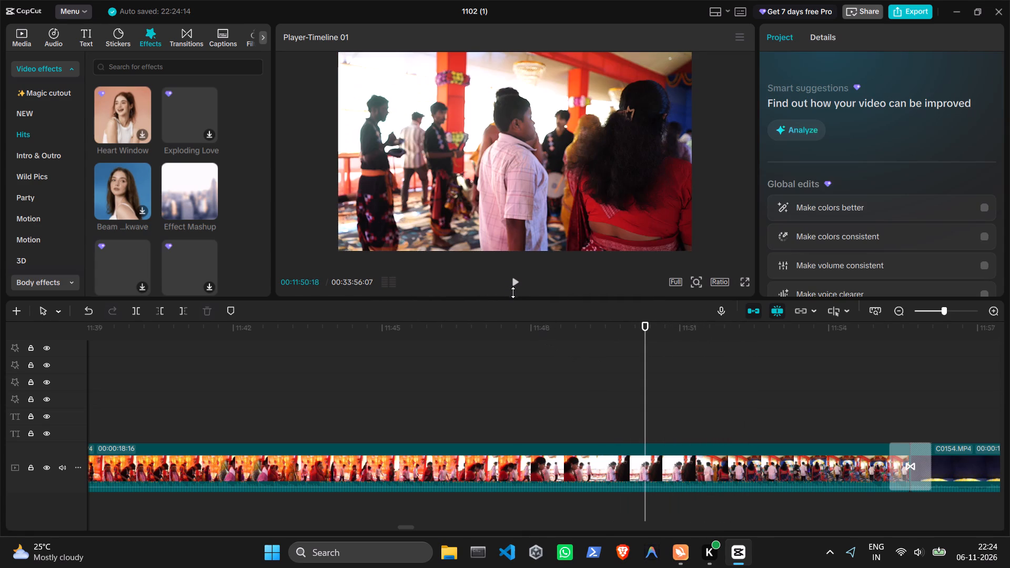
{"action": "left_click", "coordinate": [513, 289]}
{"action": "left_click", "coordinate": [517, 281]}
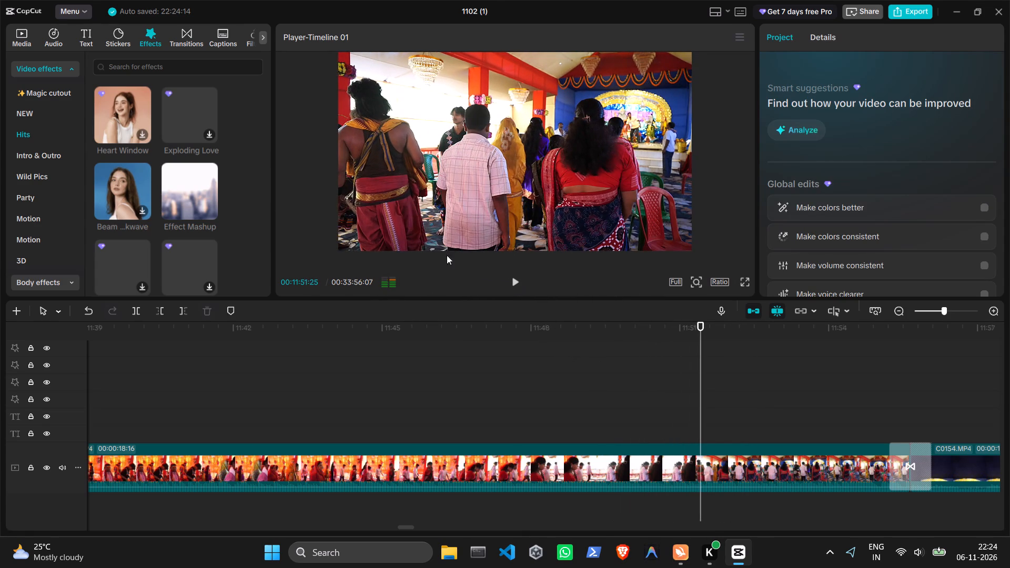
Try to load the Beam …kwave effect from Hits and preview the Heartbeat Echo effect on the current frame.
{"action": "left_click", "coordinate": [145, 212]}
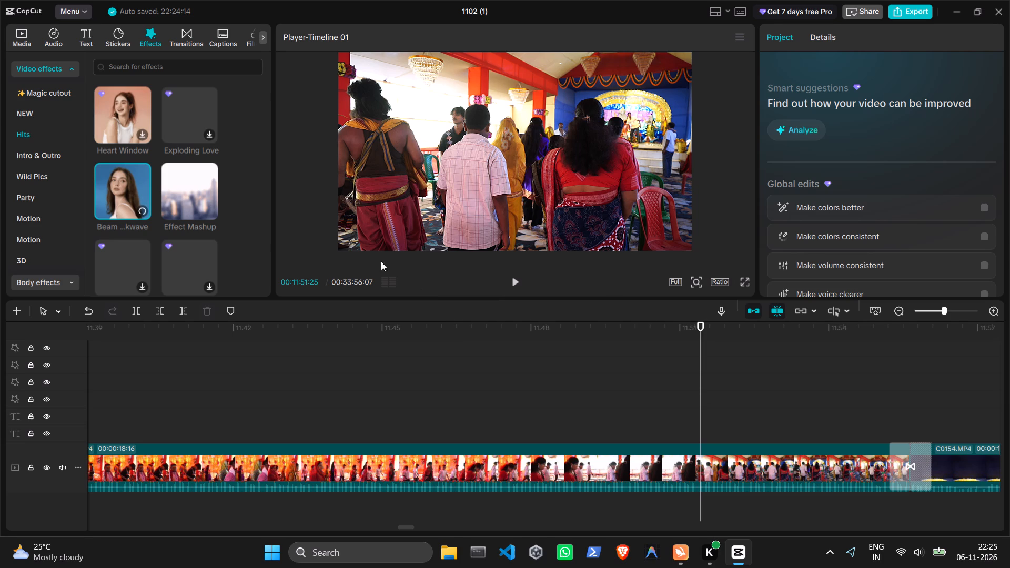
{"action": "scroll", "coordinate": [186, 185], "scroll_direction": "down", "scroll_amount": 2}
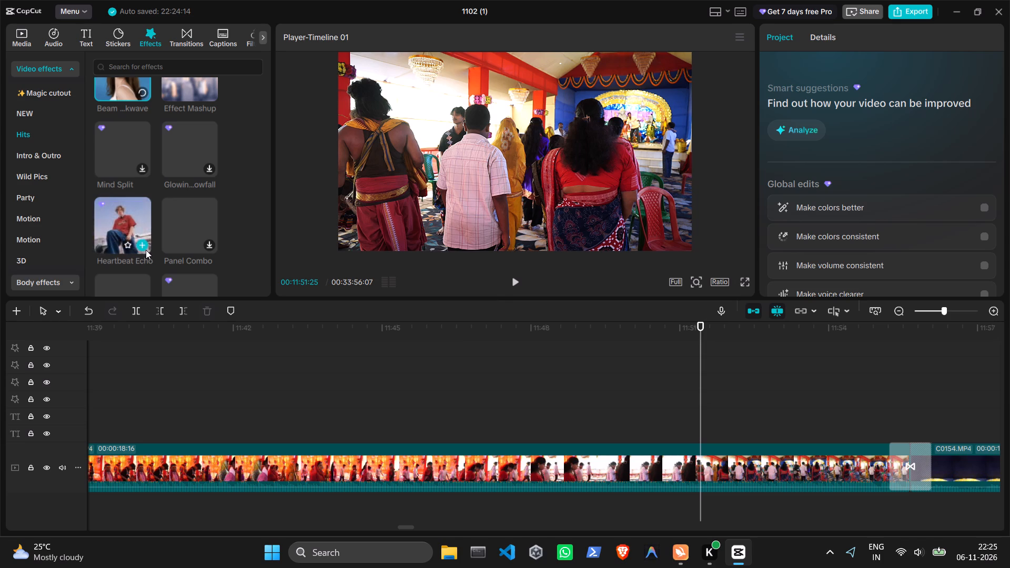
{"action": "left_click", "coordinate": [132, 221]}
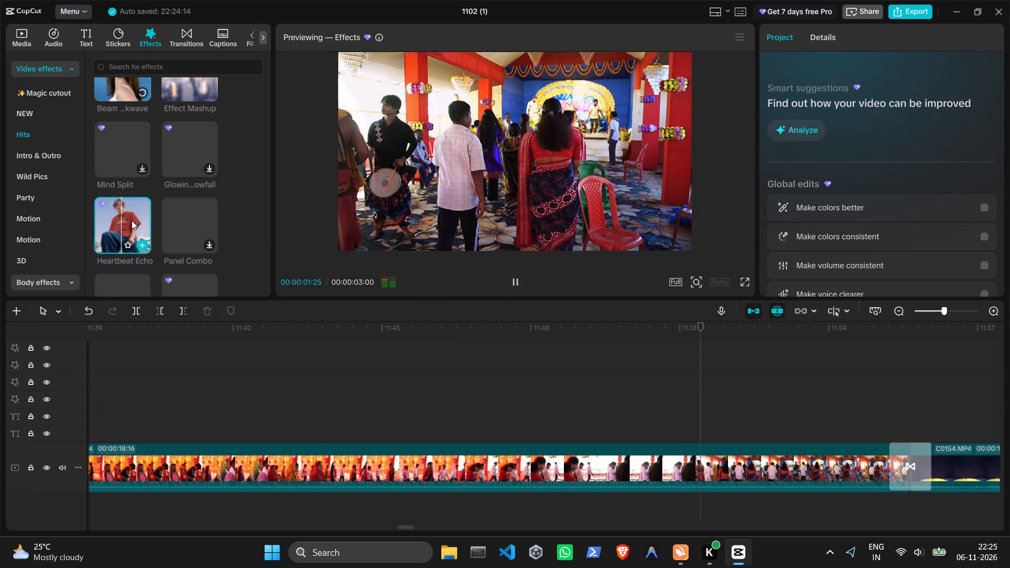
{"action": "scroll", "coordinate": [132, 220], "scroll_direction": "up", "scroll_amount": 2}
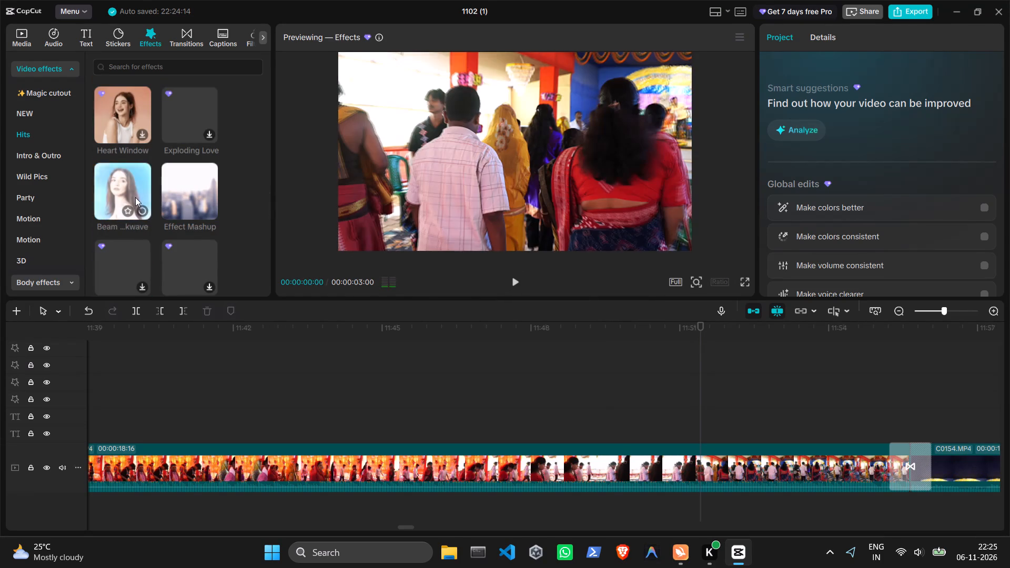
{"action": "left_click", "coordinate": [135, 197]}
Browse the Hits video effects from Mind Split through Speed Cut for one suited to clip C0152.MP4.
{"action": "scroll", "coordinate": [204, 199], "scroll_direction": "down", "scroll_amount": 2}
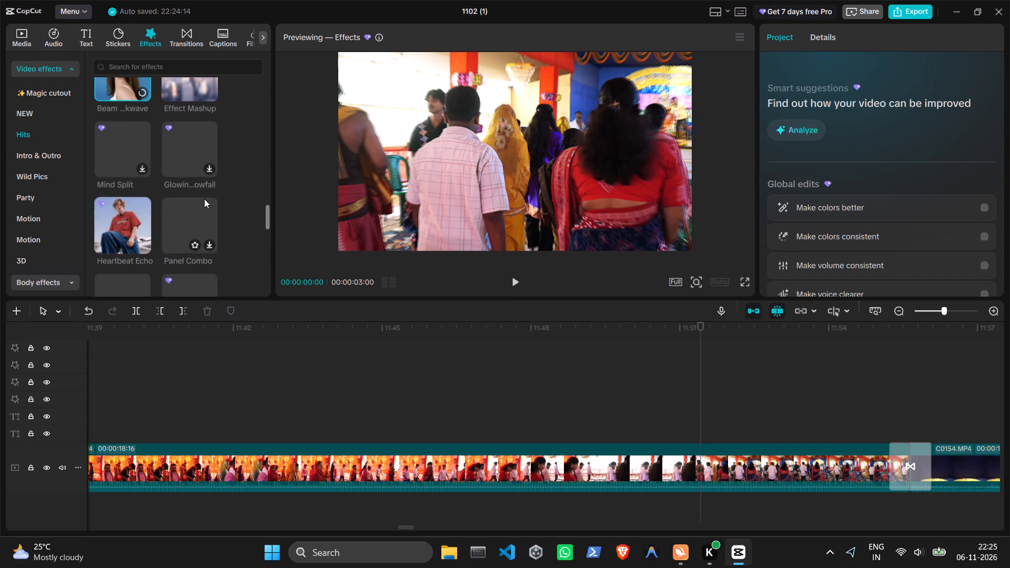
{"action": "scroll", "coordinate": [204, 199], "scroll_direction": "down", "scroll_amount": 2}
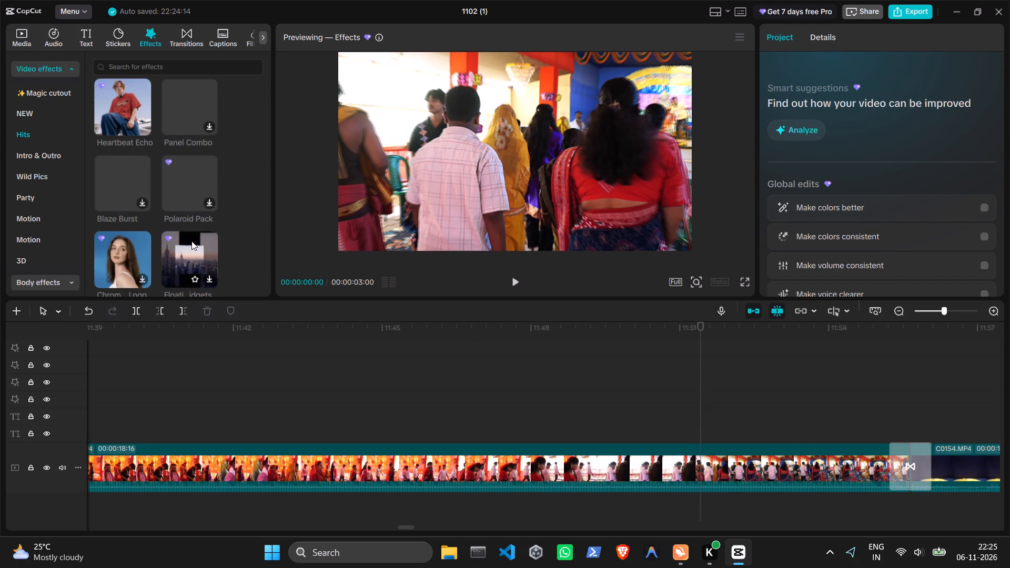
{"action": "scroll", "coordinate": [128, 255], "scroll_direction": "down", "scroll_amount": 1}
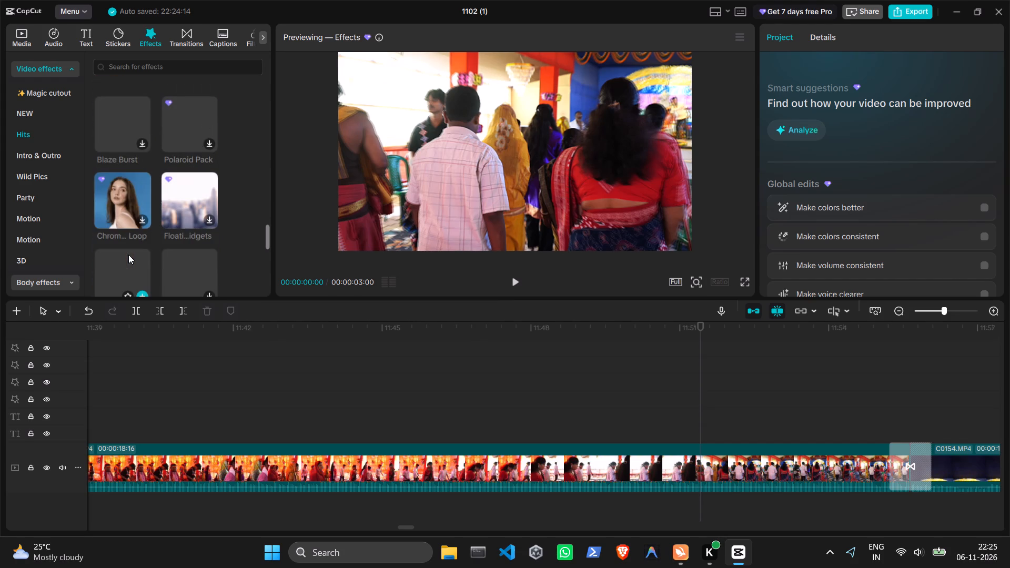
{"action": "scroll", "coordinate": [128, 255], "scroll_direction": "down", "scroll_amount": 1}
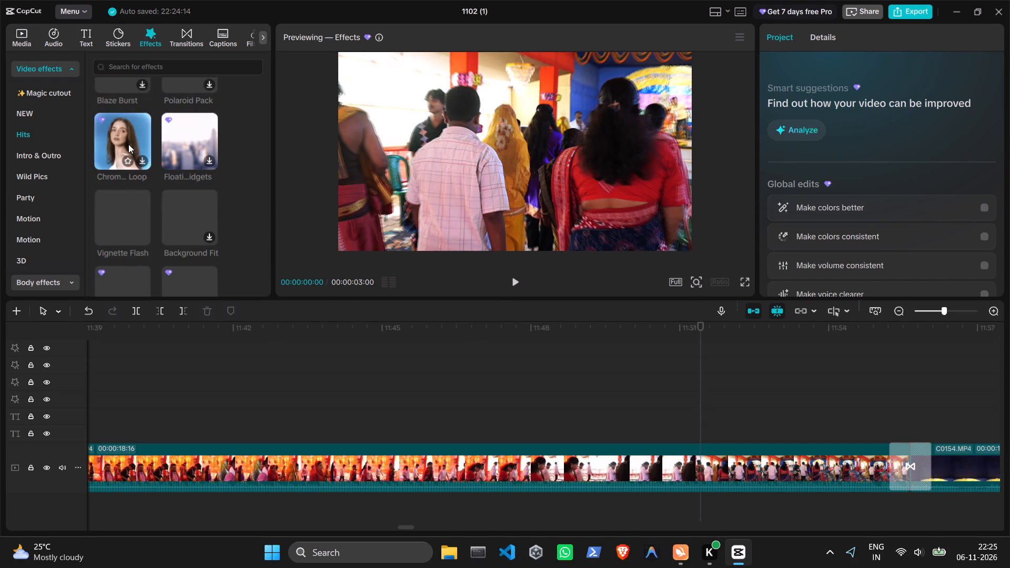
{"action": "scroll", "coordinate": [128, 144], "scroll_direction": "up", "scroll_amount": 4}
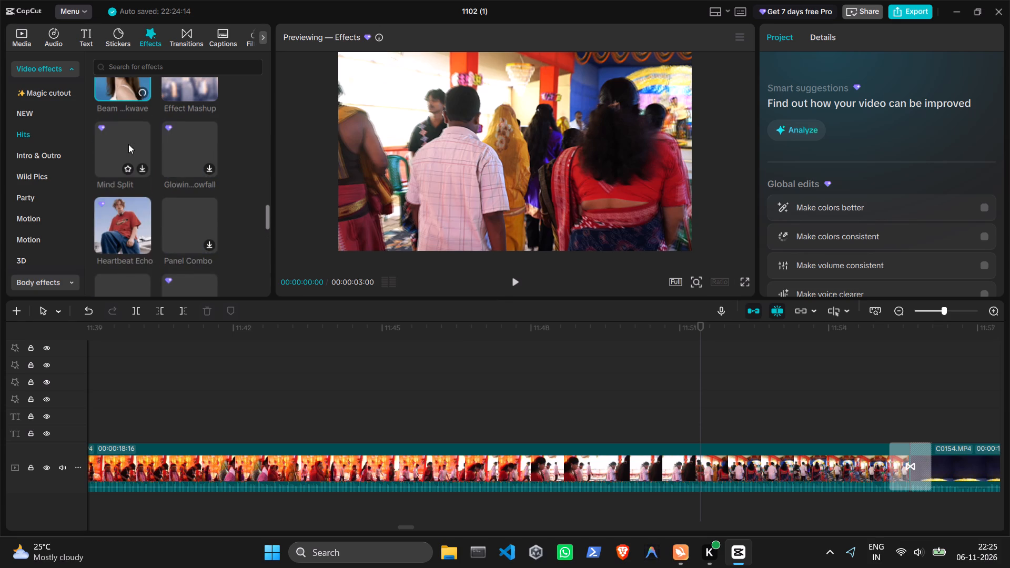
{"action": "scroll", "coordinate": [128, 144], "scroll_direction": "up", "scroll_amount": 1}
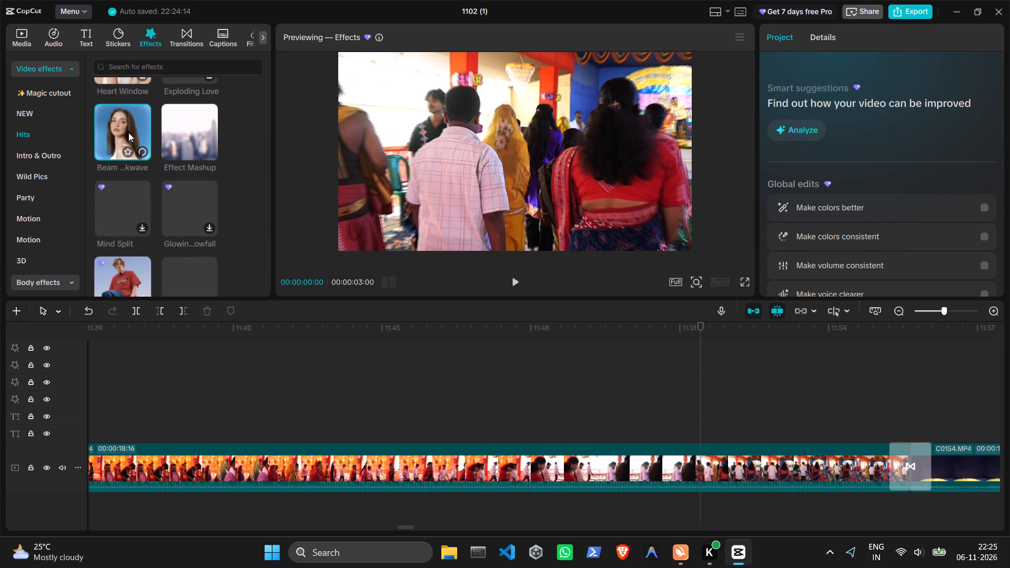
{"action": "scroll", "coordinate": [142, 129], "scroll_direction": "up", "scroll_amount": 1}
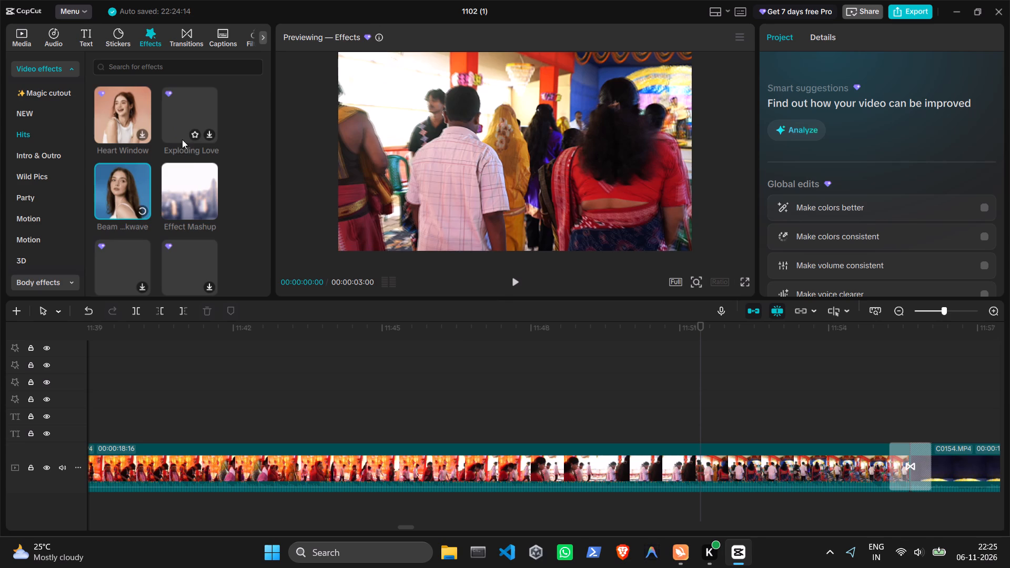
{"action": "scroll", "coordinate": [190, 191], "scroll_direction": "down", "scroll_amount": 4}
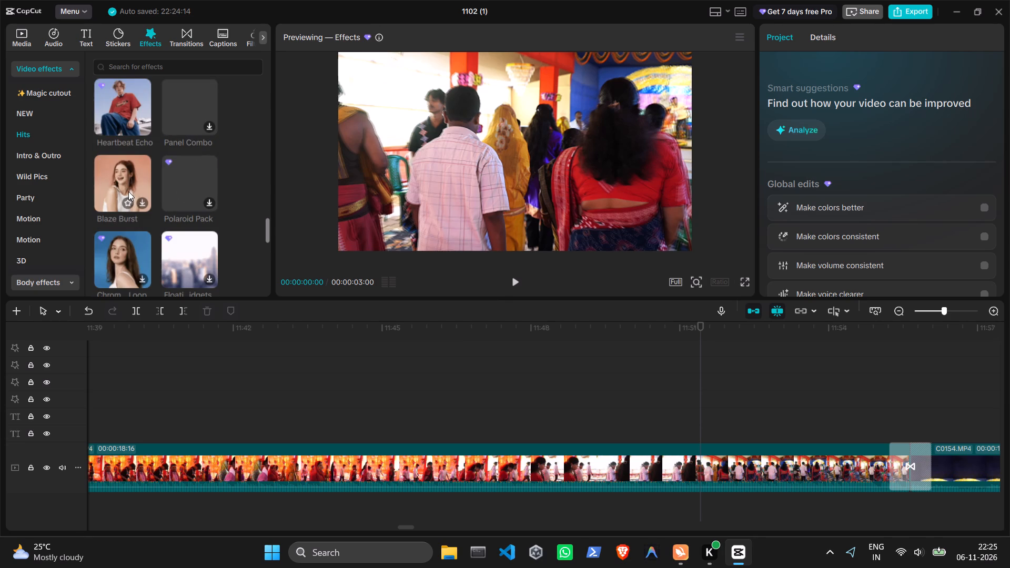
{"action": "scroll", "coordinate": [128, 191], "scroll_direction": "down", "scroll_amount": 2}
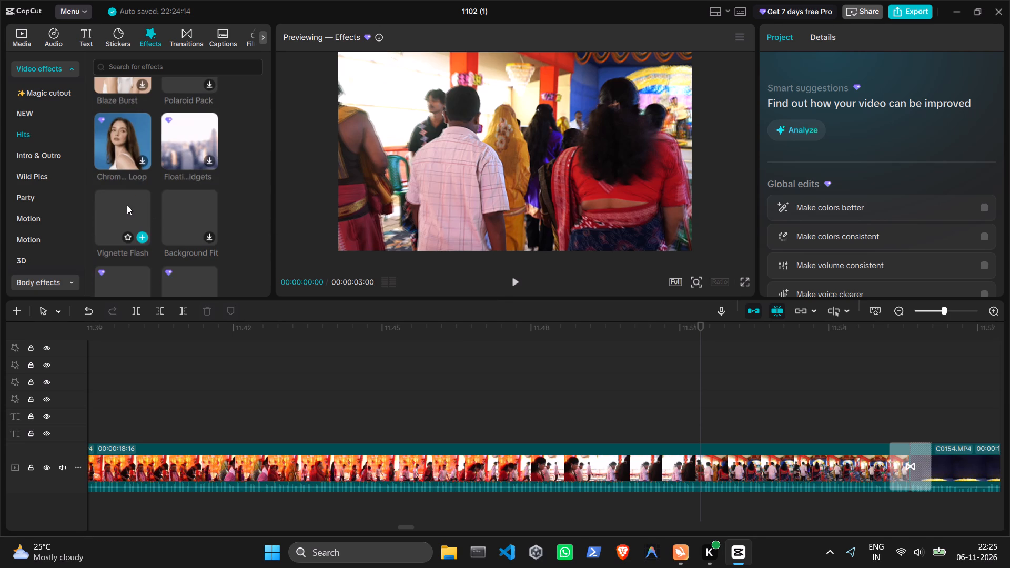
{"action": "scroll", "coordinate": [127, 205], "scroll_direction": "down", "scroll_amount": 2}
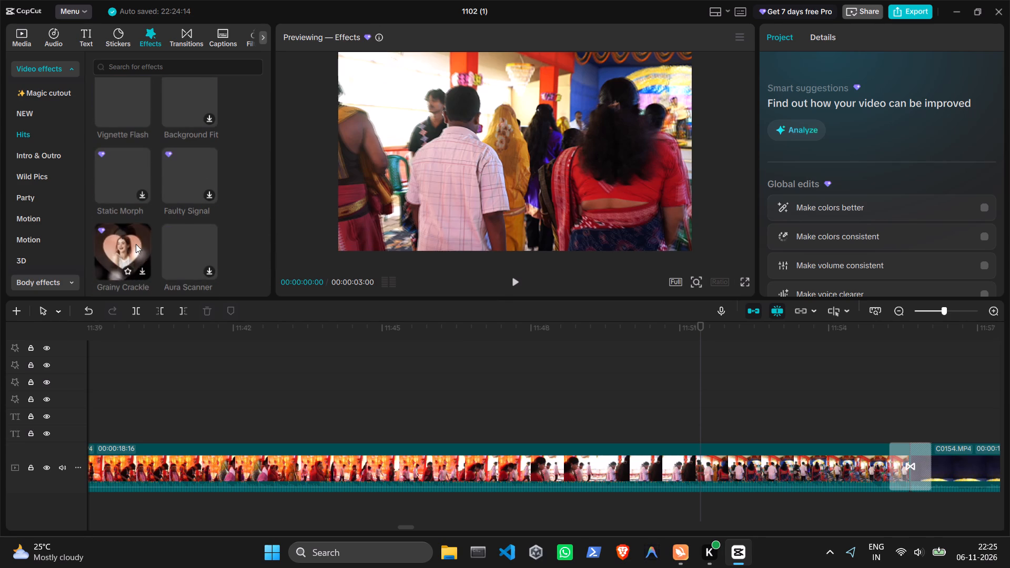
{"action": "scroll", "coordinate": [136, 244], "scroll_direction": "down", "scroll_amount": 3}
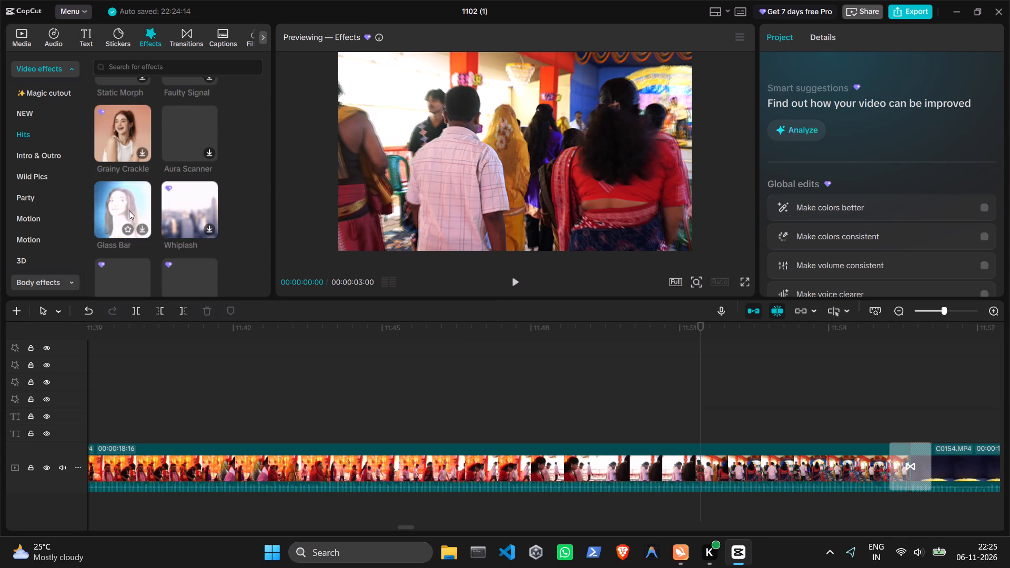
{"action": "scroll", "coordinate": [129, 210], "scroll_direction": "down", "scroll_amount": 2}
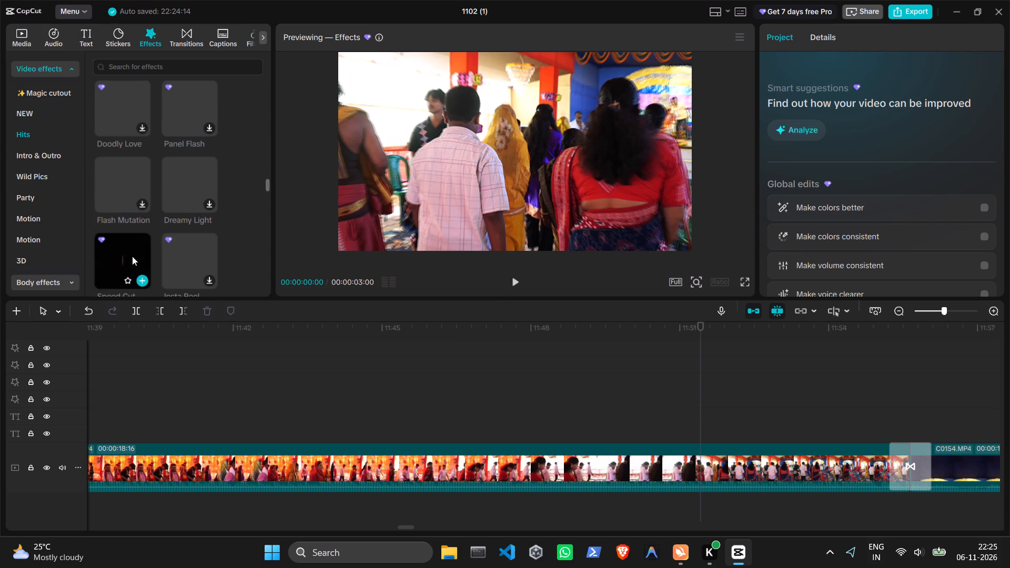
{"action": "scroll", "coordinate": [172, 255], "scroll_direction": "down", "scroll_amount": 1}
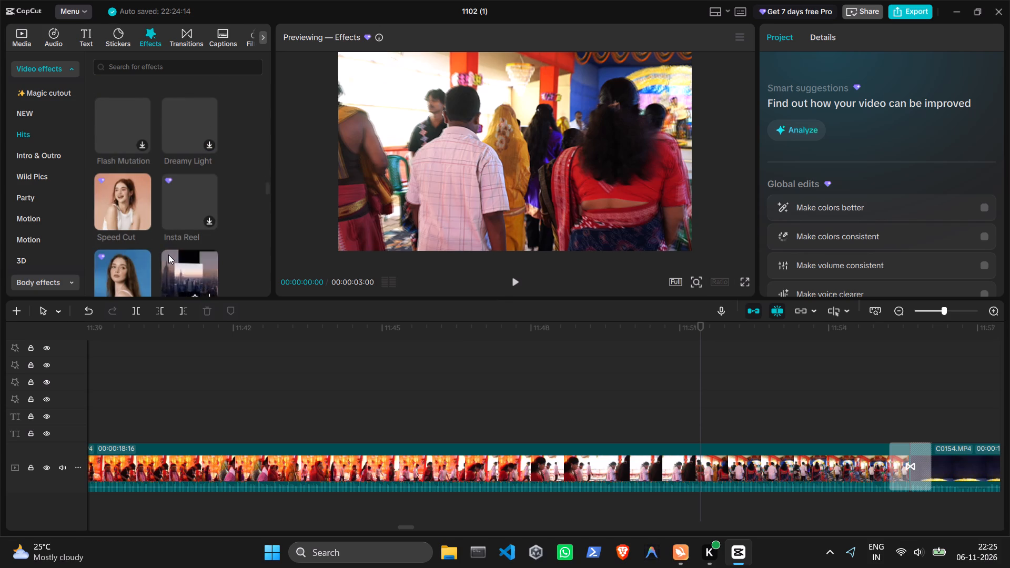
{"action": "scroll", "coordinate": [168, 255], "scroll_direction": "down", "scroll_amount": 1}
{"action": "scroll", "coordinate": [169, 219], "scroll_direction": "up", "scroll_amount": 6}
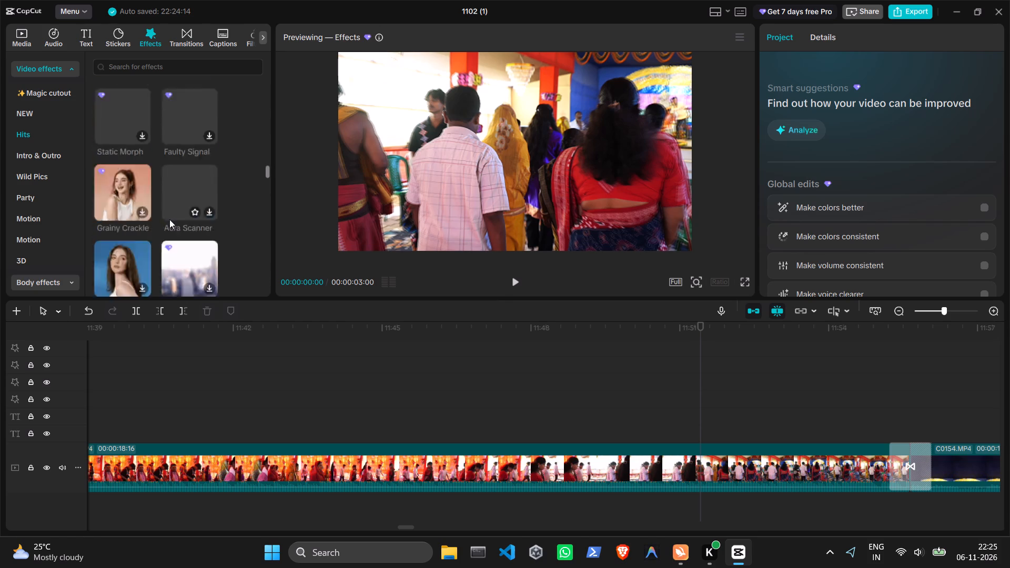
{"action": "scroll", "coordinate": [169, 219], "scroll_direction": "up", "scroll_amount": 4}
Restart the Hits video effects from the top and examine Cobweb Zoom through Effect Mashup for one suited to clip C0152.MP4.
{"action": "left_click", "coordinate": [152, 40]}
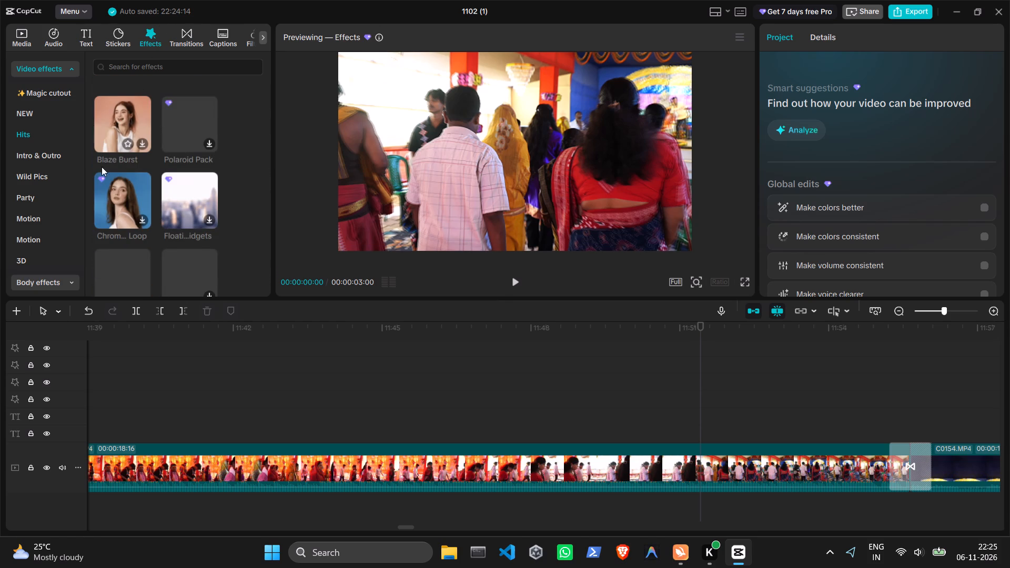
{"action": "scroll", "coordinate": [55, 214], "scroll_direction": "down", "scroll_amount": 2}
{"action": "scroll", "coordinate": [55, 214], "scroll_direction": "up", "scroll_amount": 3}
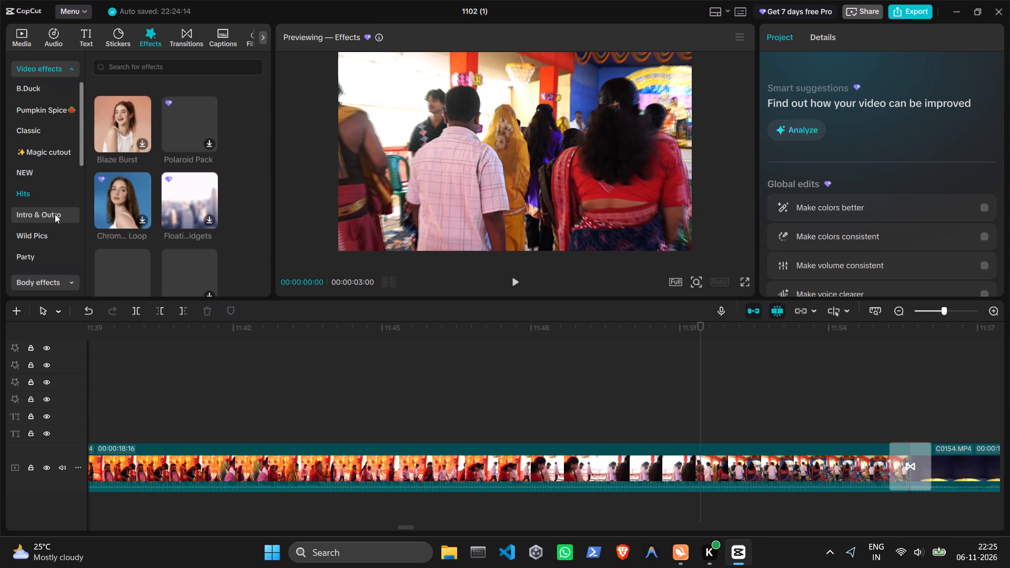
{"action": "left_click", "coordinate": [52, 168]}
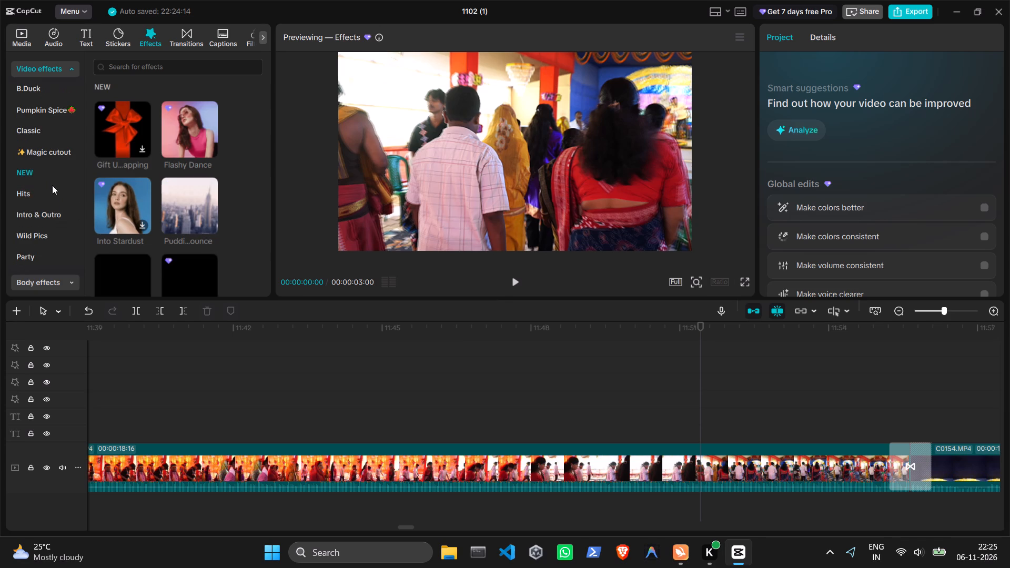
{"action": "left_click", "coordinate": [52, 186]}
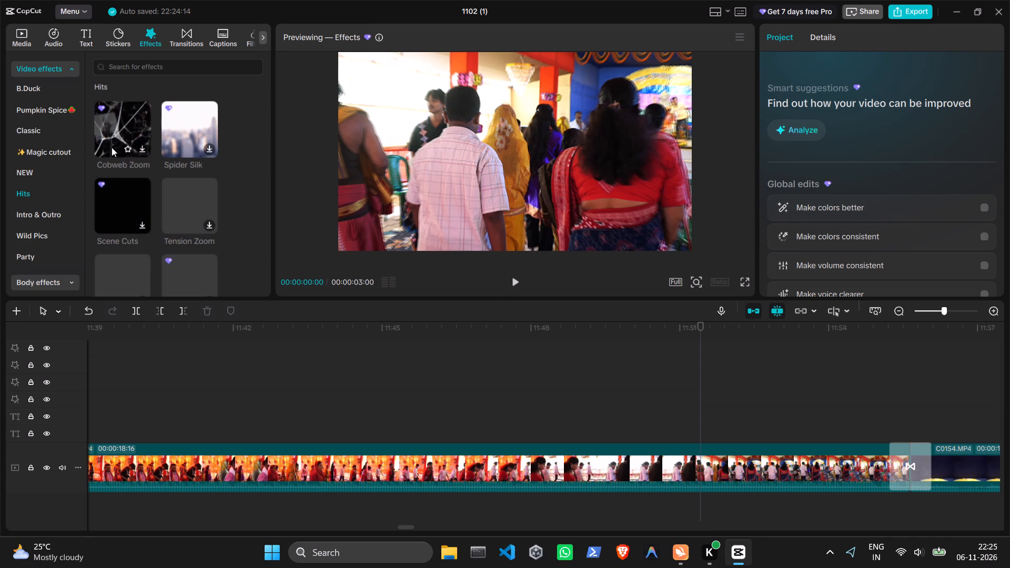
{"action": "scroll", "coordinate": [185, 139], "scroll_direction": "down", "scroll_amount": 1}
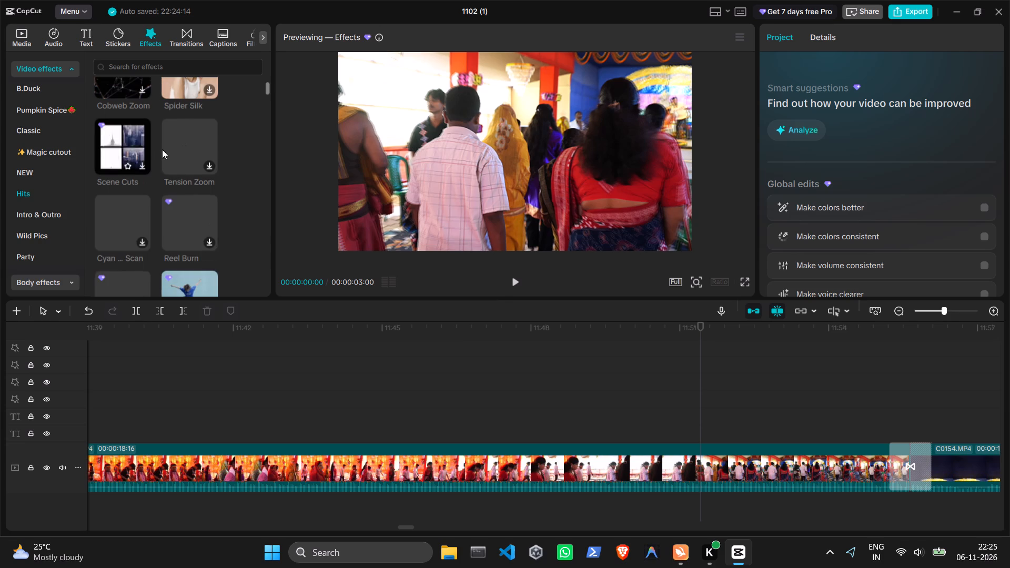
{"action": "scroll", "coordinate": [124, 220], "scroll_direction": "down", "scroll_amount": 2}
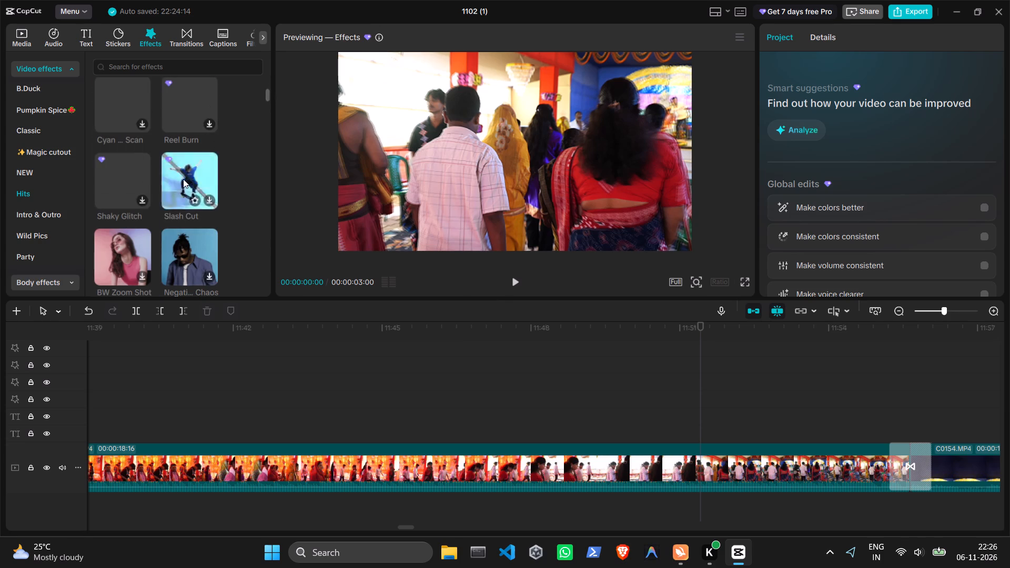
{"action": "scroll", "coordinate": [120, 241], "scroll_direction": "down", "scroll_amount": 1}
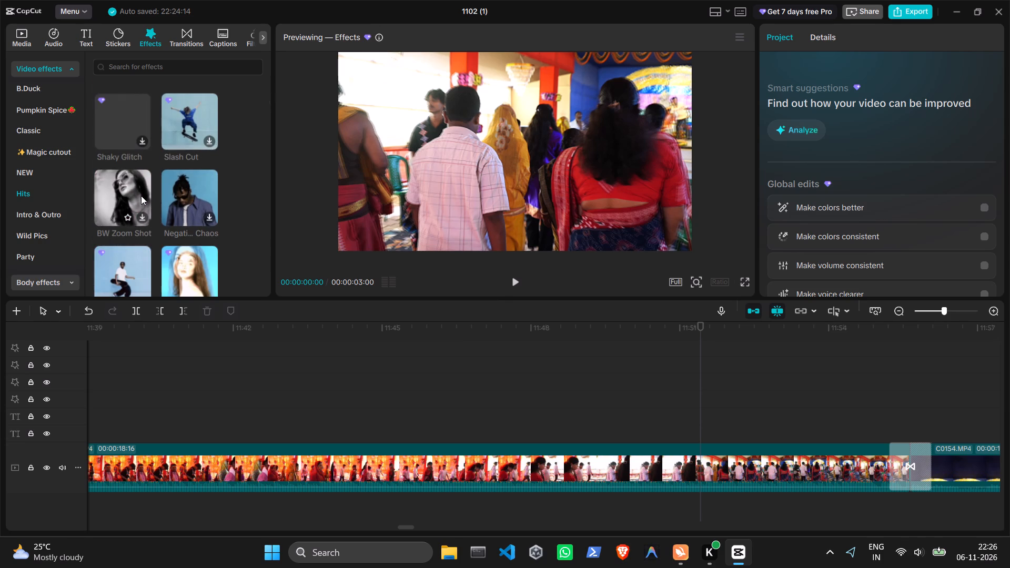
{"action": "scroll", "coordinate": [141, 196], "scroll_direction": "down", "scroll_amount": 2}
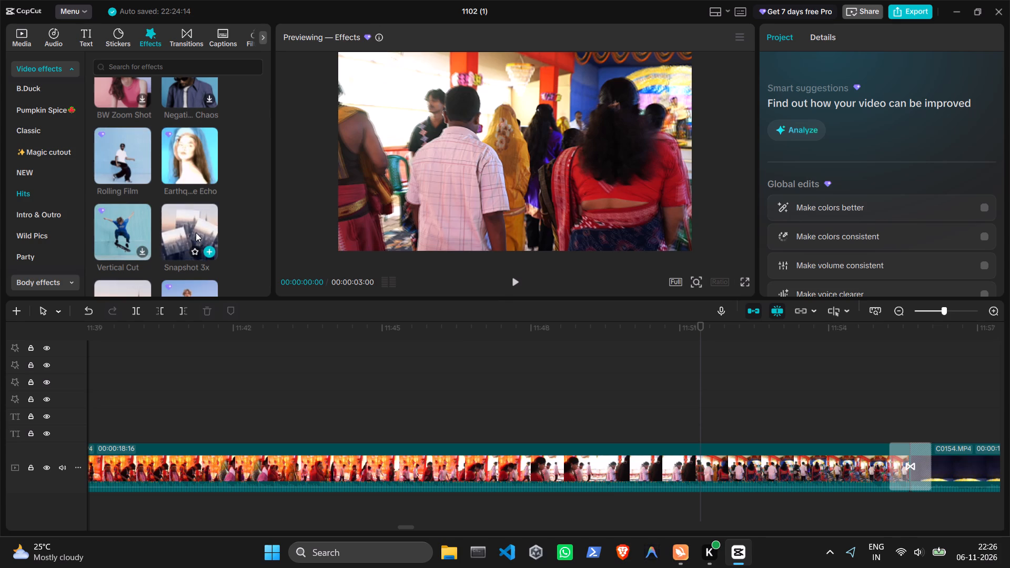
{"action": "scroll", "coordinate": [196, 232], "scroll_direction": "down", "scroll_amount": 1}
{"action": "scroll", "coordinate": [125, 238], "scroll_direction": "down", "scroll_amount": 1}
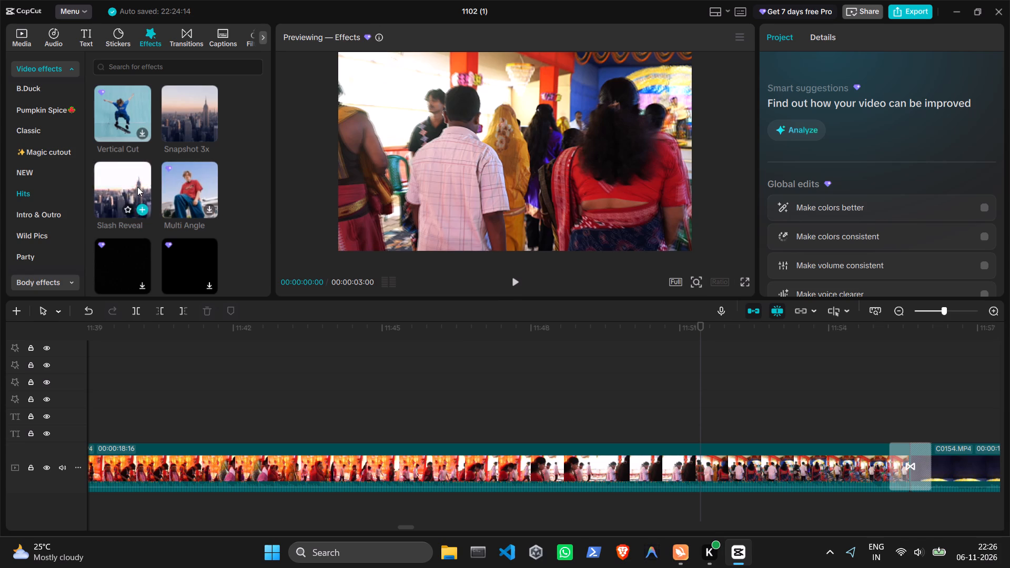
{"action": "scroll", "coordinate": [137, 187], "scroll_direction": "down", "scroll_amount": 2}
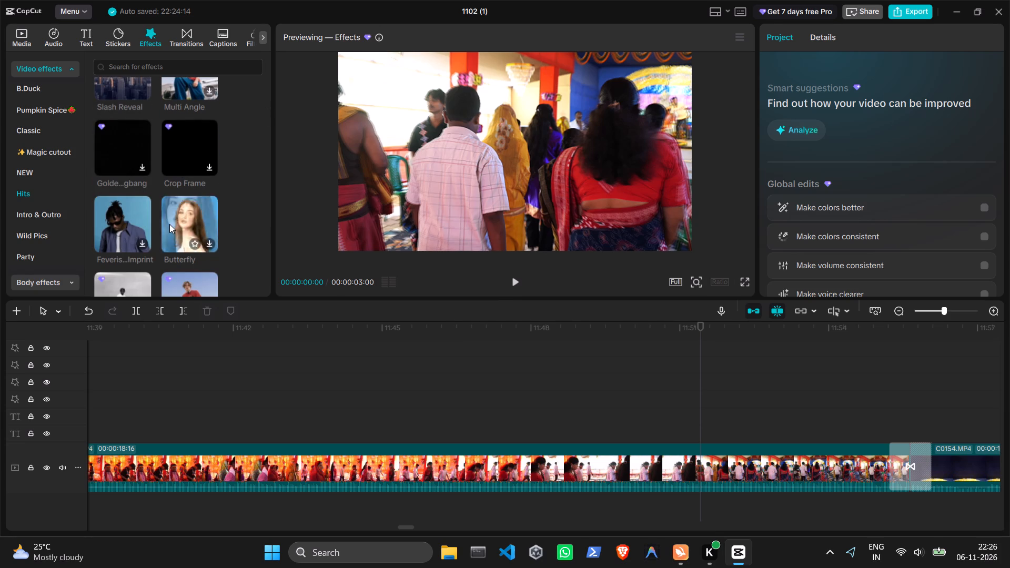
{"action": "scroll", "coordinate": [169, 224], "scroll_direction": "down", "scroll_amount": 1}
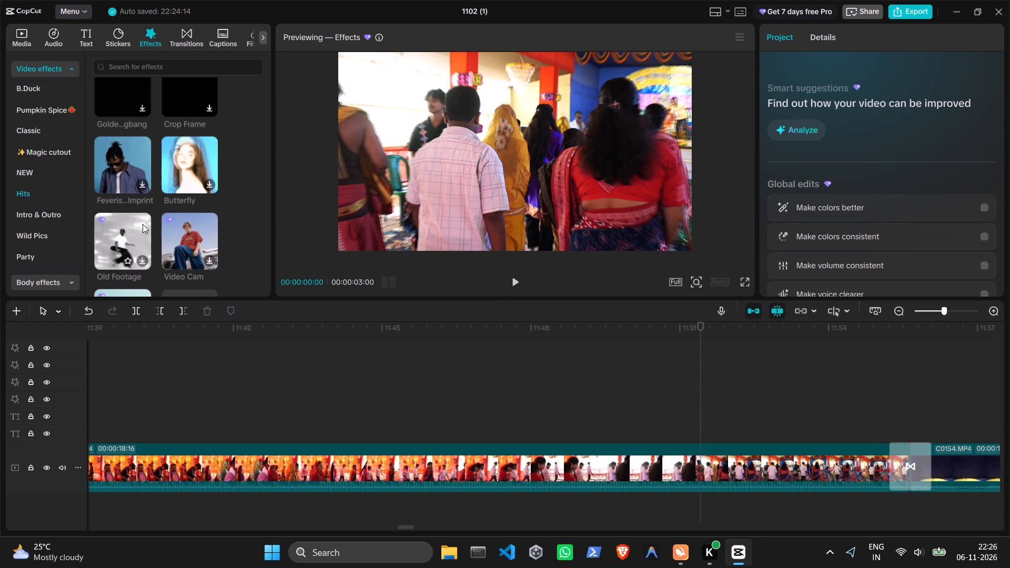
{"action": "scroll", "coordinate": [188, 236], "scroll_direction": "down", "scroll_amount": 2}
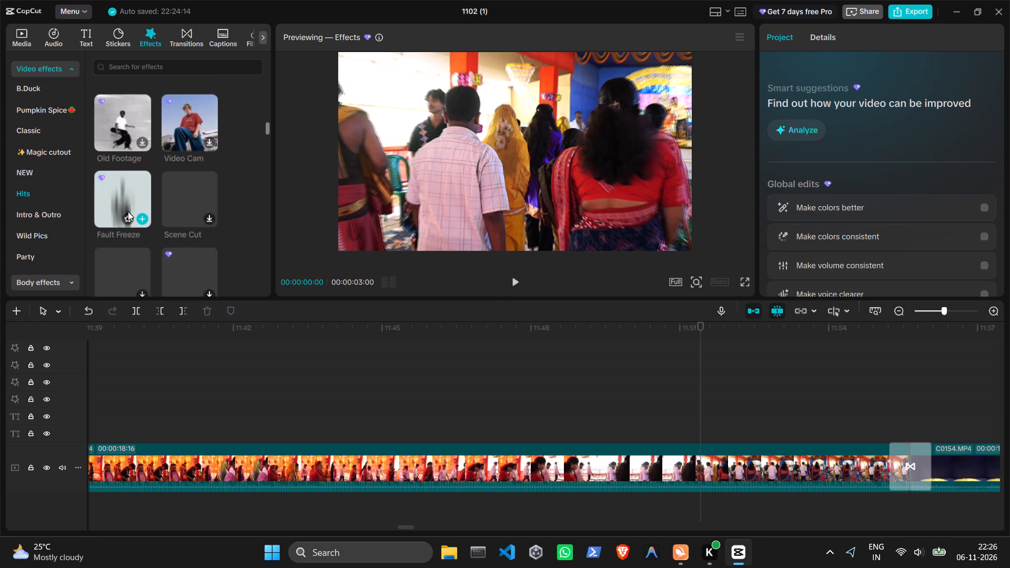
{"action": "scroll", "coordinate": [120, 206], "scroll_direction": "down", "scroll_amount": 1}
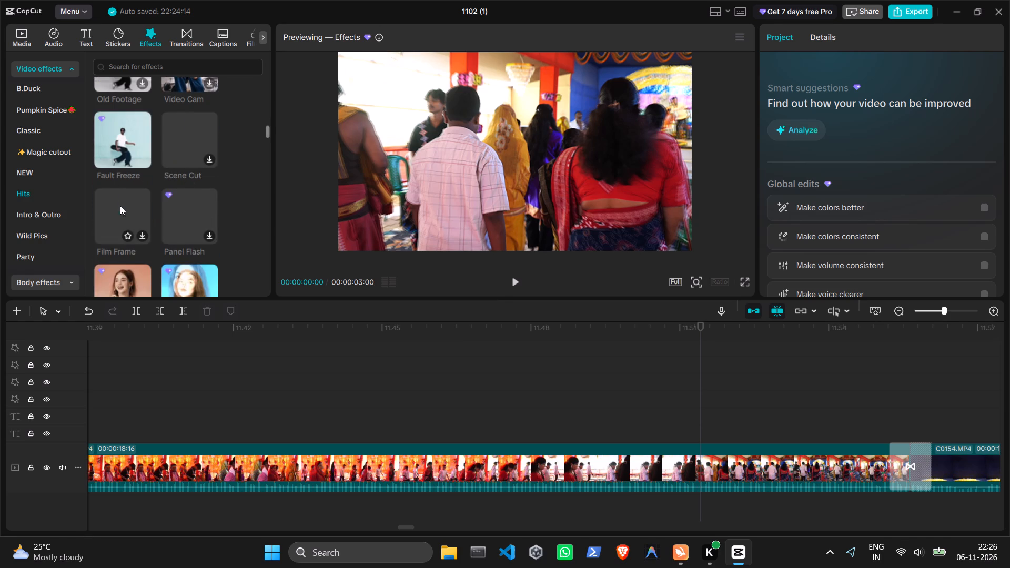
{"action": "scroll", "coordinate": [184, 238], "scroll_direction": "down", "scroll_amount": 2}
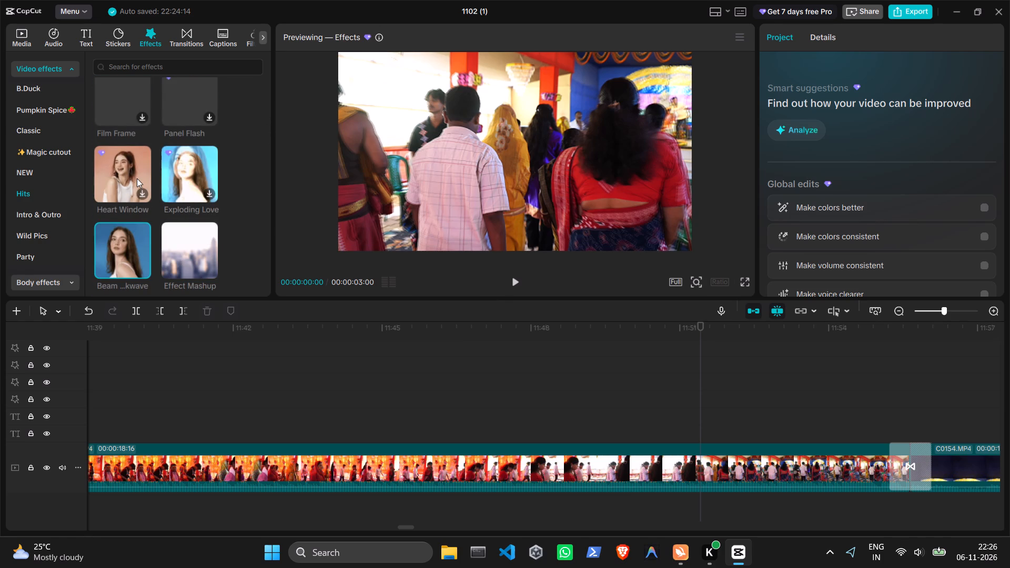
{"action": "scroll", "coordinate": [194, 254], "scroll_direction": "down", "scroll_amount": 1}
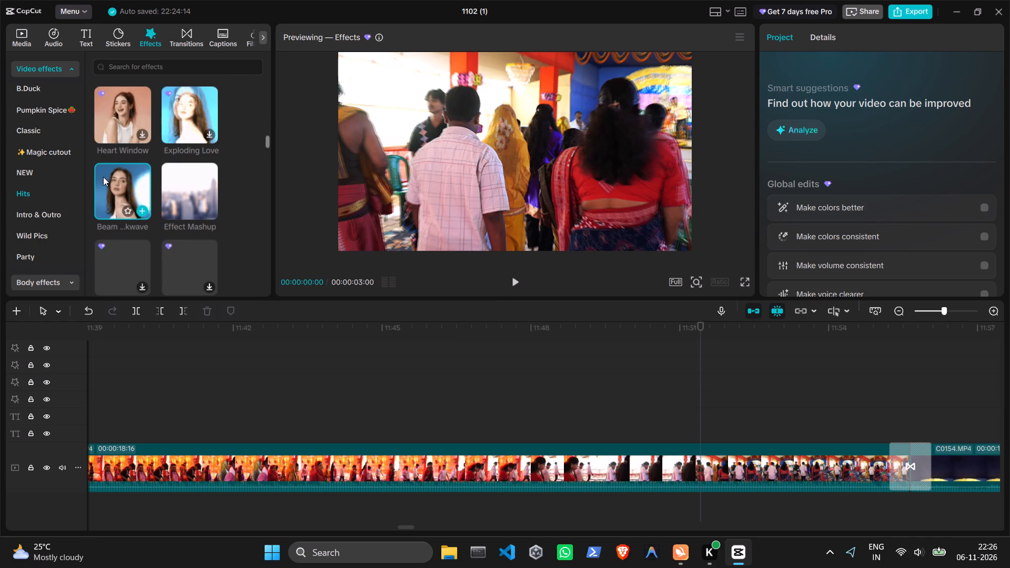
Preview the Beam Shockwave effect from Hits and add it at the playhead, at about 11:51 over the clip before C0154.MP4.
{"action": "left_click", "coordinate": [141, 197]}
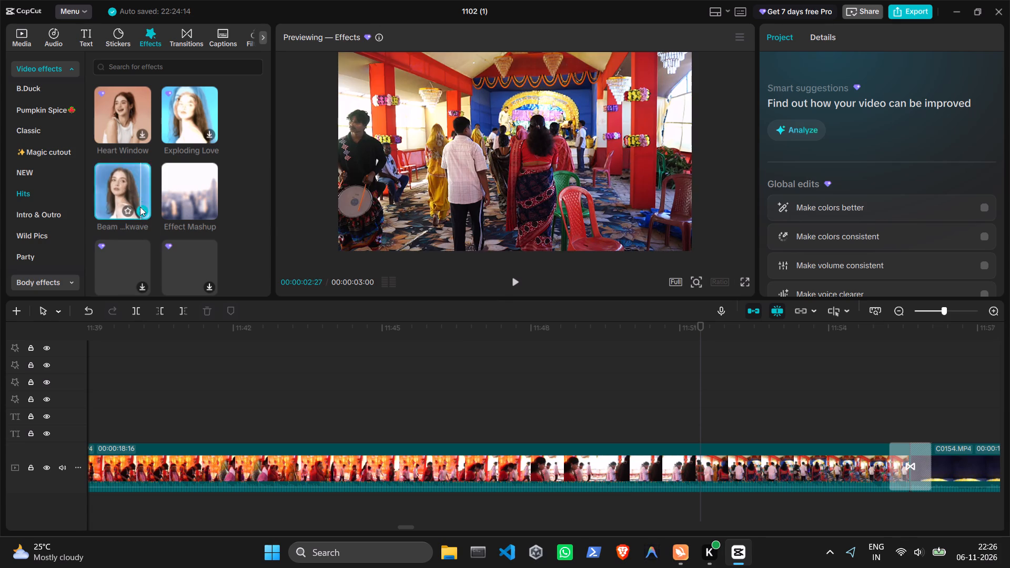
{"action": "left_click", "coordinate": [140, 207]}
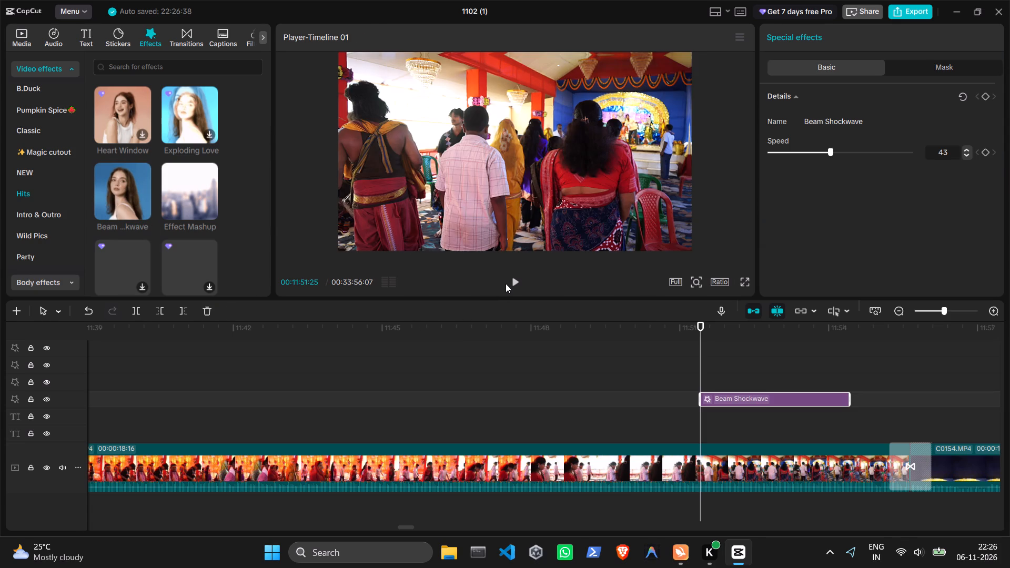
Play back the timeline from the Beam Shockwave effect through the transition and stop at about 11:57 within clip C0154.MP4.
{"action": "left_click", "coordinate": [508, 283]}
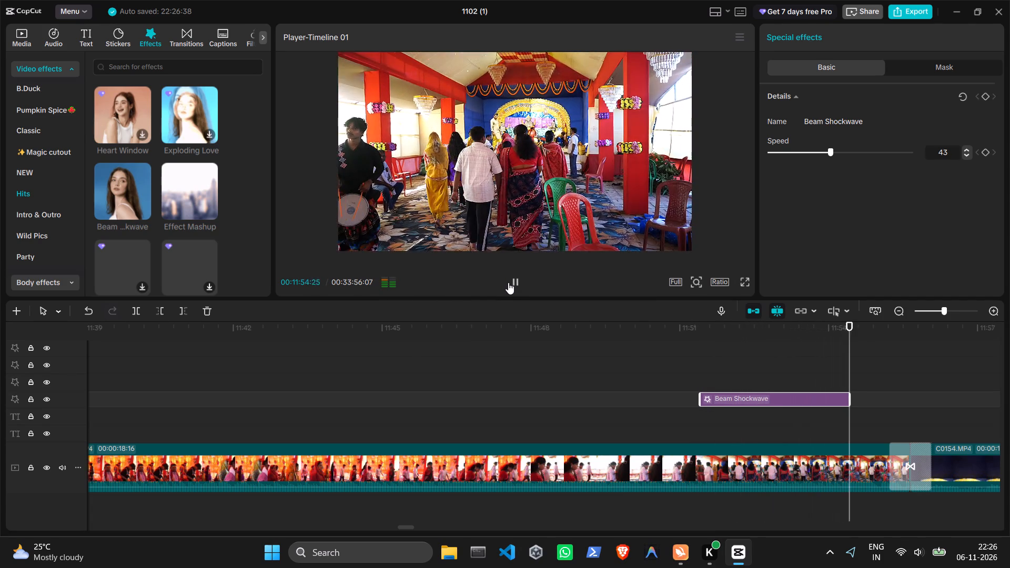
{"action": "left_click", "coordinate": [508, 282]}
{"action": "left_click", "coordinate": [508, 282]}
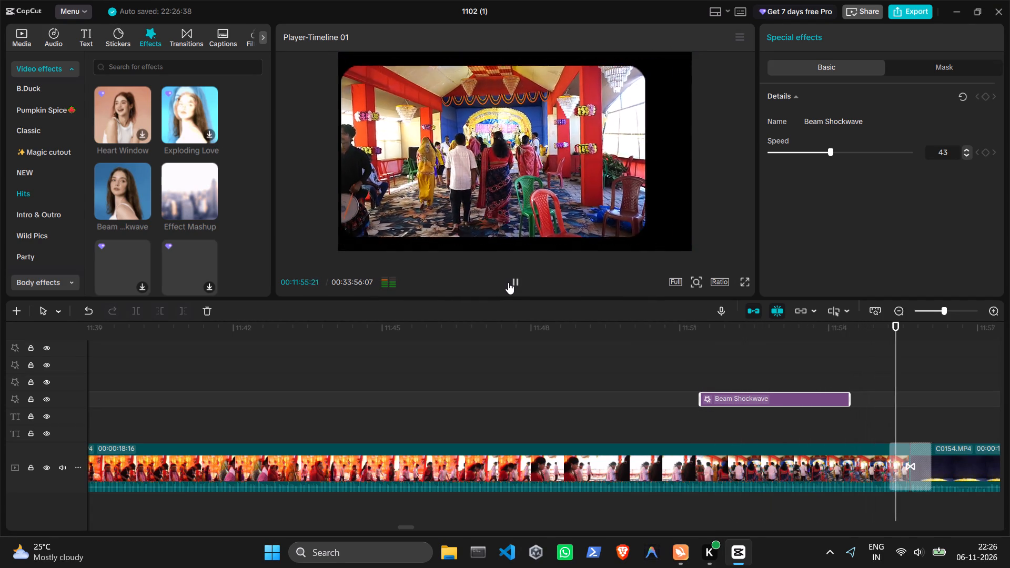
{"action": "left_click", "coordinate": [508, 282]}
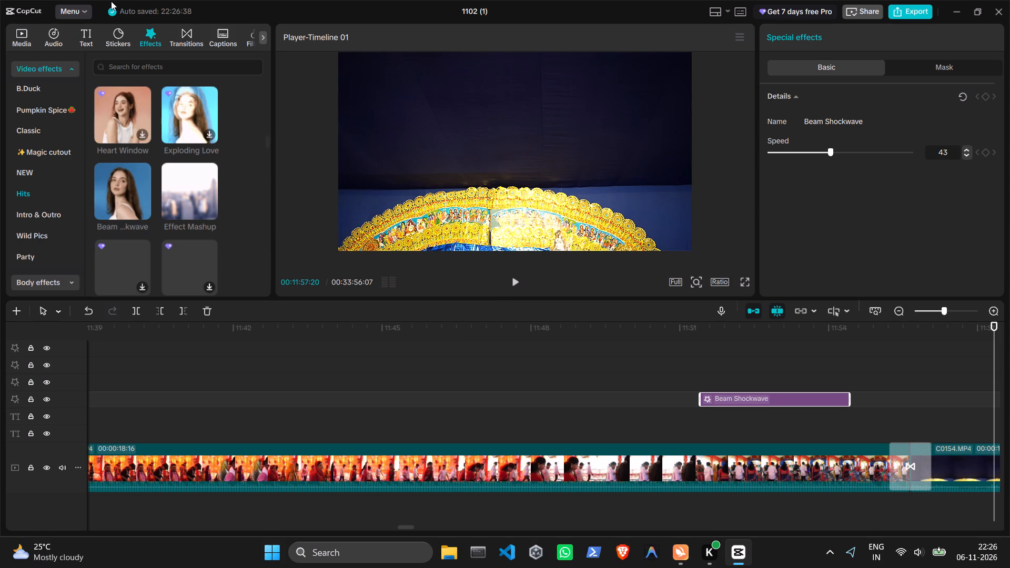
Leave the 1102 (1) project and go back to the home page.
{"action": "left_click", "coordinate": [79, 12]}
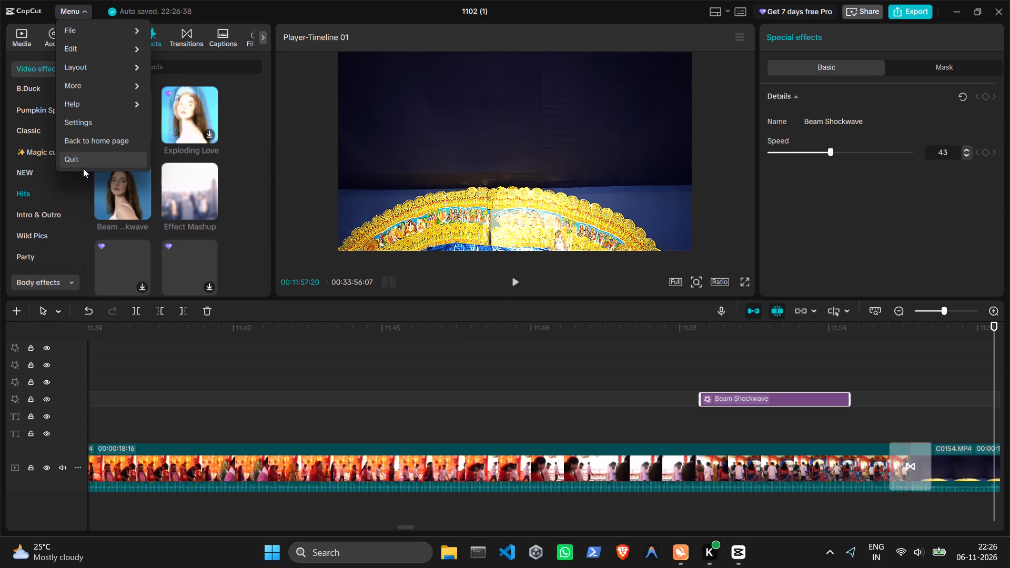
{"action": "left_click", "coordinate": [95, 147]}
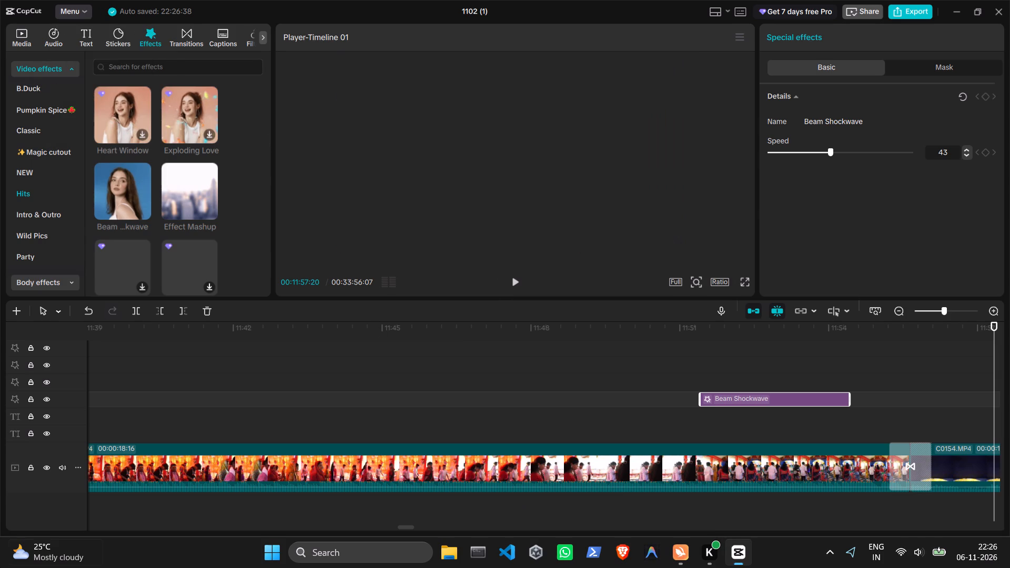
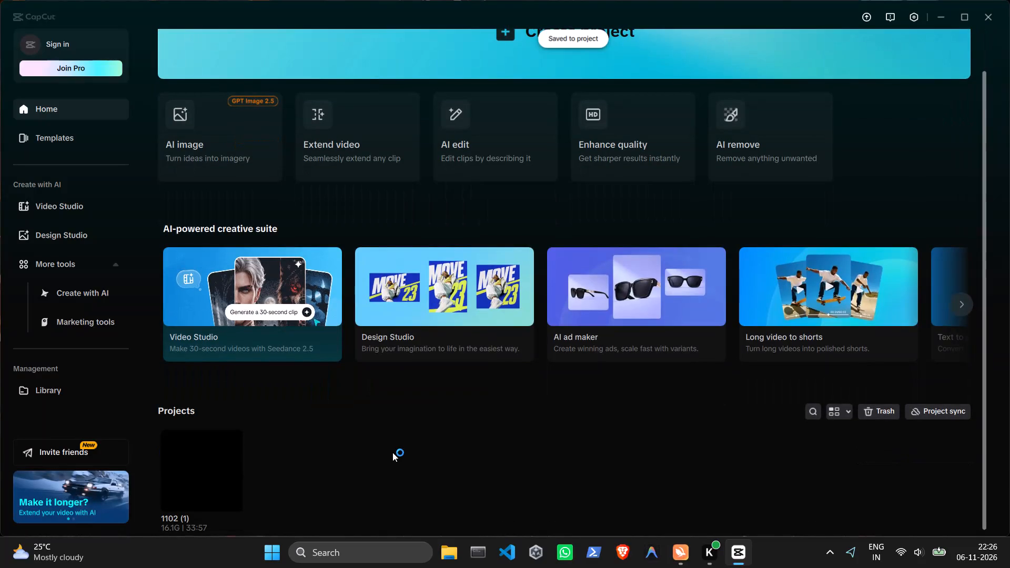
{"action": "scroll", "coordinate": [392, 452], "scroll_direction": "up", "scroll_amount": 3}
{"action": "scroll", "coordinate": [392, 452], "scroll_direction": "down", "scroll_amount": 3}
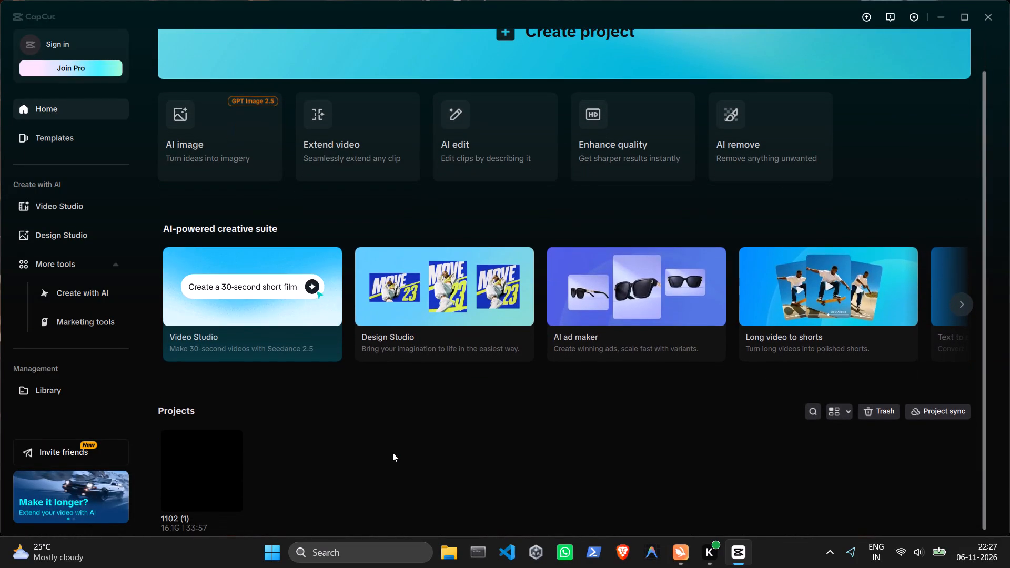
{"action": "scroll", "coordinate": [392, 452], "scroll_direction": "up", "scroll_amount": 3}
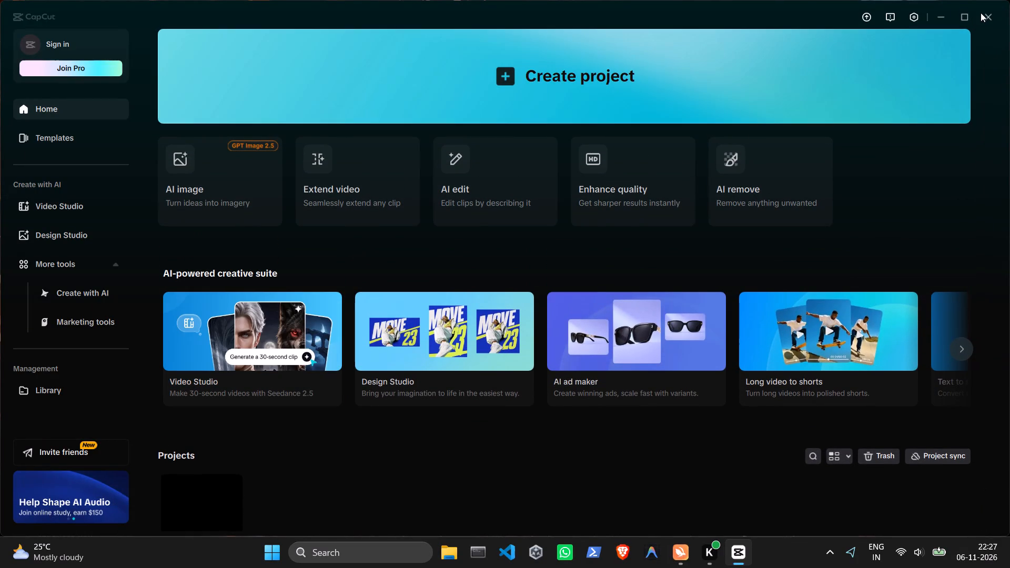